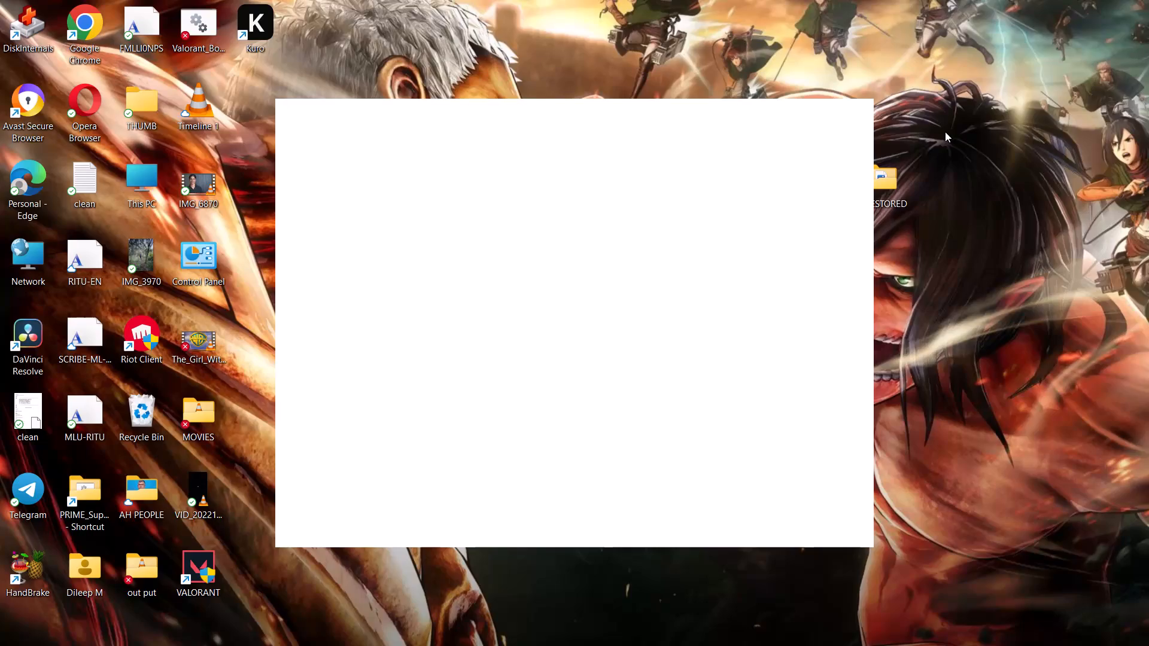
Launch DaVinci Resolve from the desktop.
click(977, 307)
click(812, 630)
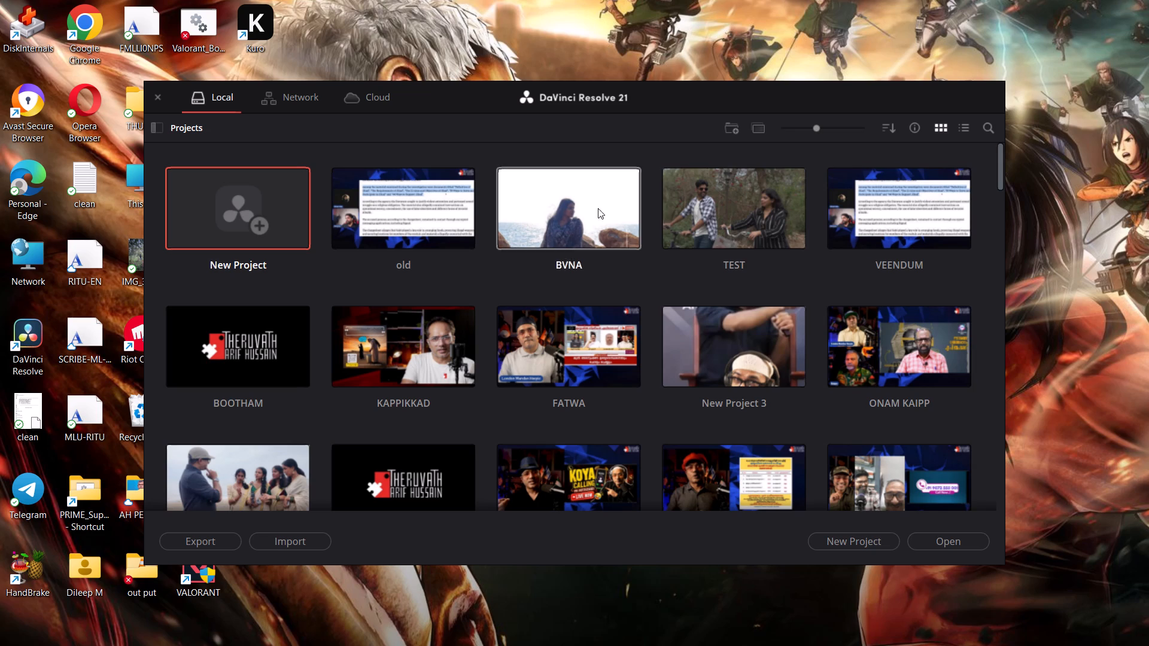
Create a new local project named "israel", keeping the preset media location.
double_click(263, 206)
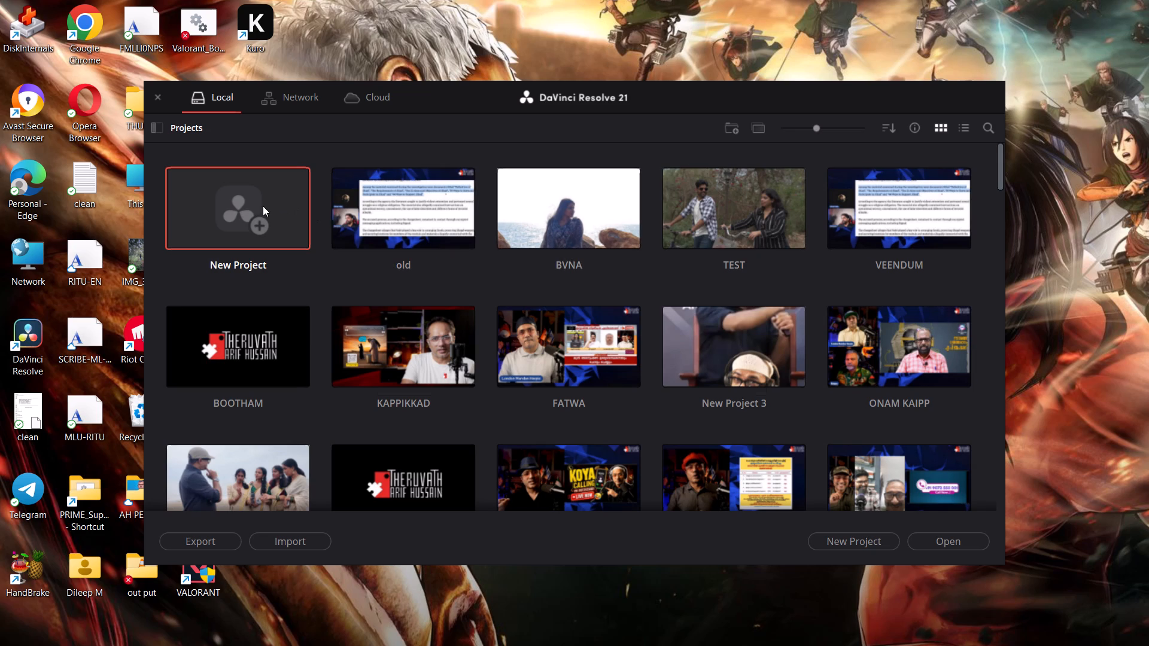
text(israel)
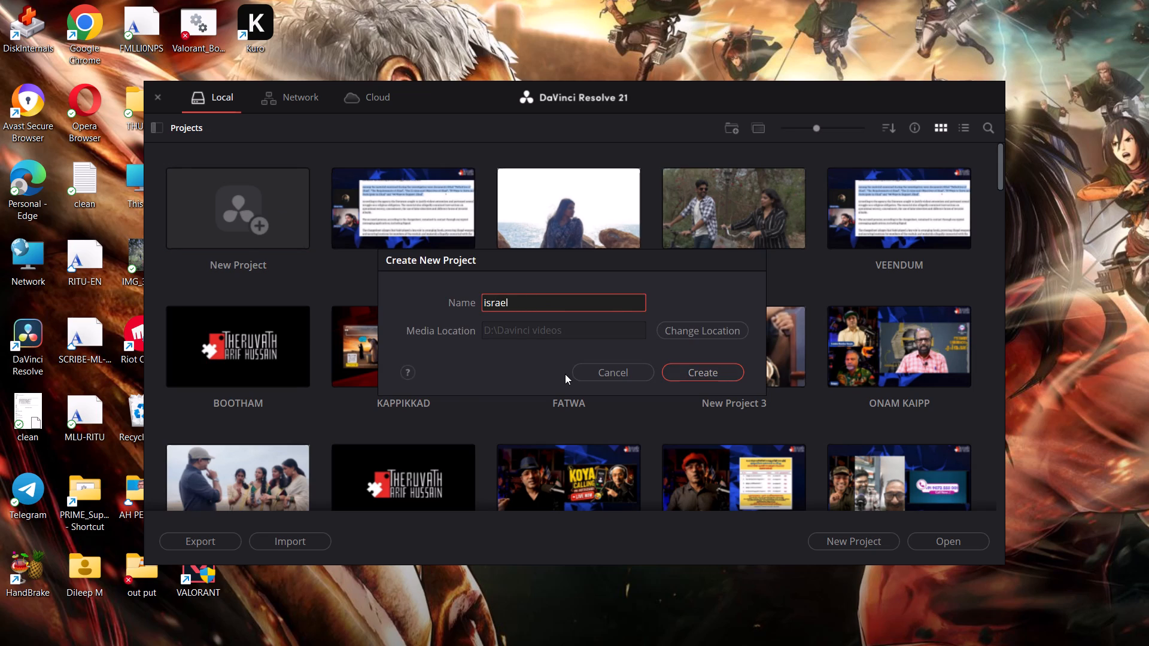
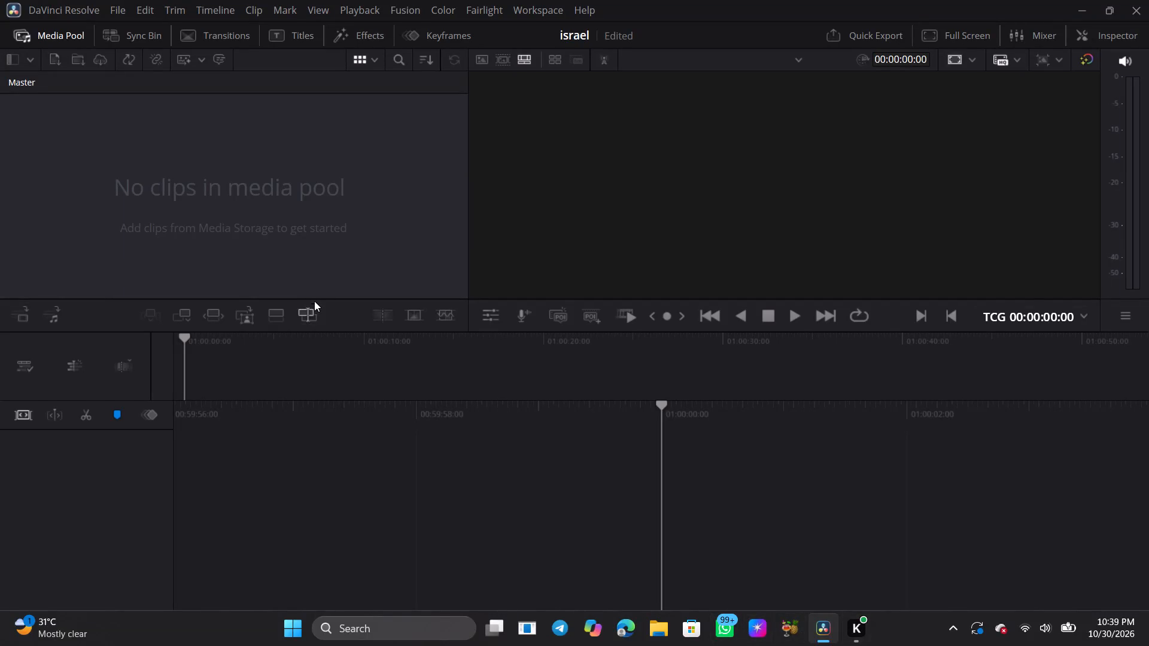
Import the "കാശി കഫേ വഴി മോചനം കിട്ടി" video from the D: Downloads folder and change the project frame rate to 30 fps.
key(ctrl+i)
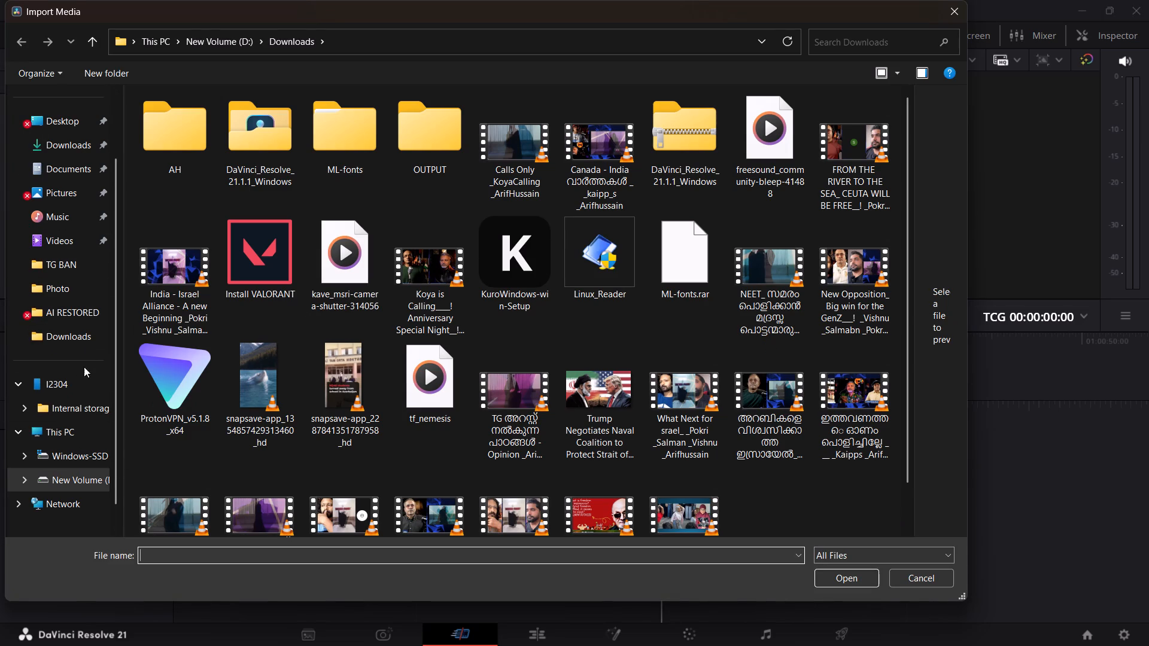
click(83, 477)
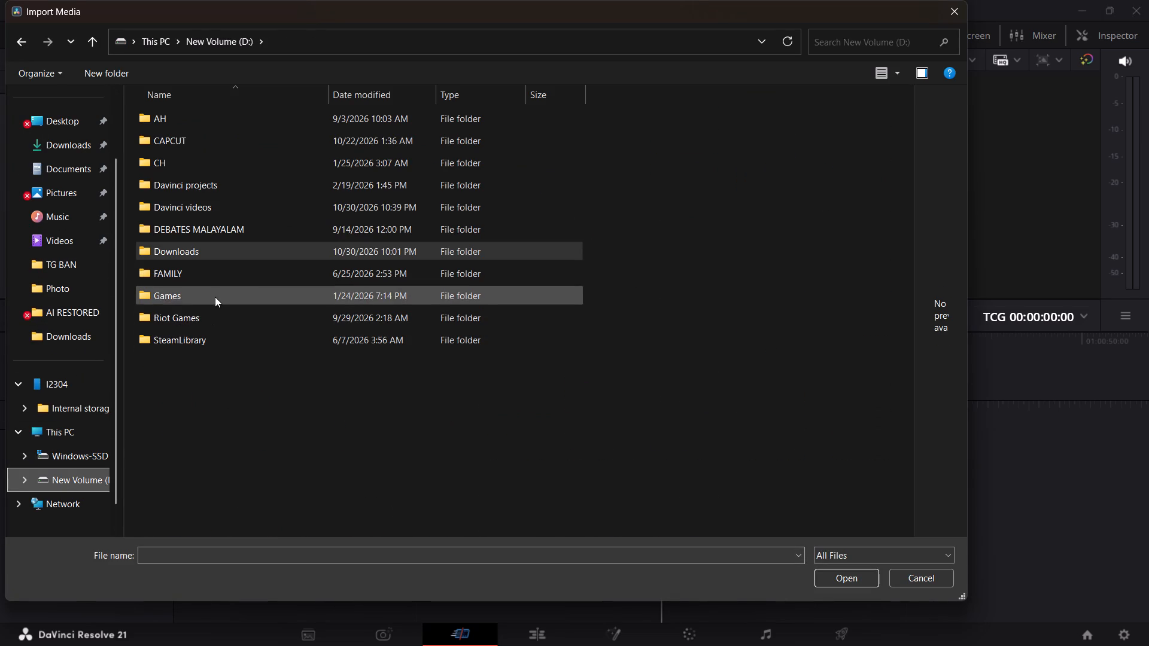
double_click(227, 251)
scroll(671, 292, down, 8)
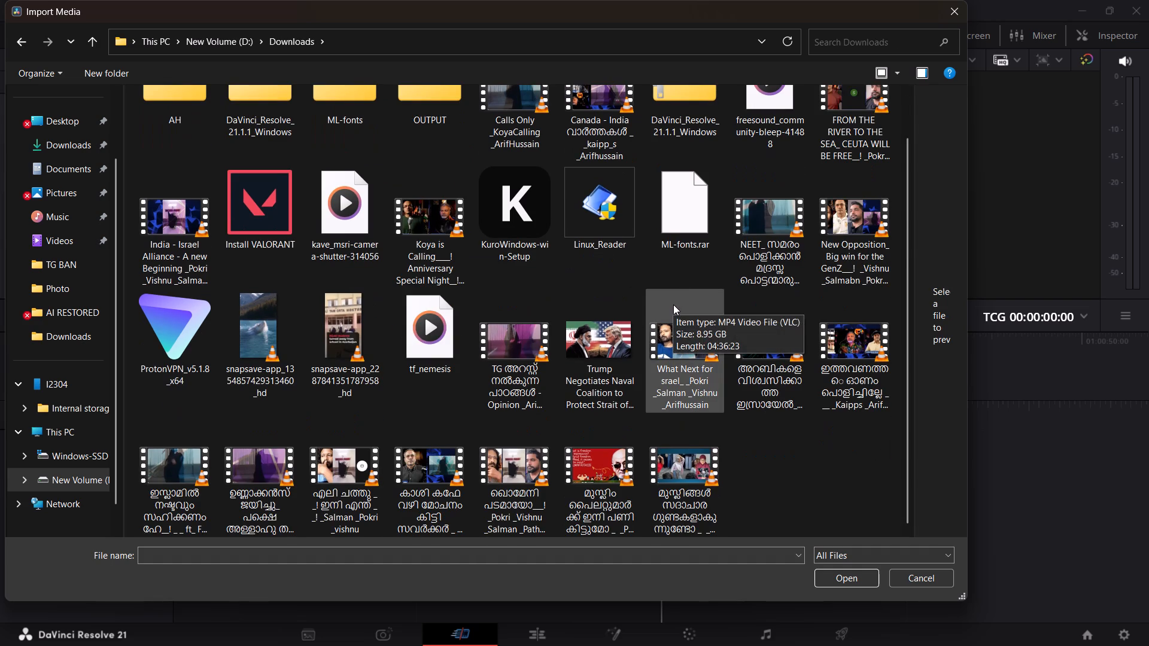
scroll(674, 297, down, 8)
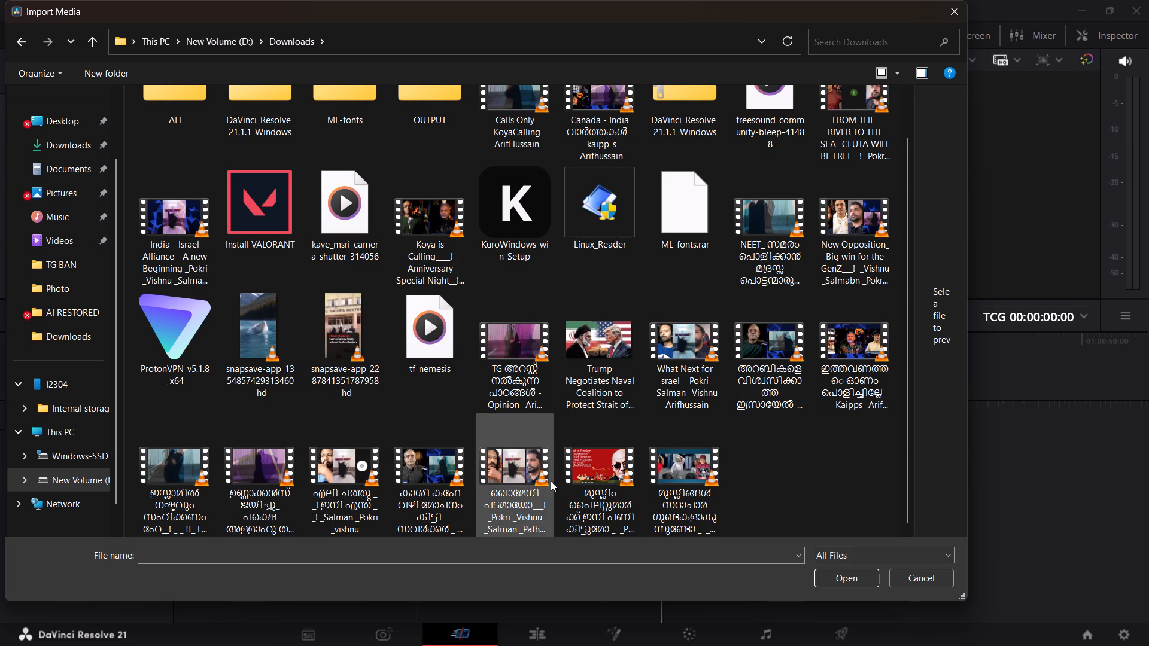
click(437, 466)
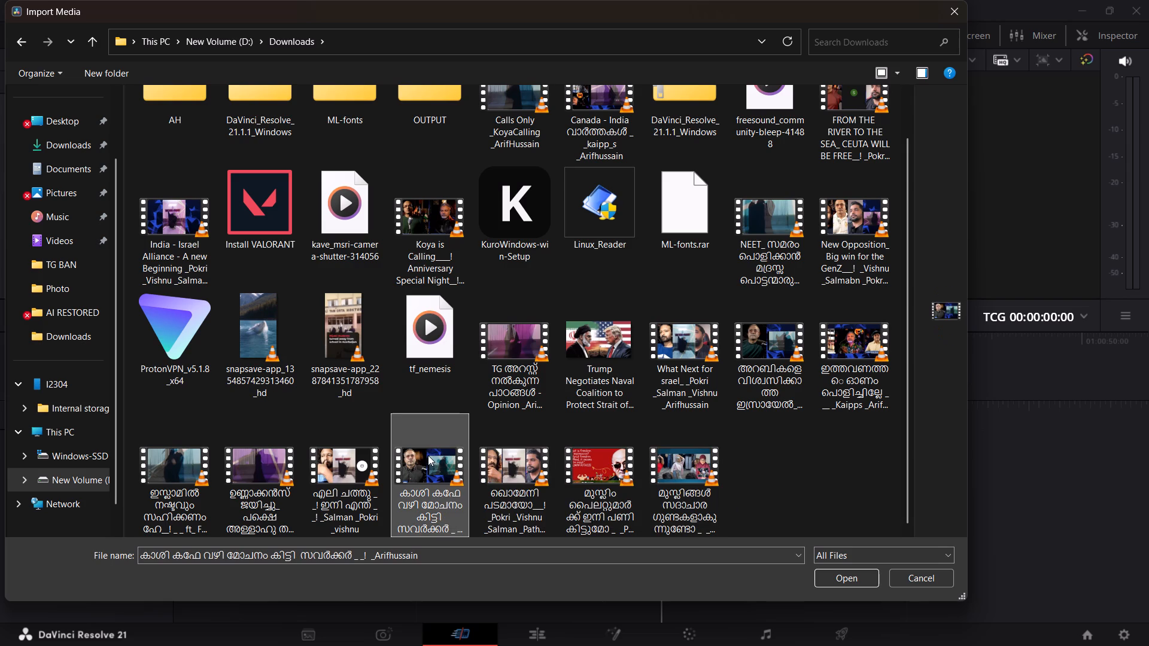
double_click(428, 455)
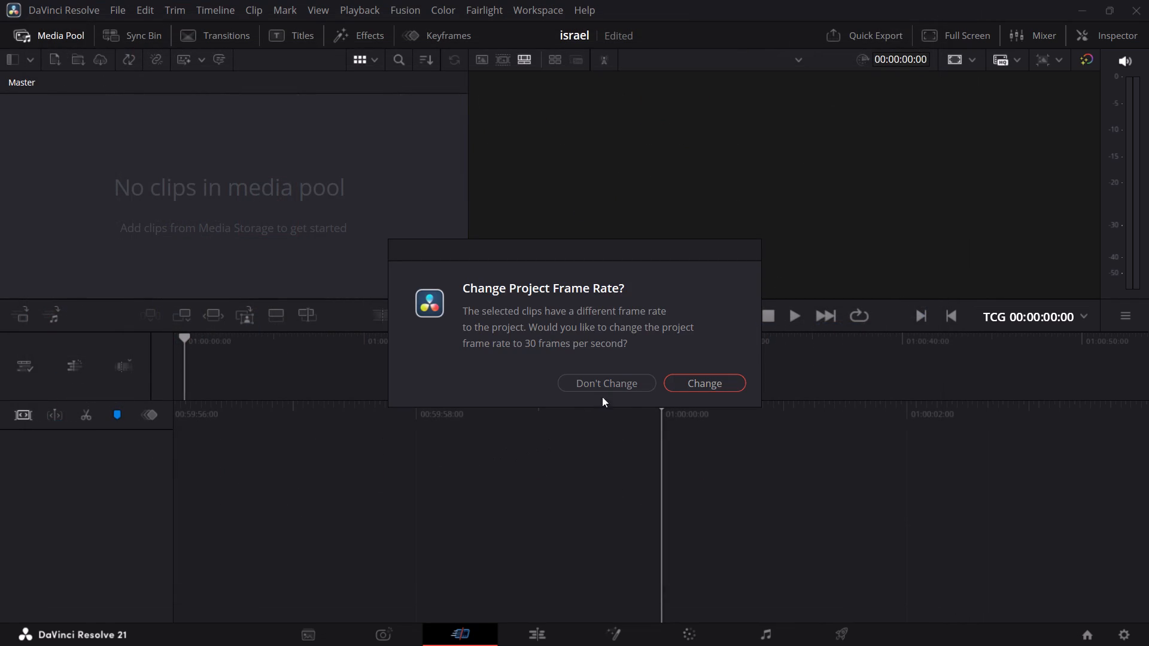
click(698, 383)
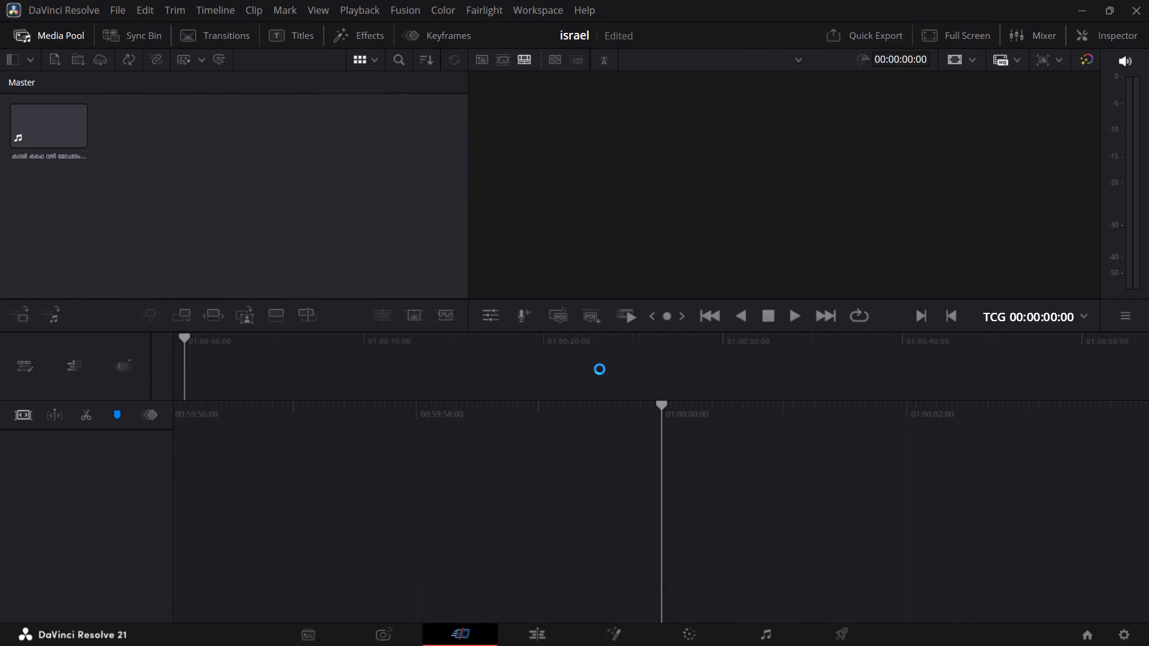
Switch to the Edit page with the imported clip selected.
click(76, 147)
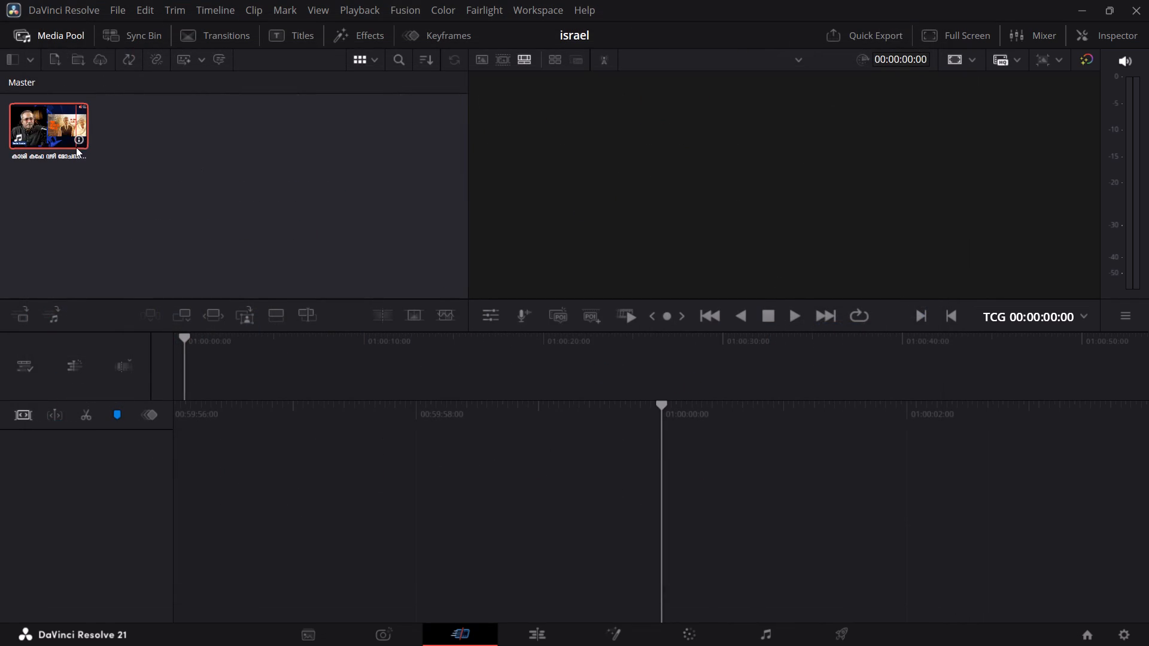
click(542, 633)
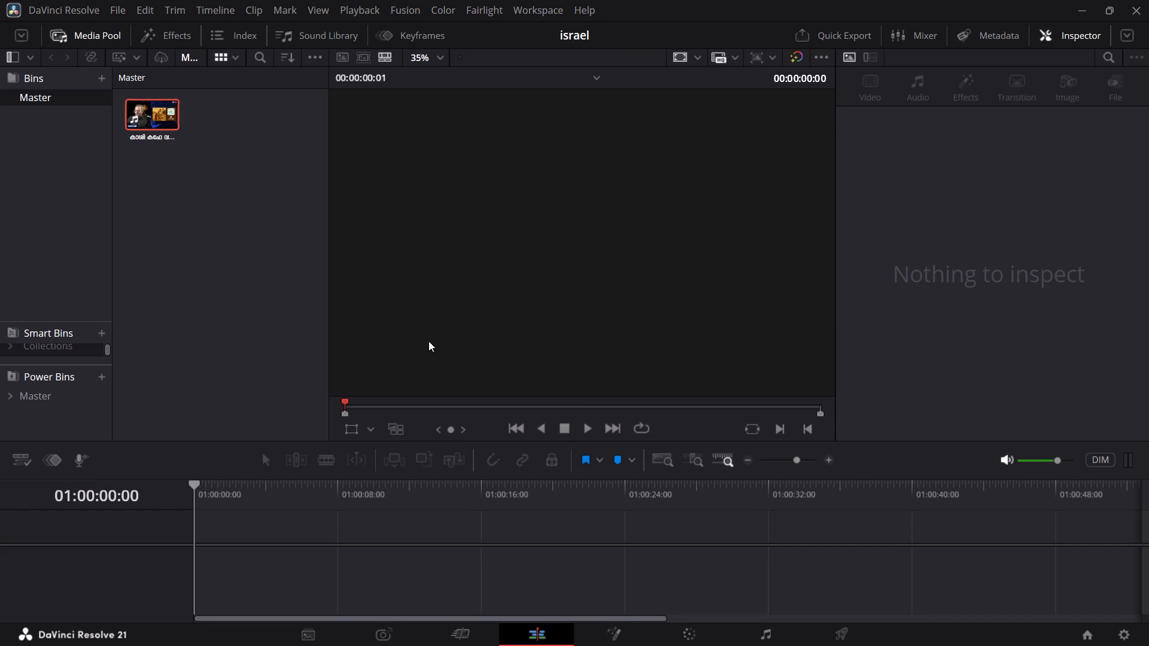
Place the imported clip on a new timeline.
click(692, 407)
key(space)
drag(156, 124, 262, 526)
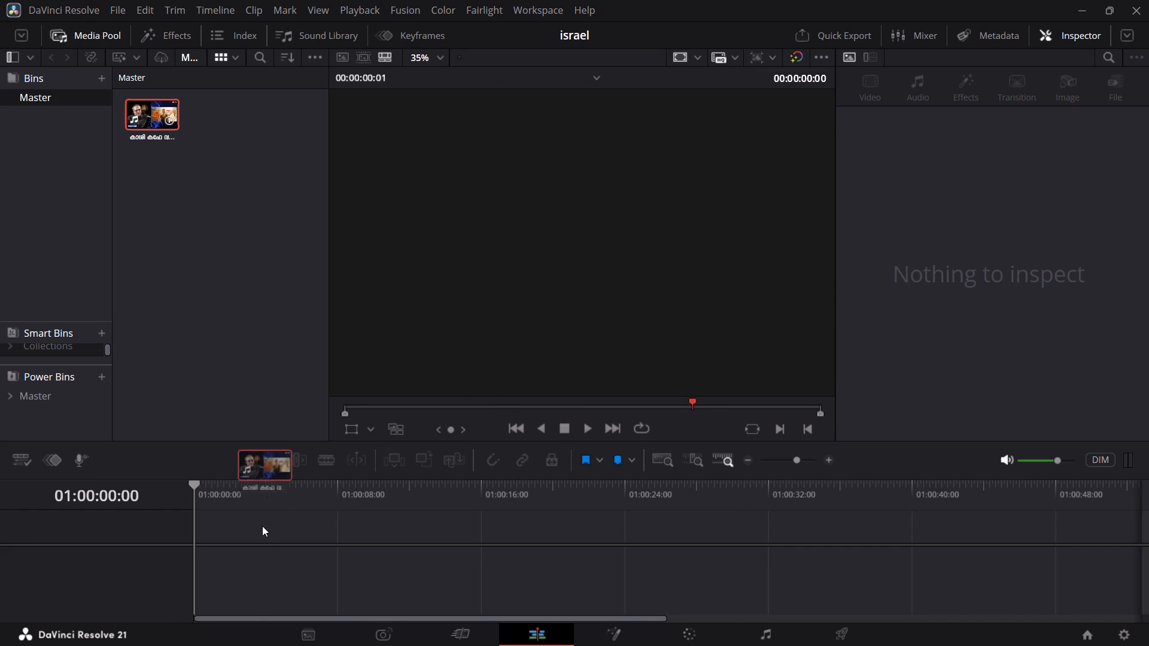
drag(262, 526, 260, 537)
Play the timeline from about 01:28:47 and again from about 01:36:08 to check the clip's content.
click(710, 404)
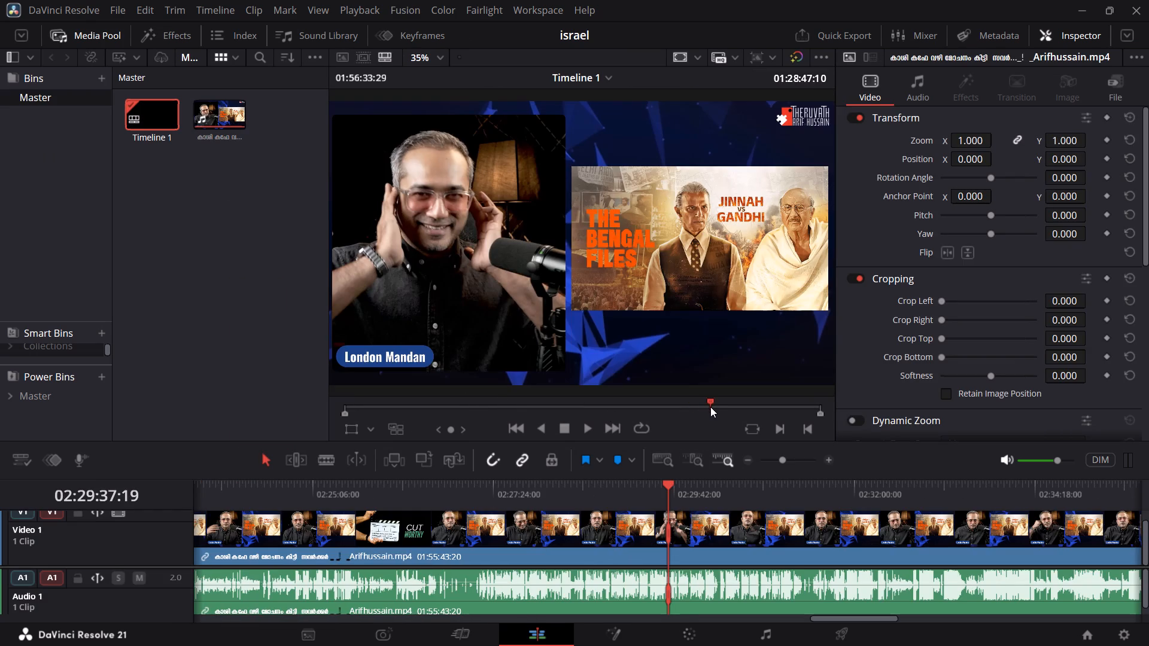
key(space)
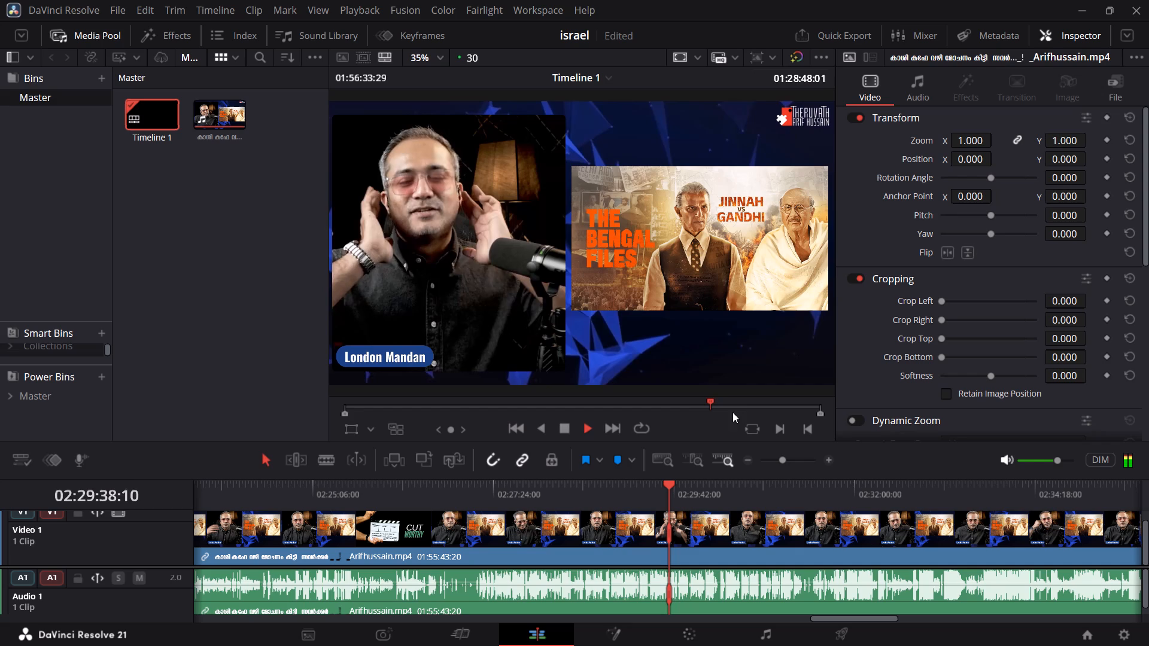
click(740, 408)
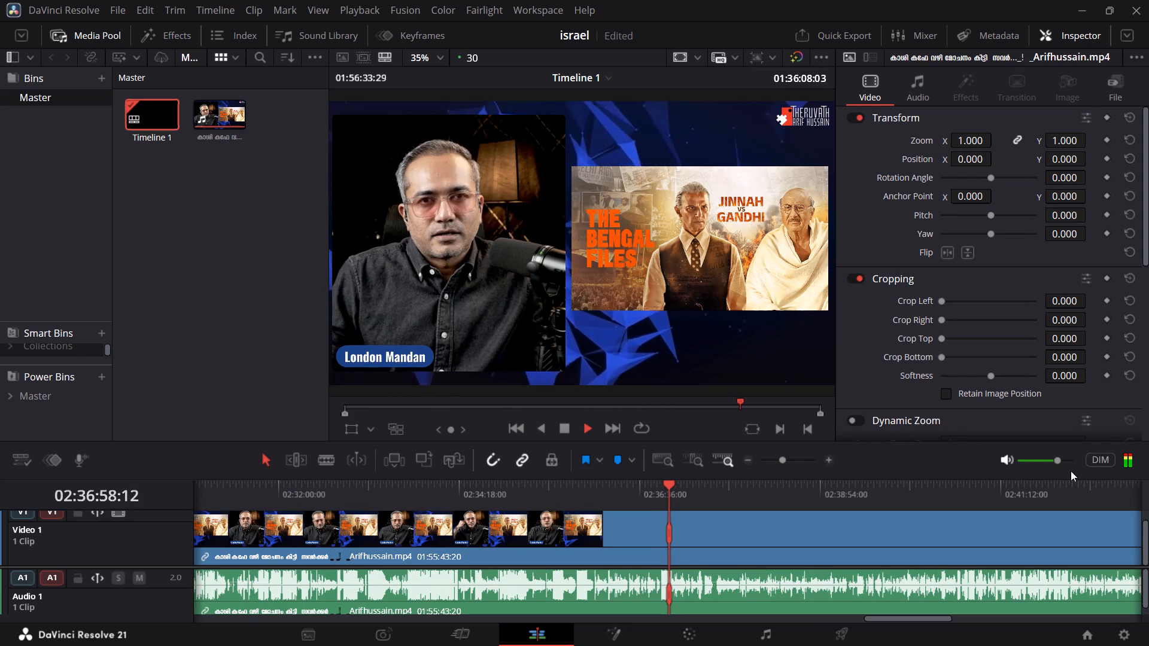
Lower the playback monitoring volume slightly.
click(1063, 456)
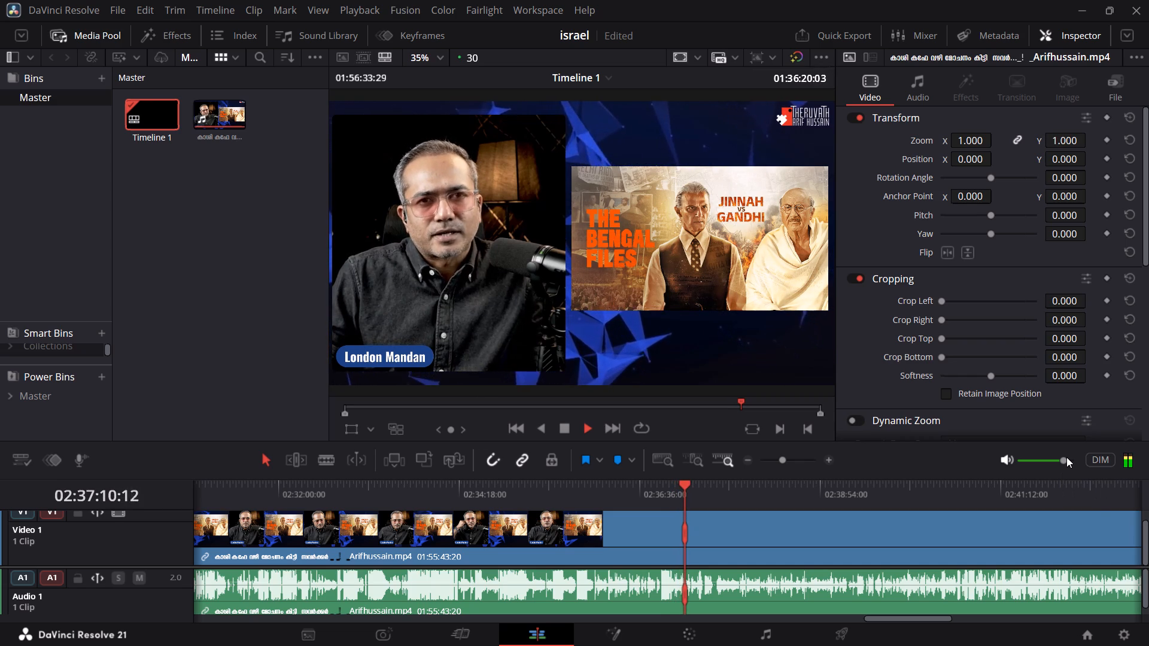
click(1054, 459)
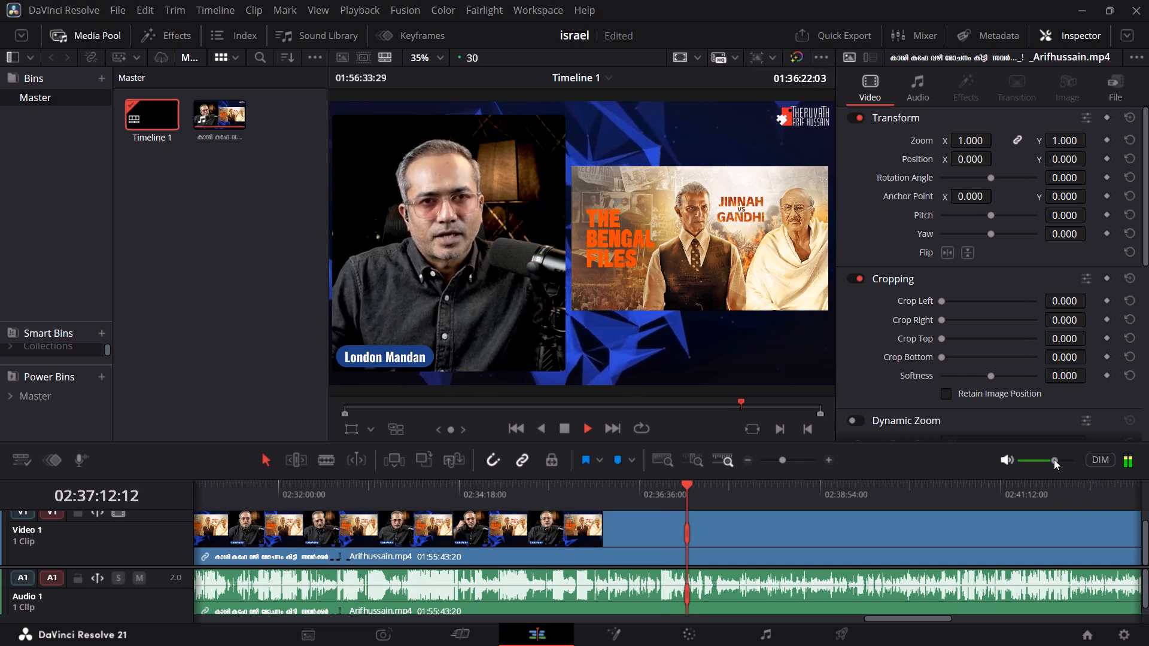
click(1051, 463)
Skim forward through the last part of the clip, up to about 01:52, to check its content.
click(755, 406)
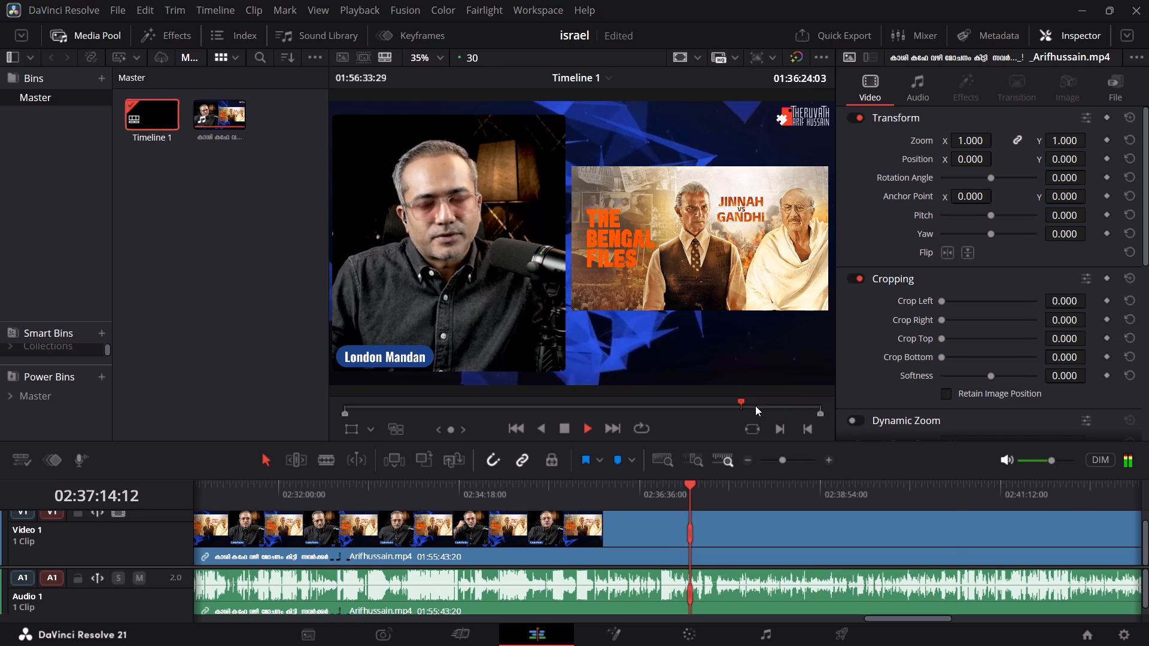
click(769, 406)
click(788, 406)
click(795, 407)
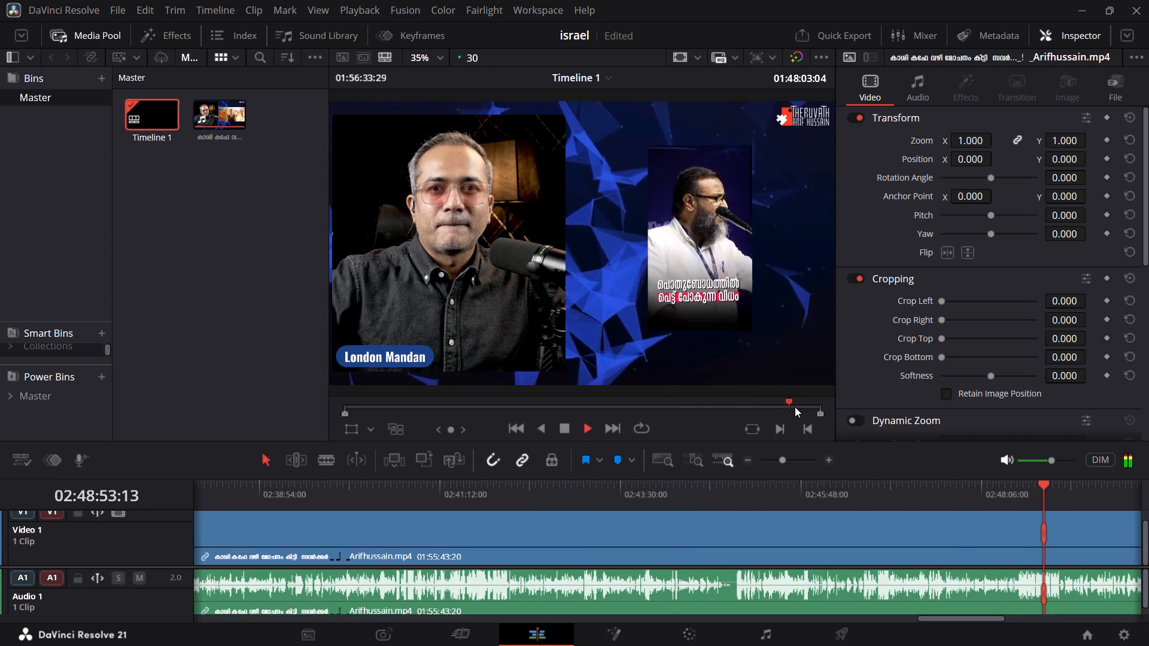
click(802, 407)
click(807, 406)
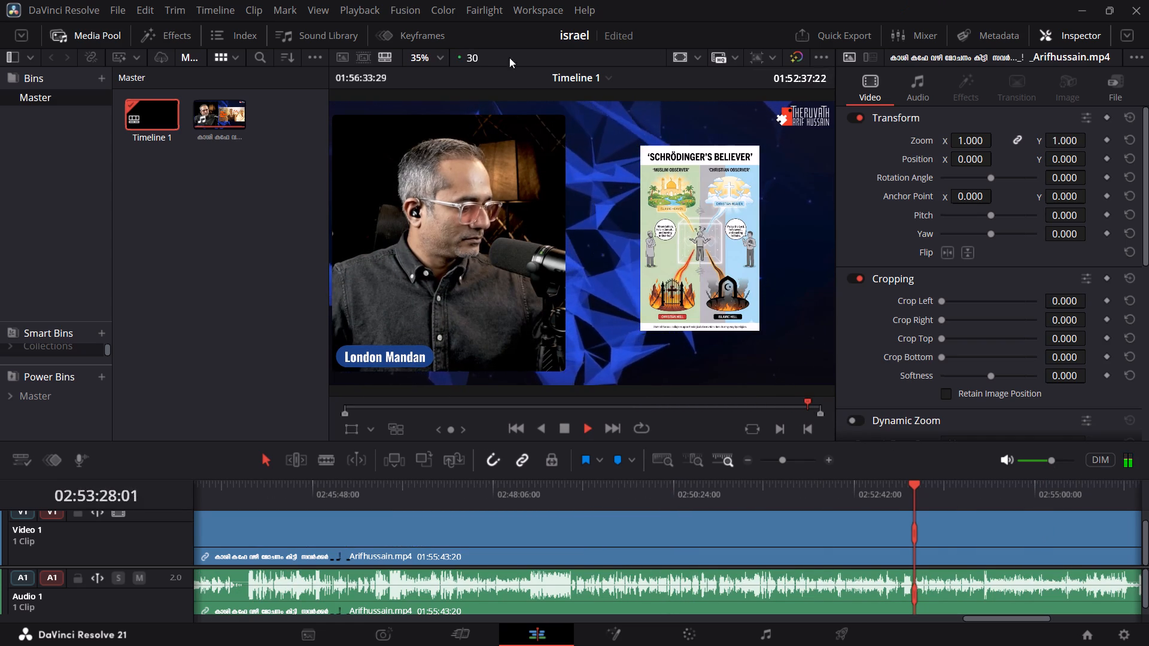
Delete both Timeline 1 and the imported clip from the media pool.
drag(309, 124, 94, 108)
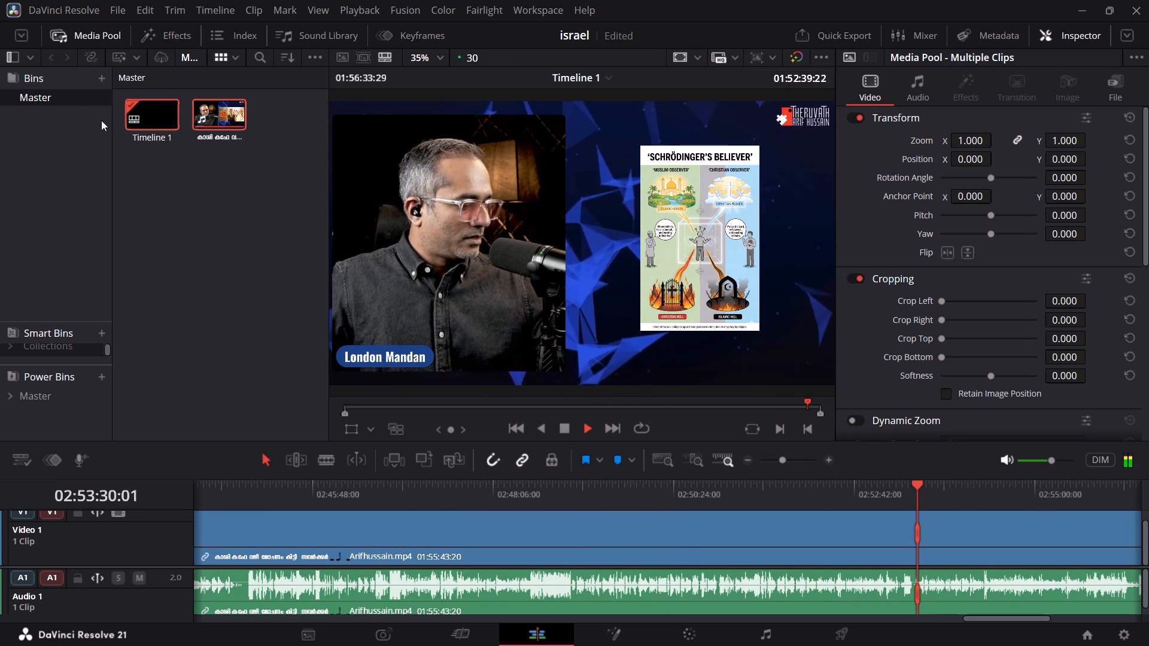
key(Delete)
click(702, 382)
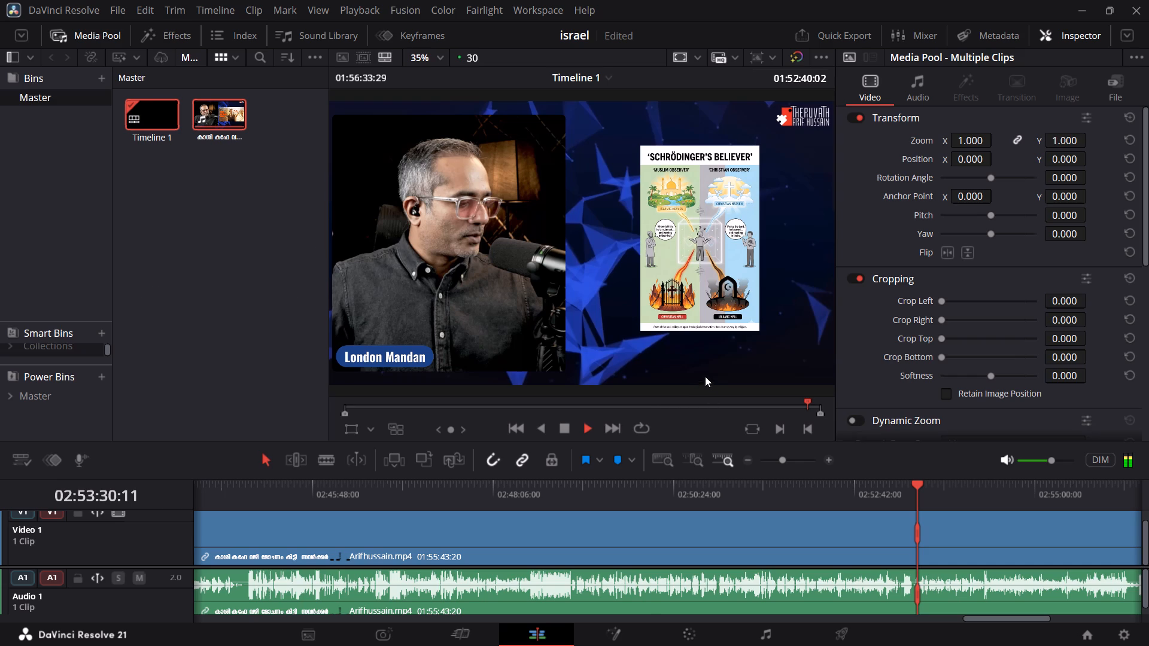
Delete the "കാശി കഫേ വഴി മോചനം കിട്ടി" video from the D: Downloads folder in File Explorer, and return to DaVinci Resolve.
click(634, 623)
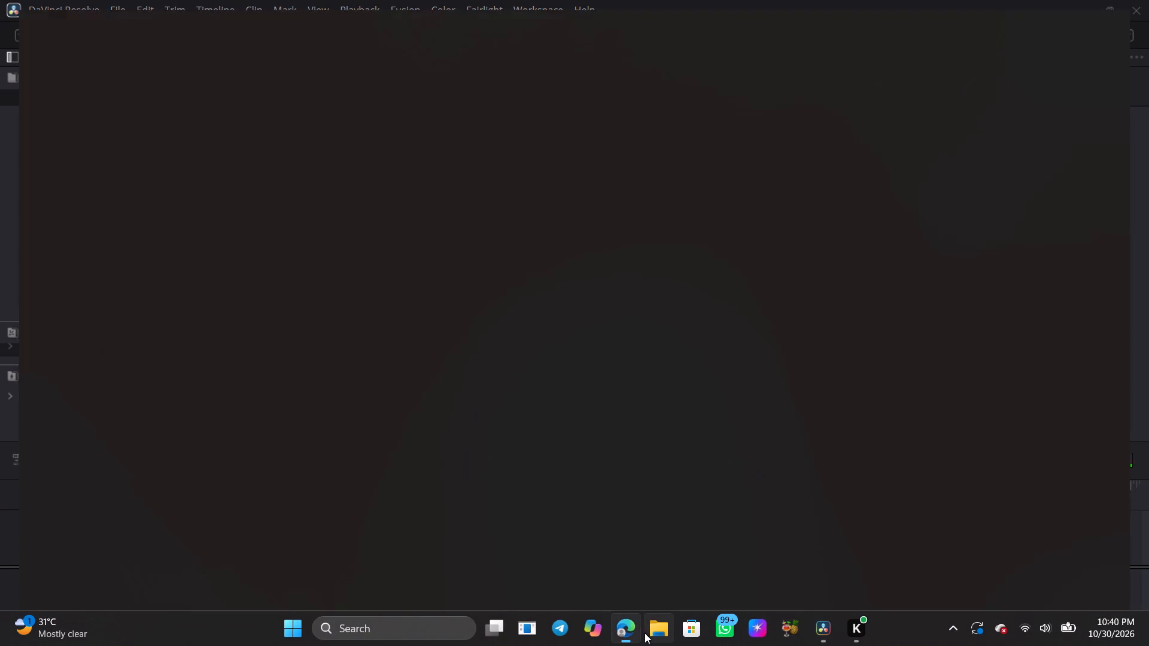
click(659, 636)
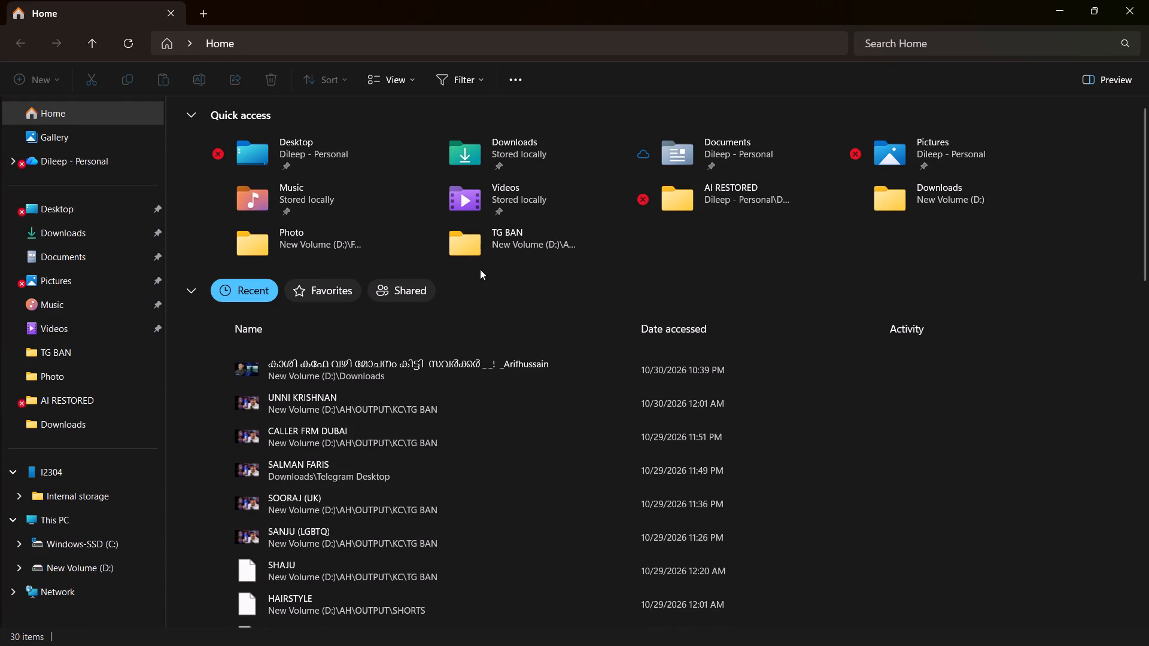
click(113, 428)
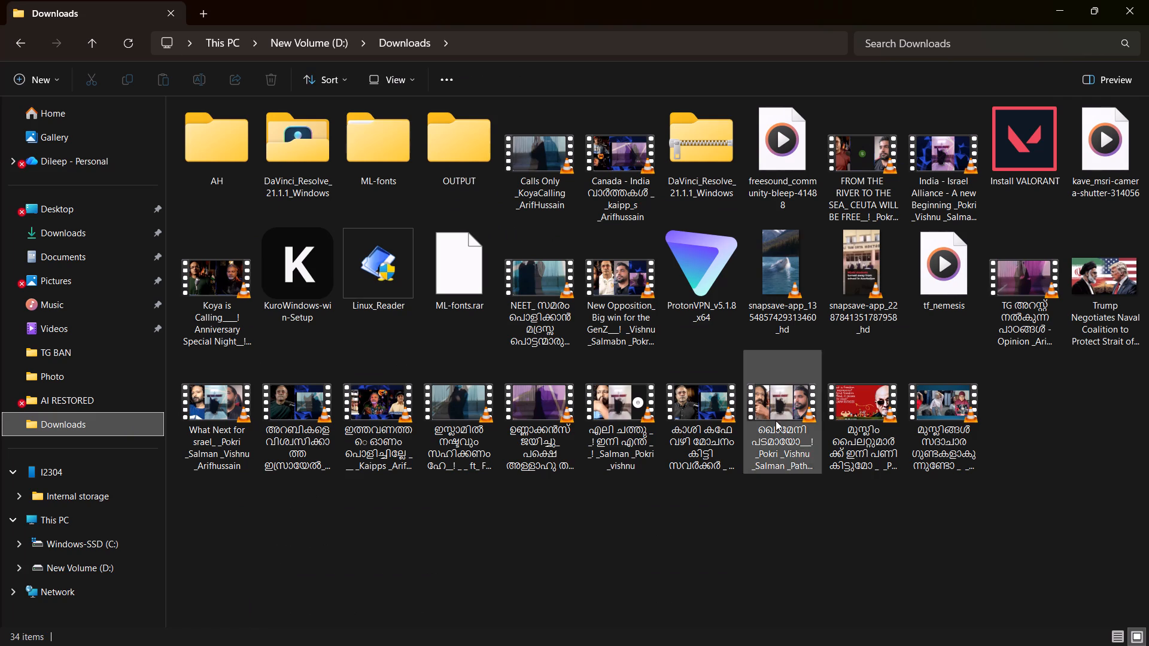
click(693, 420)
key(Delete)
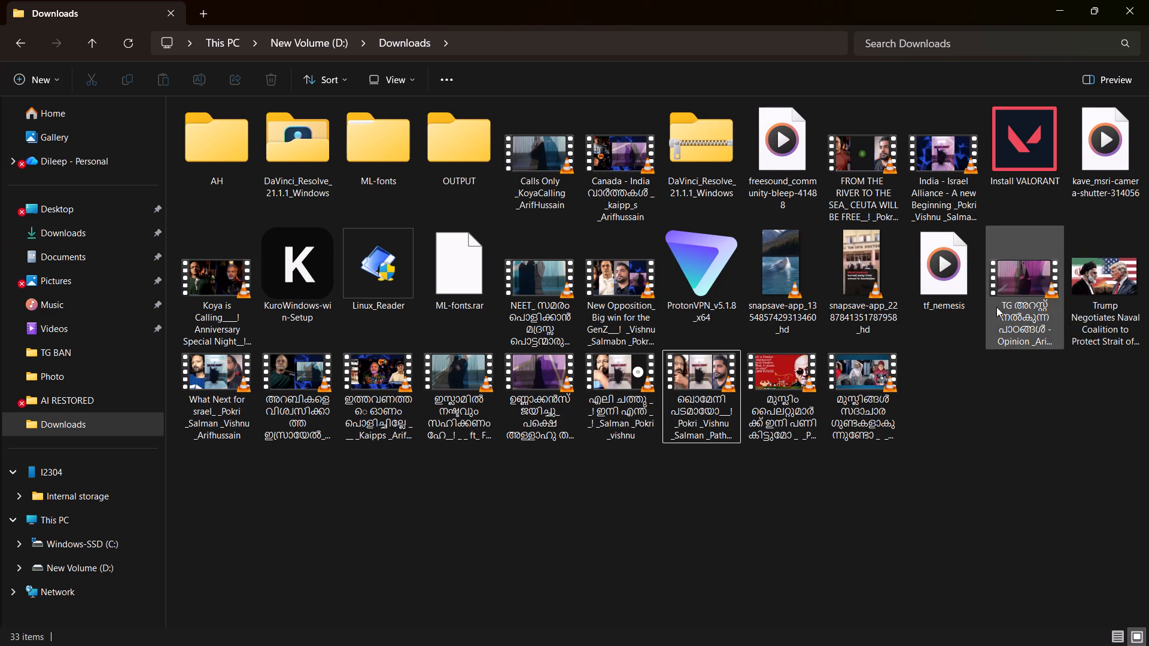
click(1148, 0)
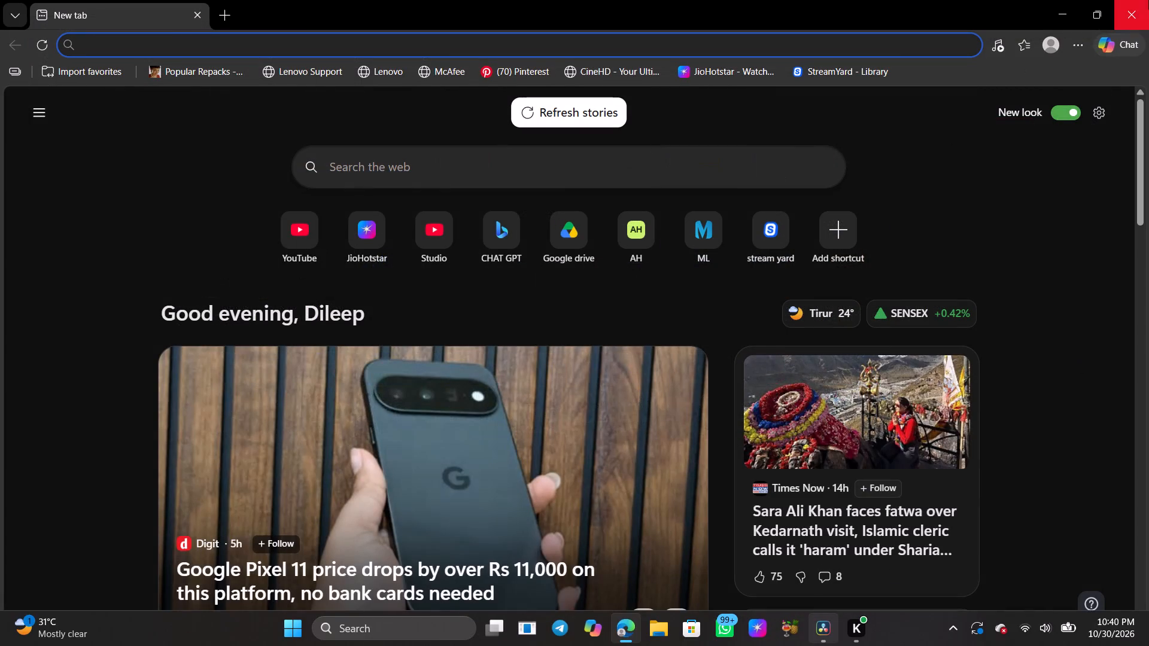
click(1148, 0)
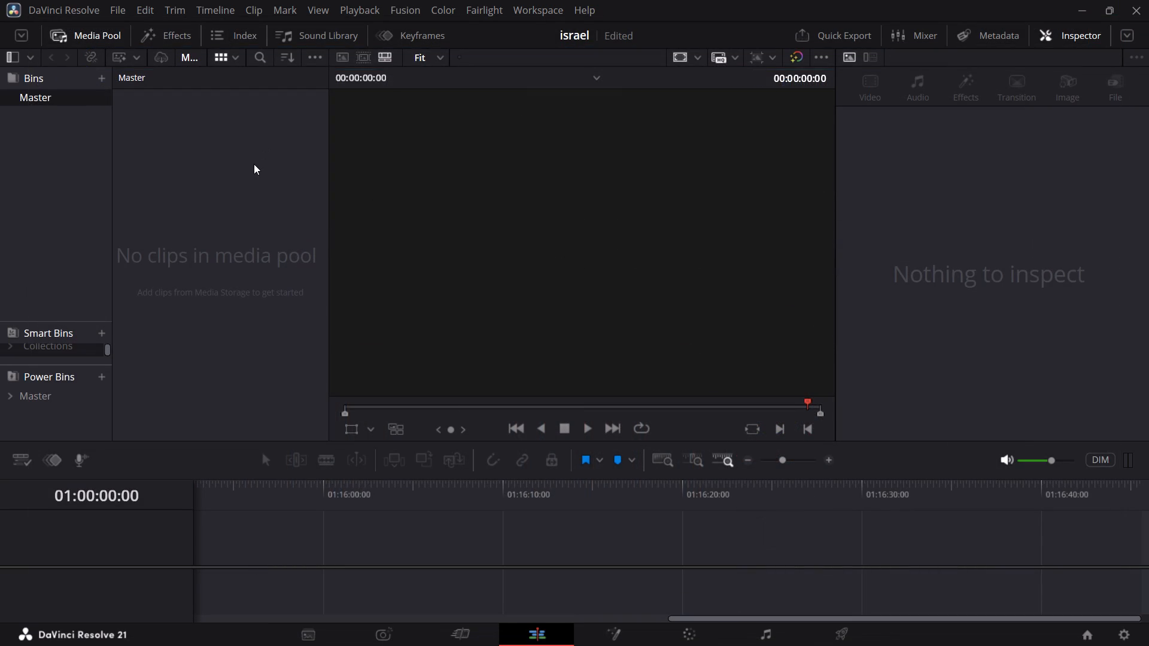
Import the "അറബികളെ വിശ്വസിക്കാത്ത ഇസ്രായേൽ" video from the D: Downloads folder into the media pool.
key(ctrl+o)
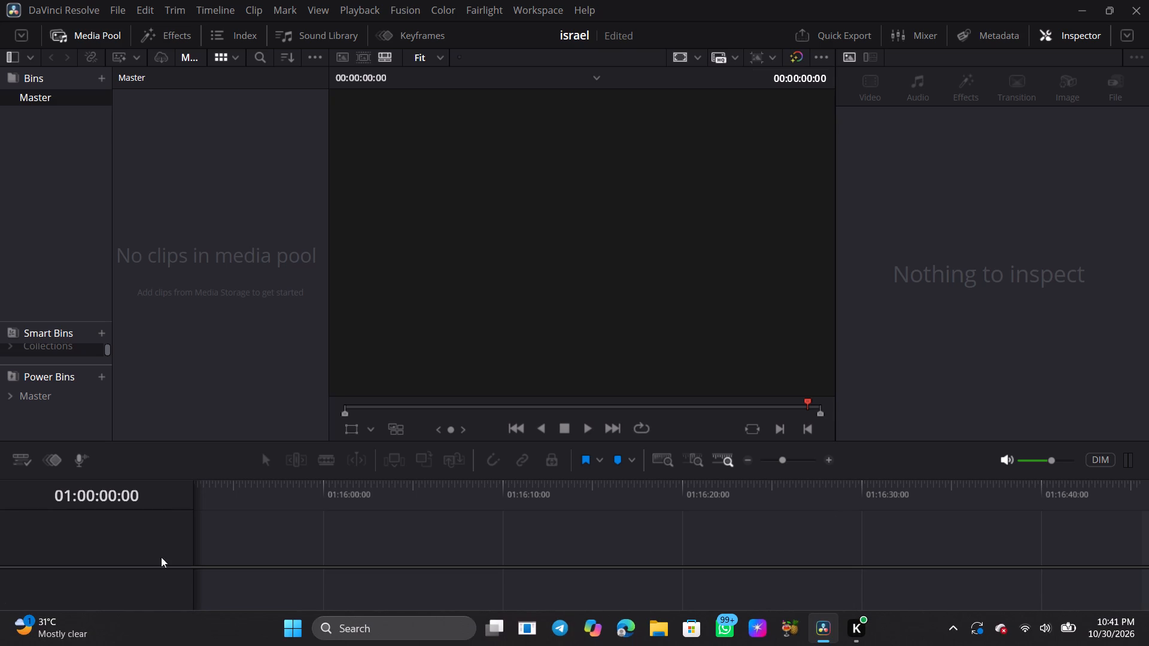
key(ctrl+i)
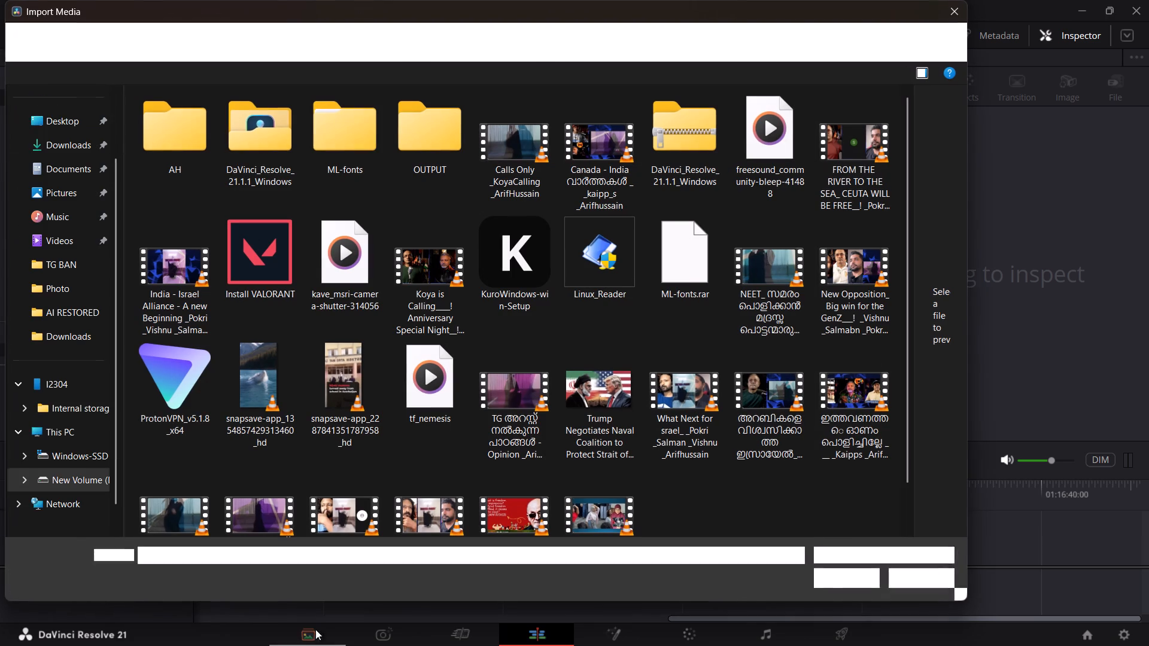
scroll(265, 342, down, 6)
scroll(347, 346, down, 5)
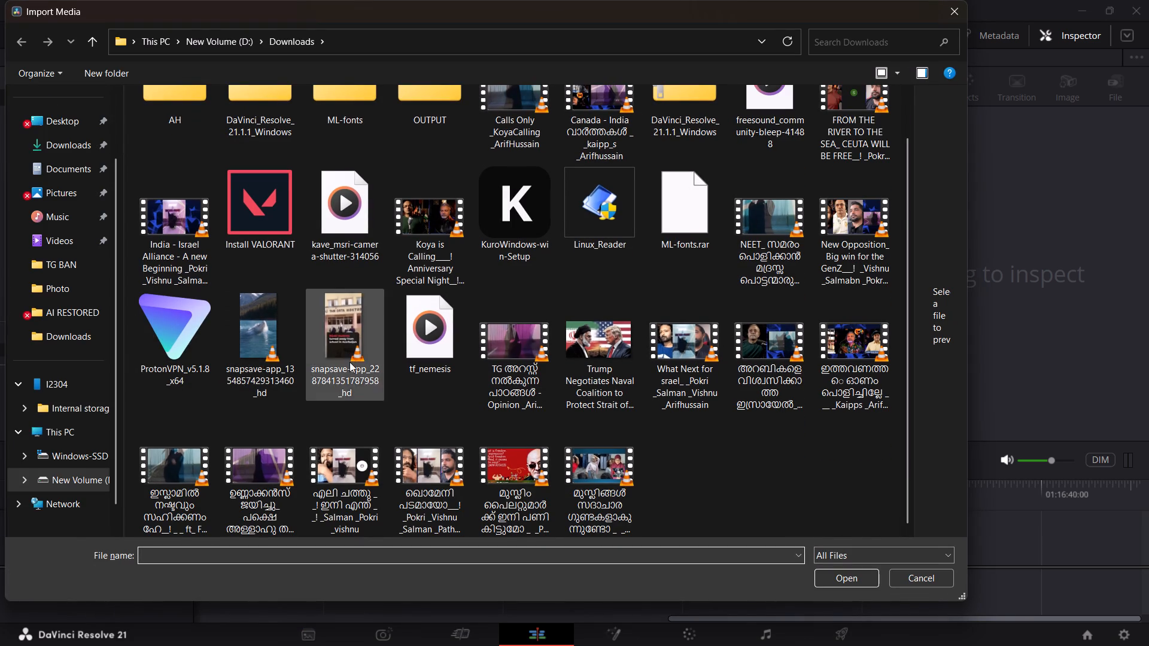
click(168, 476)
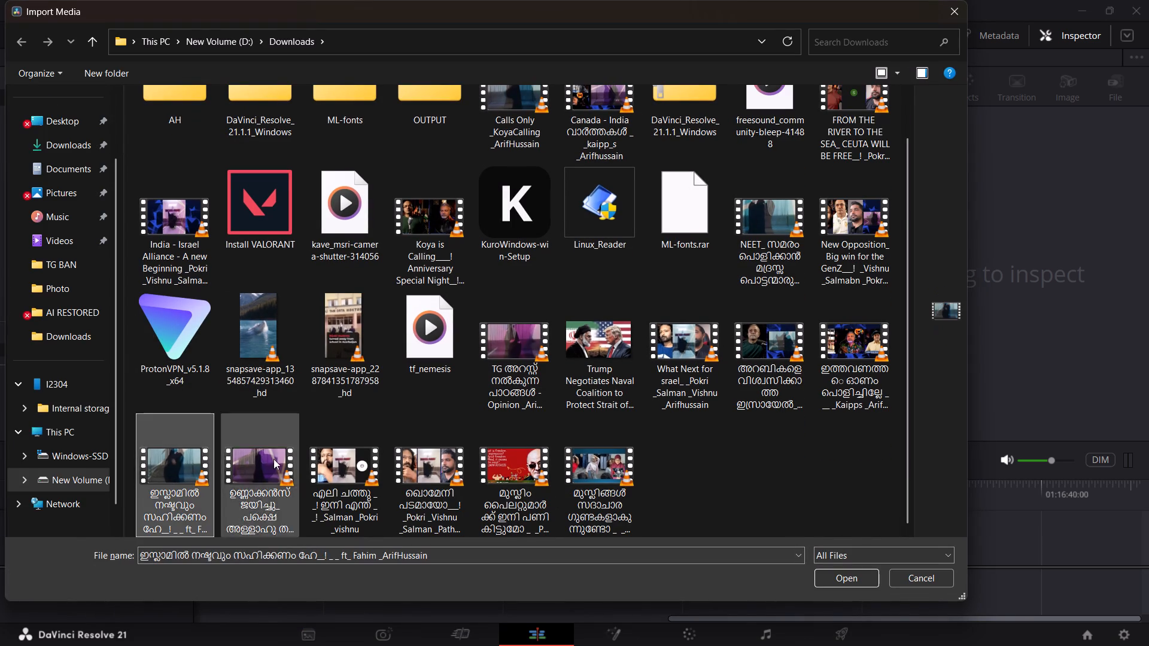
double_click(771, 374)
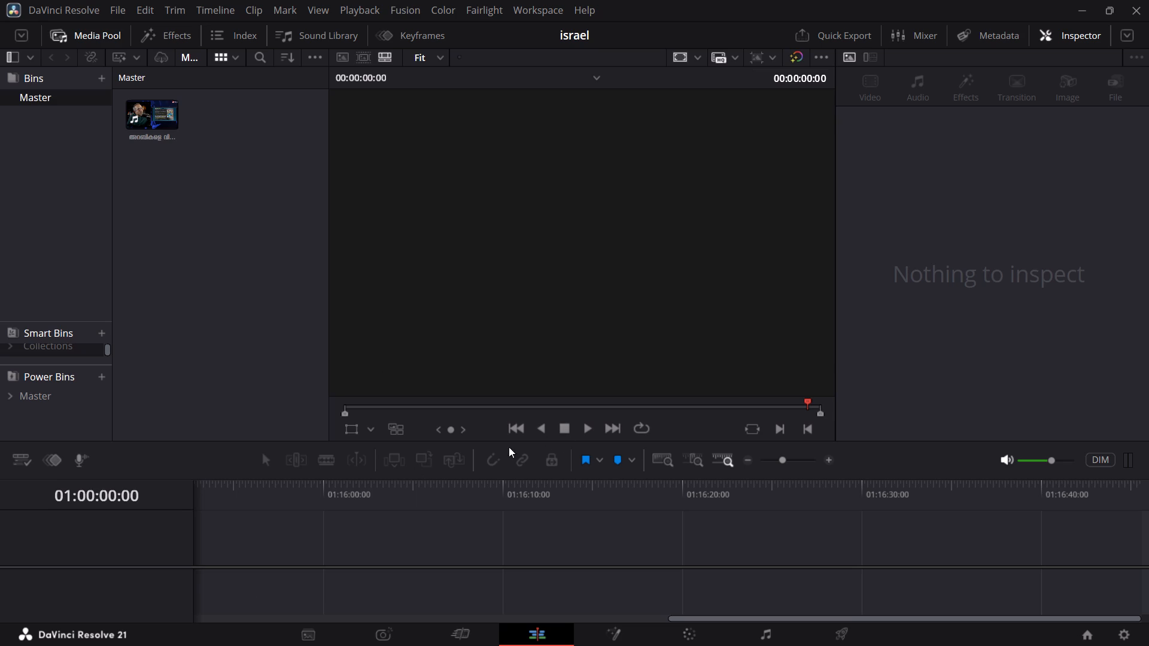
Enlarge the timeline area by shrinking the viewer area above it.
drag(478, 440, 487, 384)
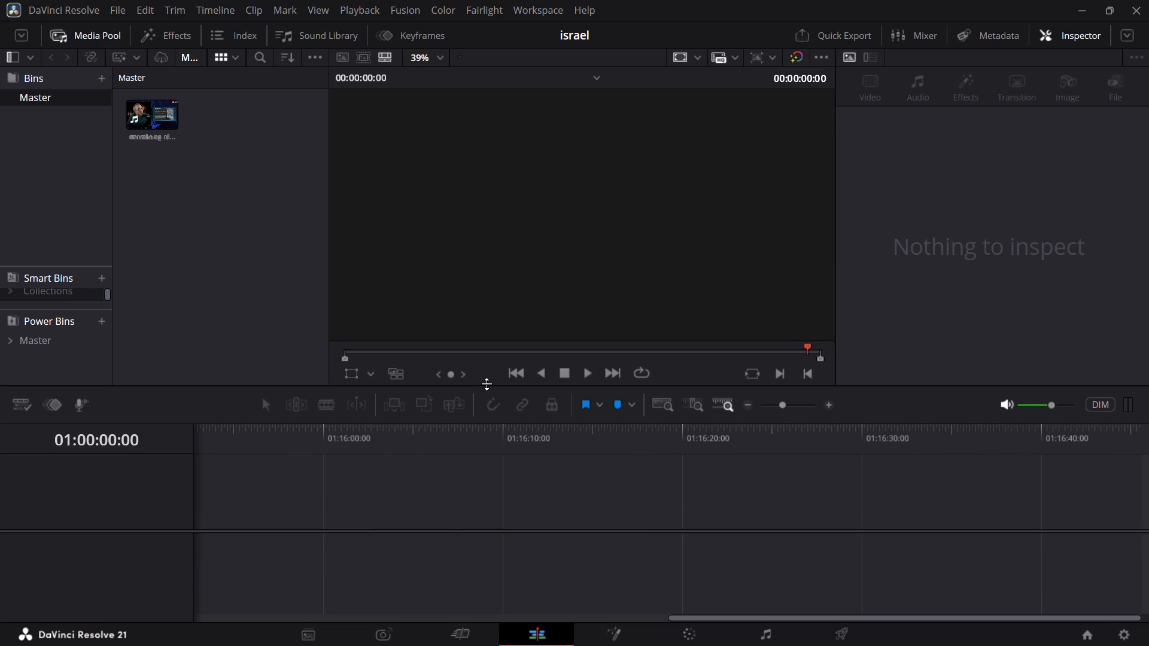
drag(487, 384, 487, 385)
Place the imported clip on a new timeline, starting about one minute after the timeline's beginning.
drag(160, 119, 272, 516)
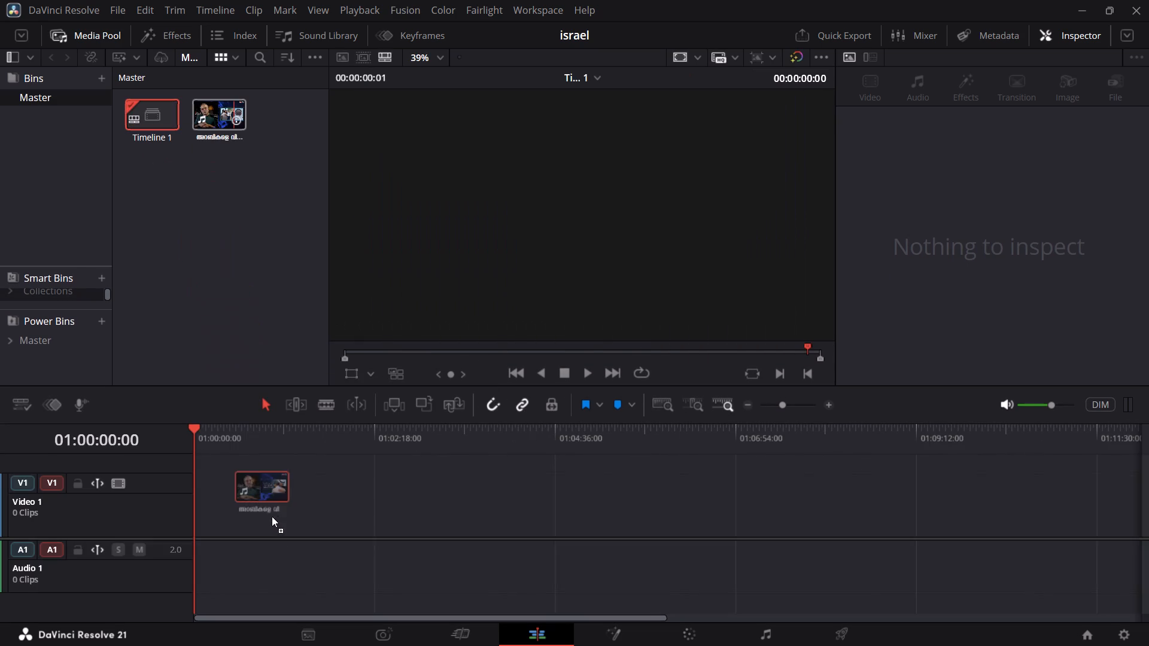
drag(272, 516, 275, 549)
Close the empty gap before the clip so that it starts at the beginning of the timeline.
click(233, 506)
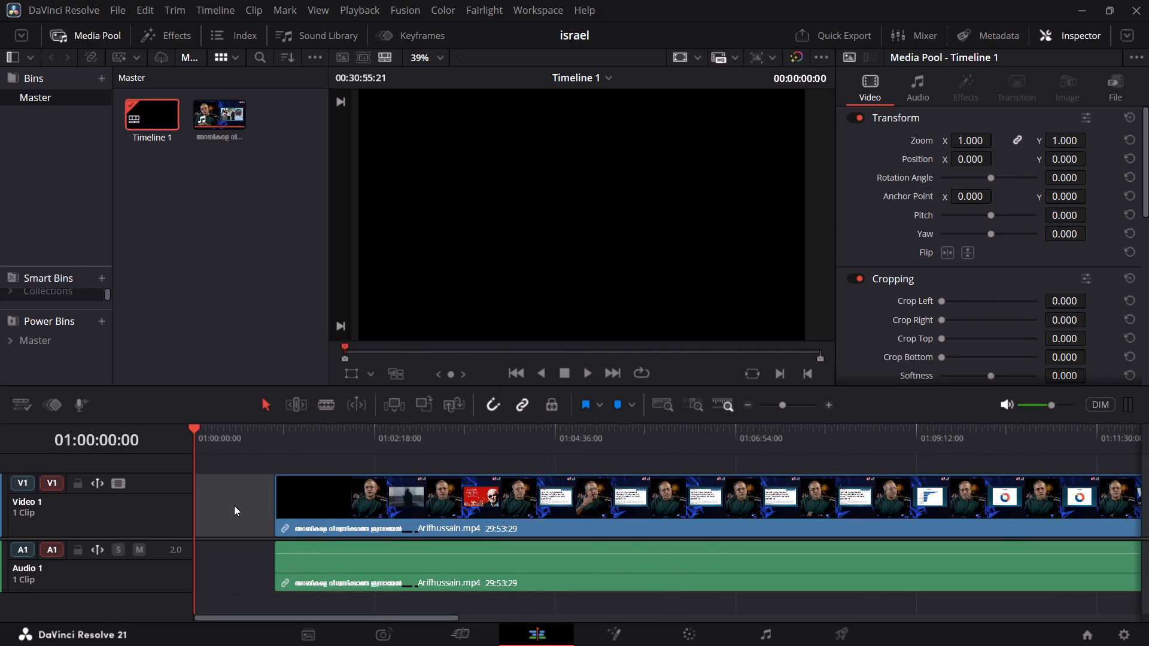
key(BackSpace)
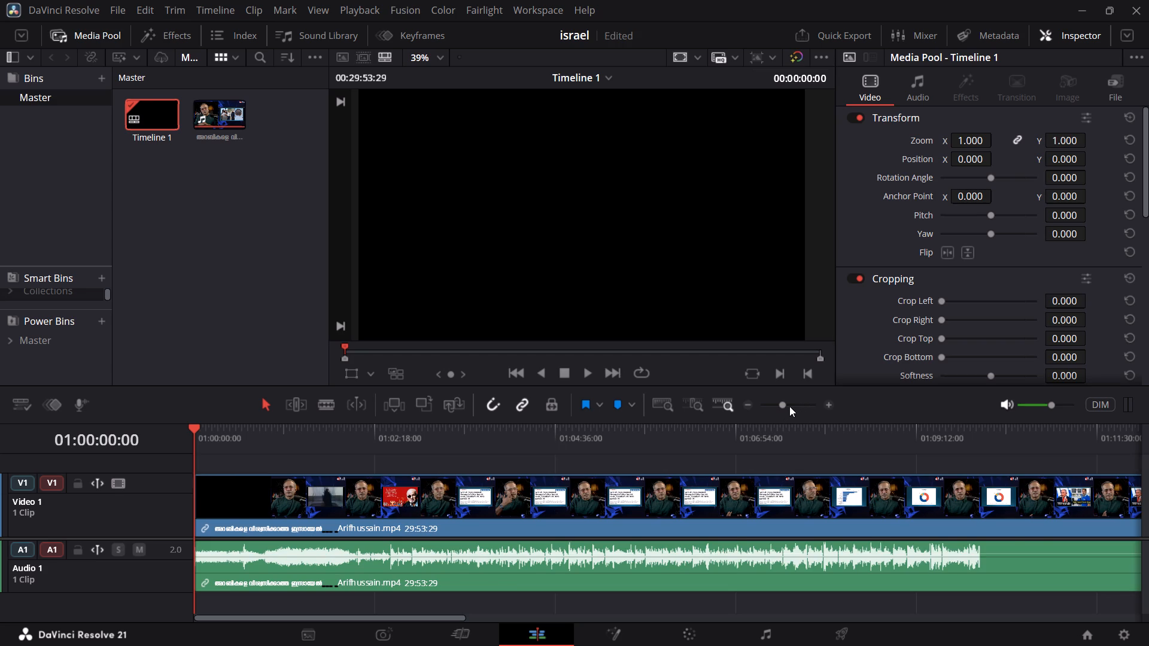
Turn off linked selection and shift only the audio clip later on Audio 1, 2 seconds 17 frames out of sync with the video.
click(786, 403)
click(789, 406)
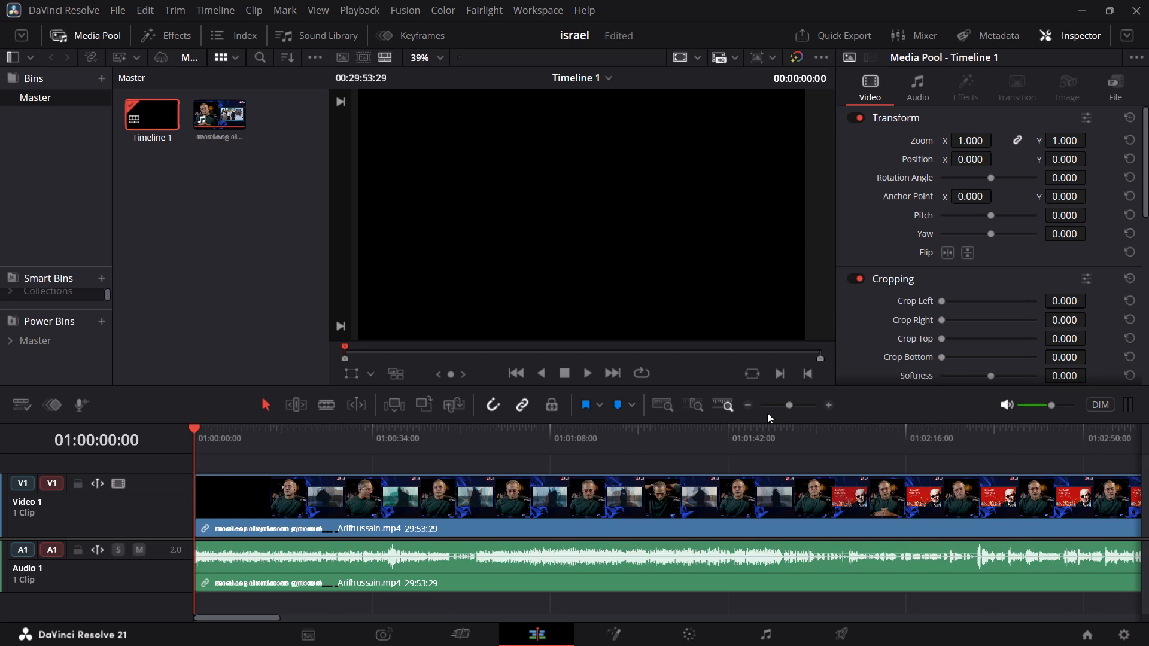
click(616, 445)
click(520, 575)
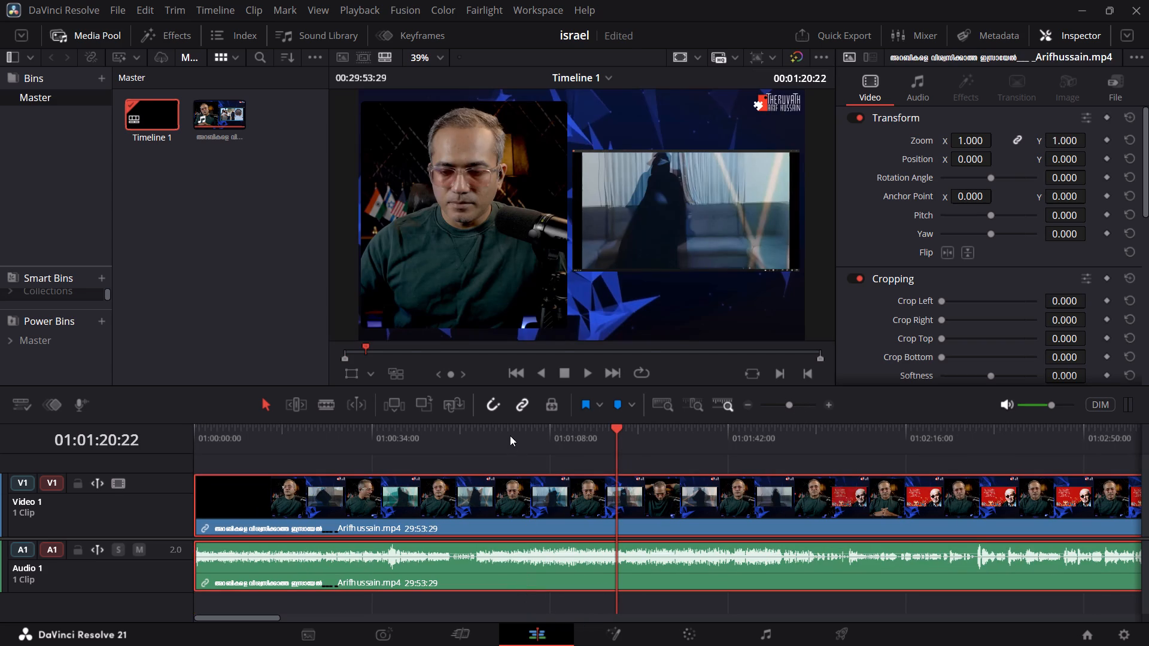
click(530, 404)
click(500, 443)
click(402, 589)
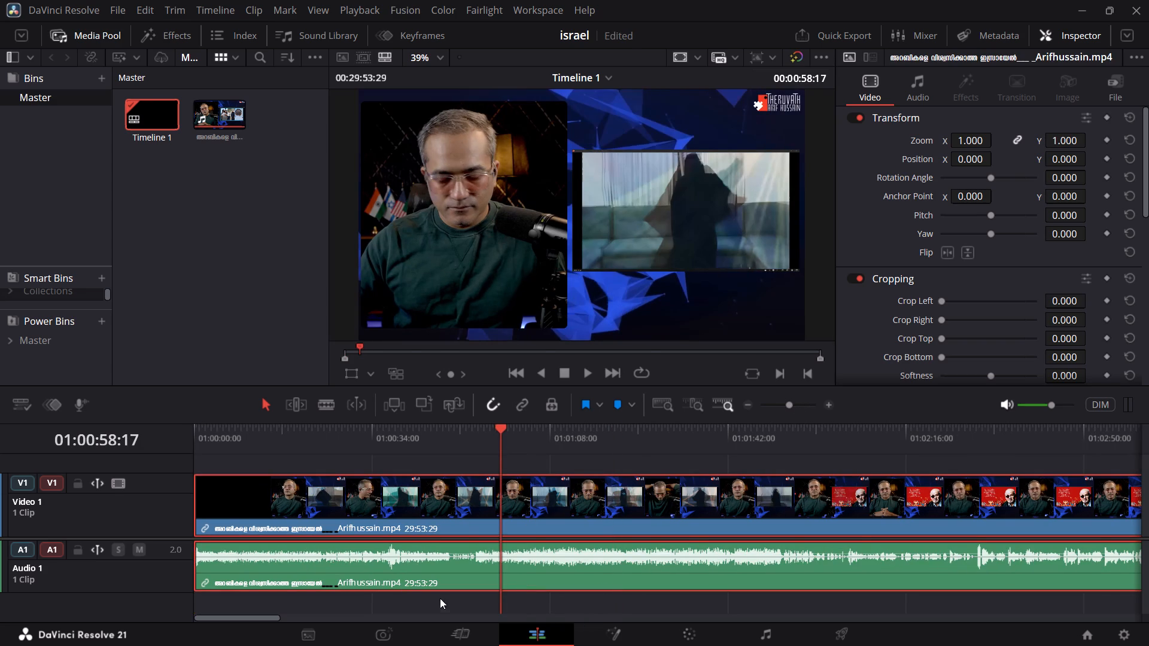
click(441, 613)
click(437, 587)
drag(447, 581, 458, 581)
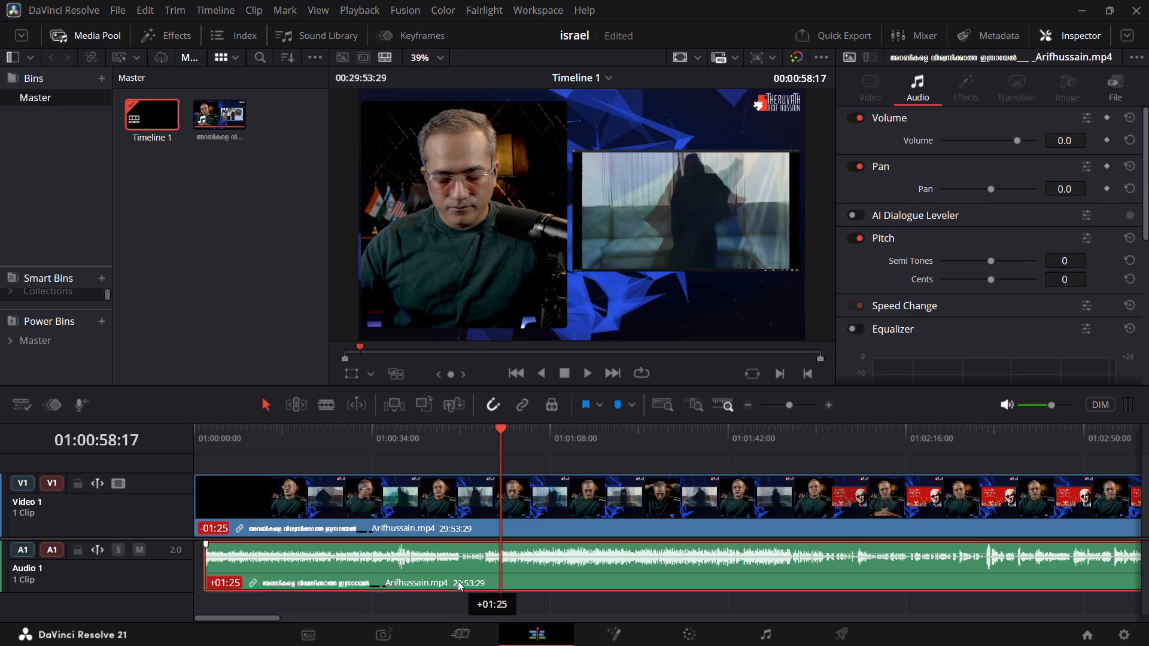
drag(458, 581, 460, 581)
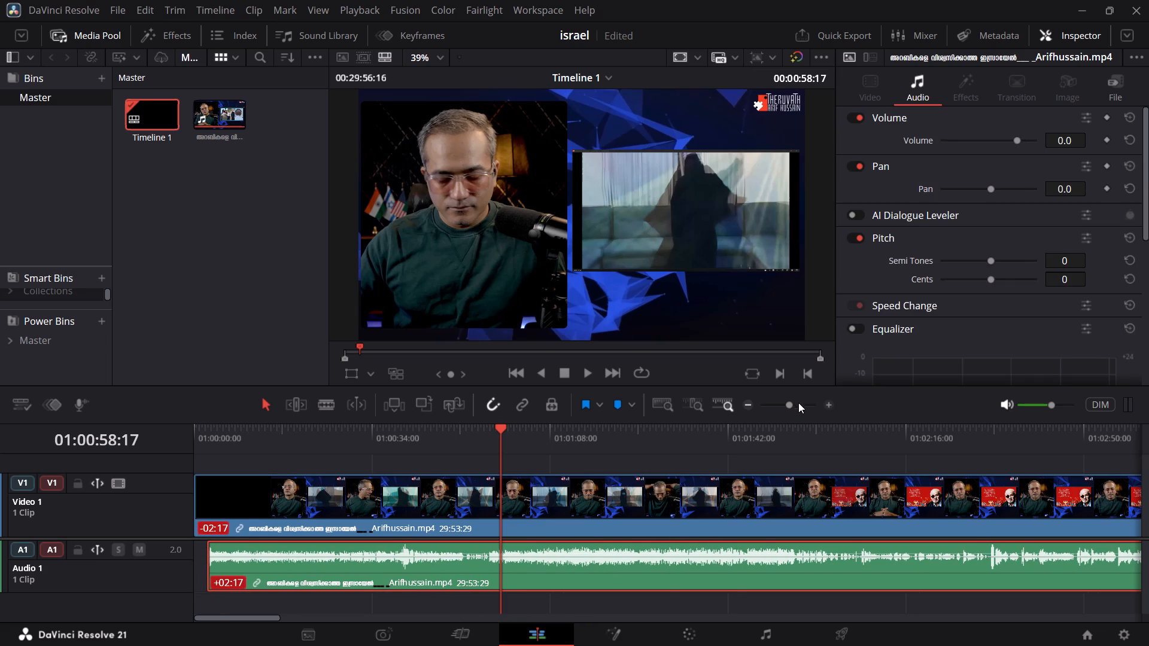
Move the audio clip back toward the timeline start, leaving it 8 frames behind the video.
click(800, 409)
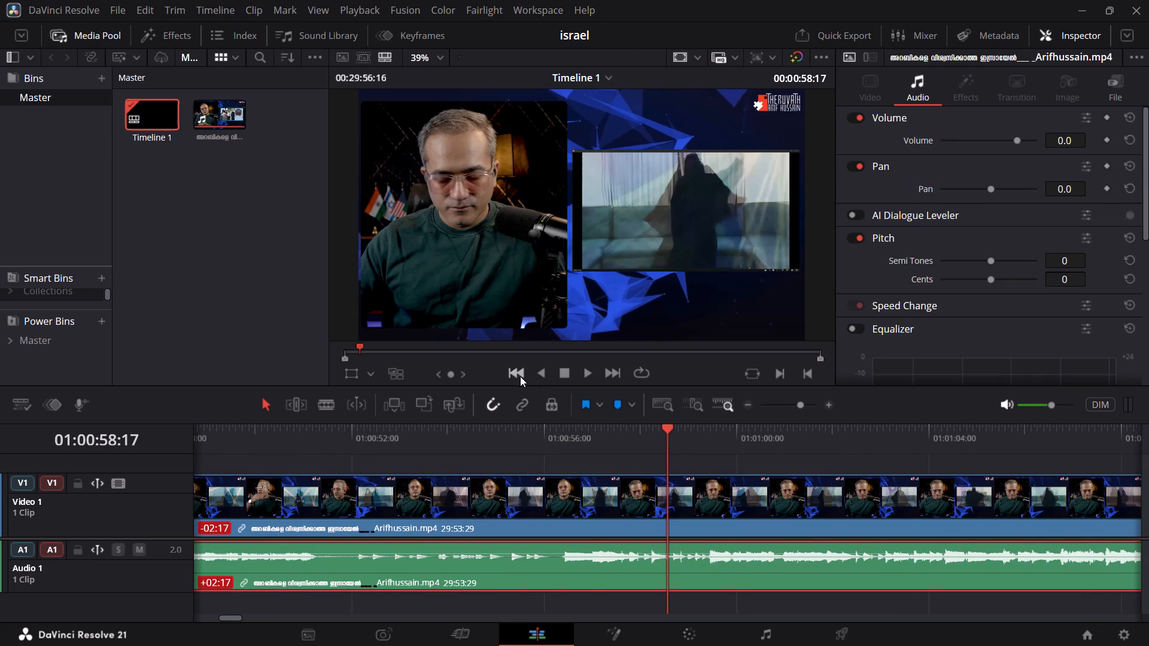
click(519, 376)
drag(428, 579, 357, 582)
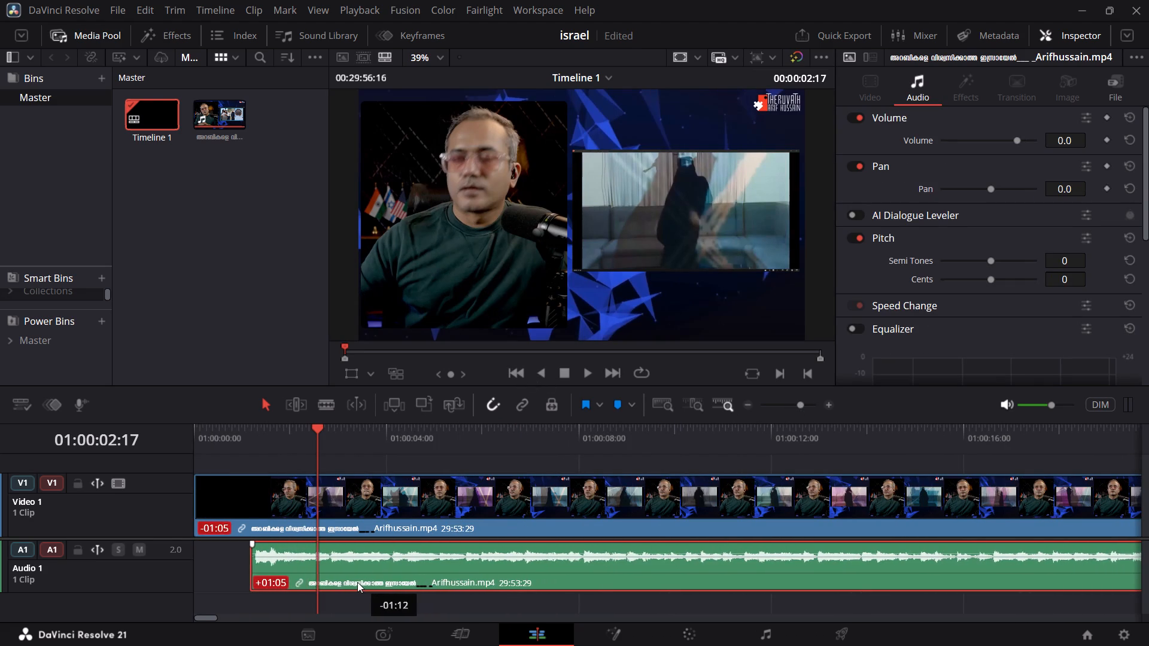
drag(357, 582, 319, 581)
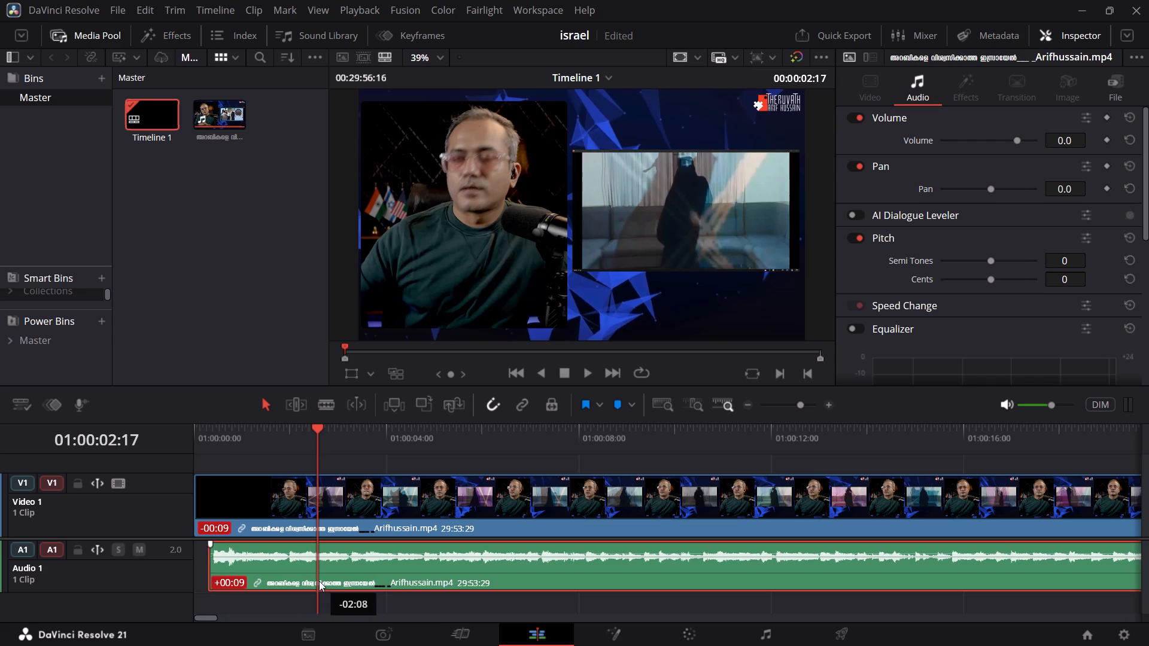
drag(319, 581, 317, 581)
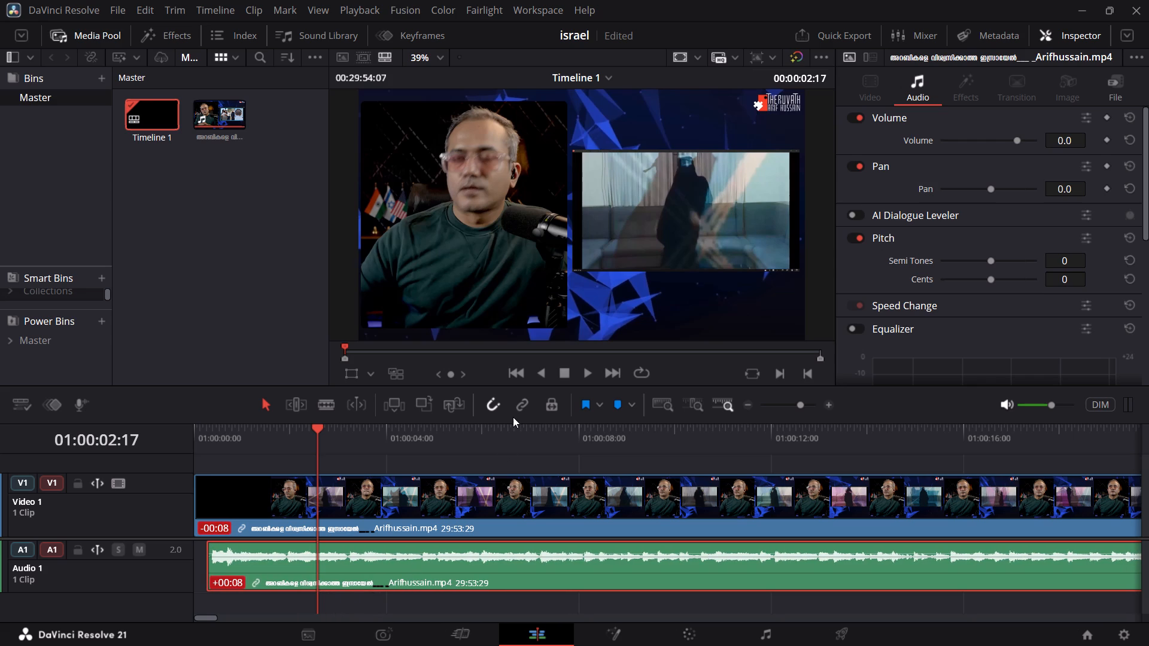
Play and skim the first three minutes of the timeline to find where the Times of Israel election headline segment begins.
click(490, 447)
key(space)
click(789, 403)
click(783, 406)
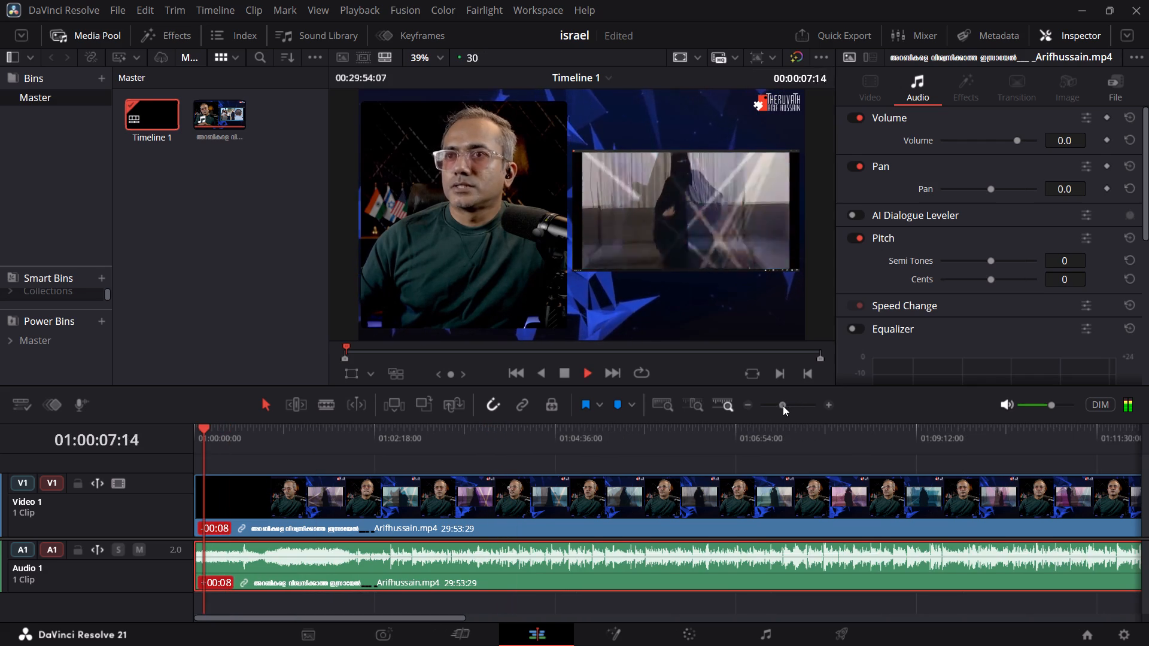
click(335, 432)
click(363, 438)
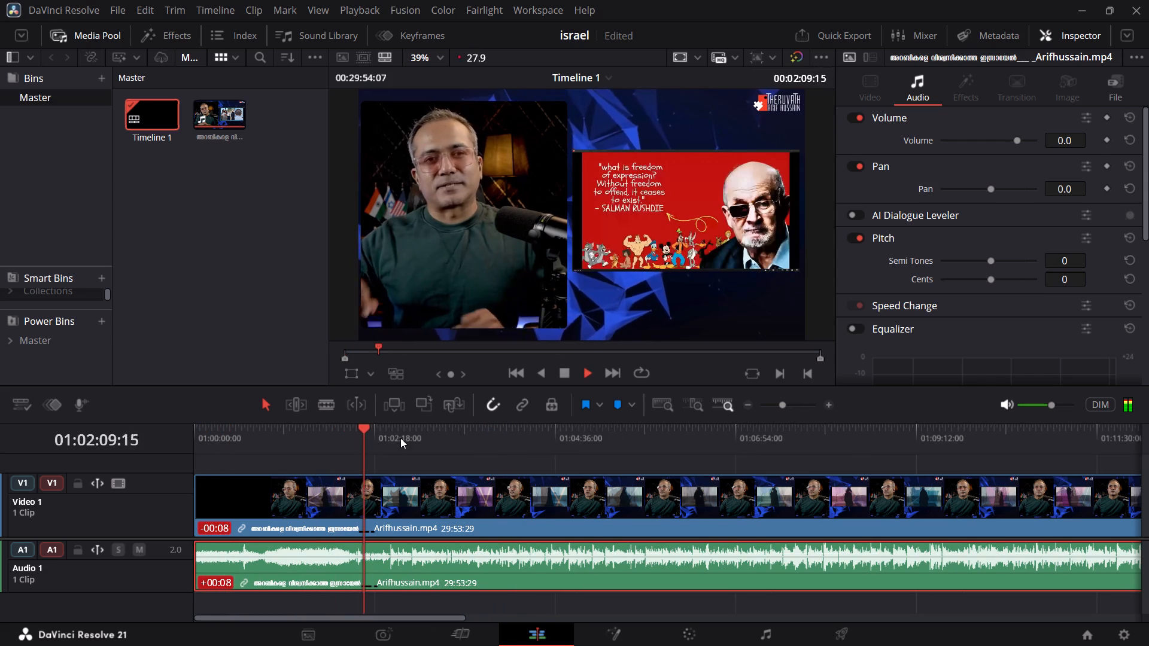
click(378, 431)
click(397, 432)
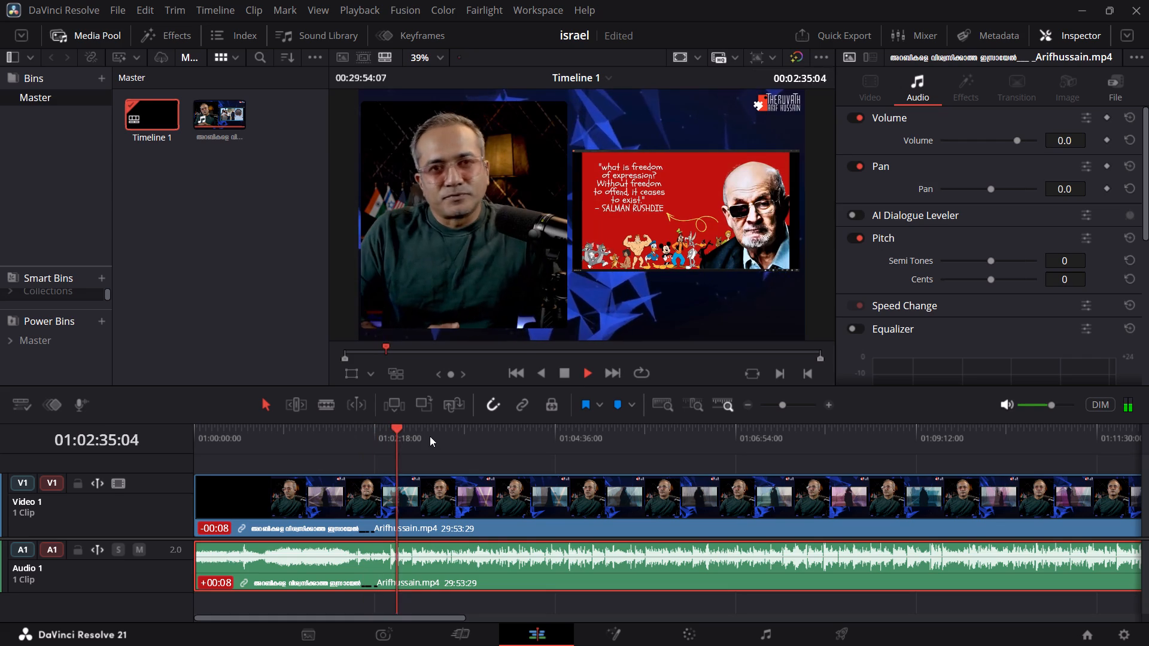
click(431, 437)
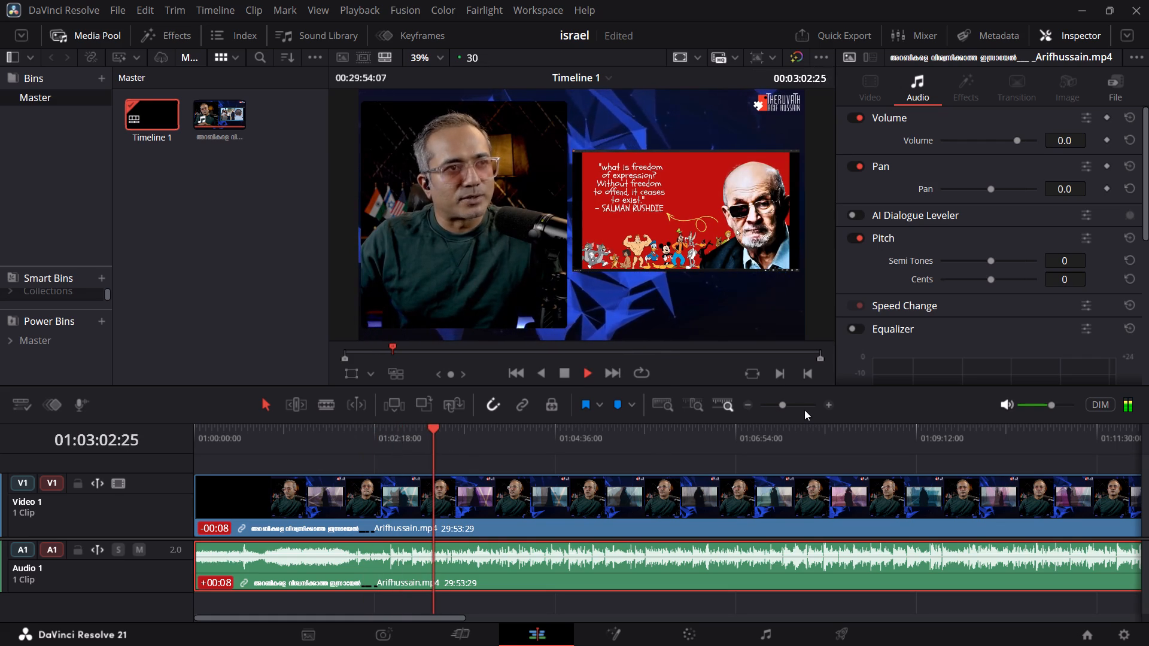
click(793, 407)
click(727, 444)
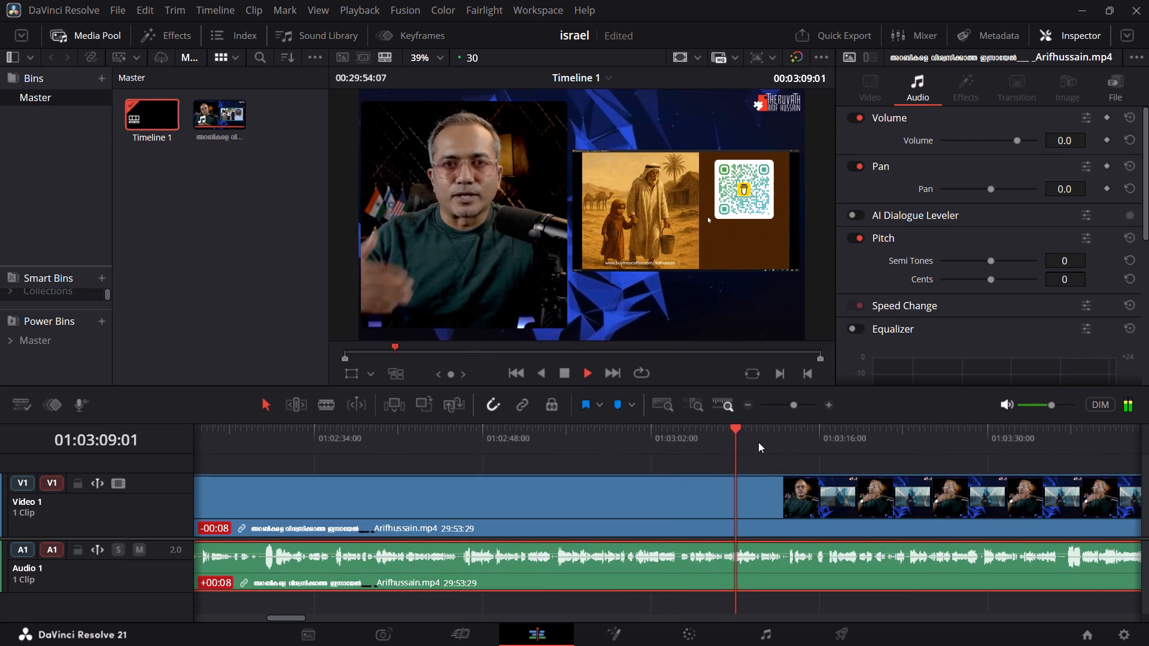
click(775, 438)
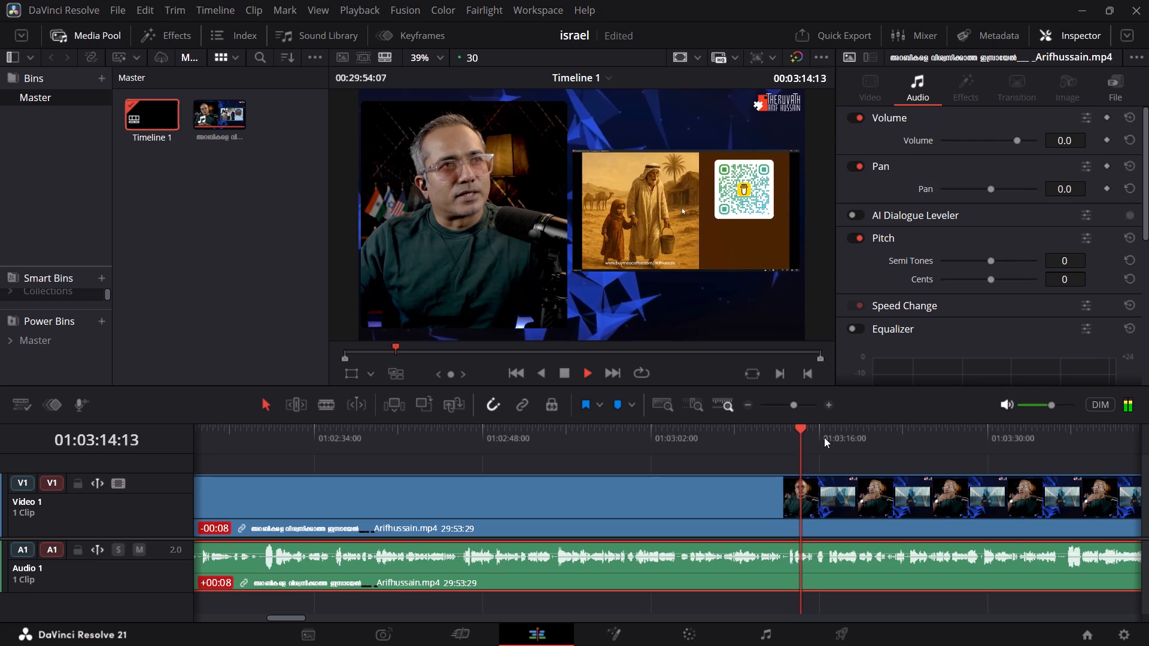
key(space)
key(space)
key(space)
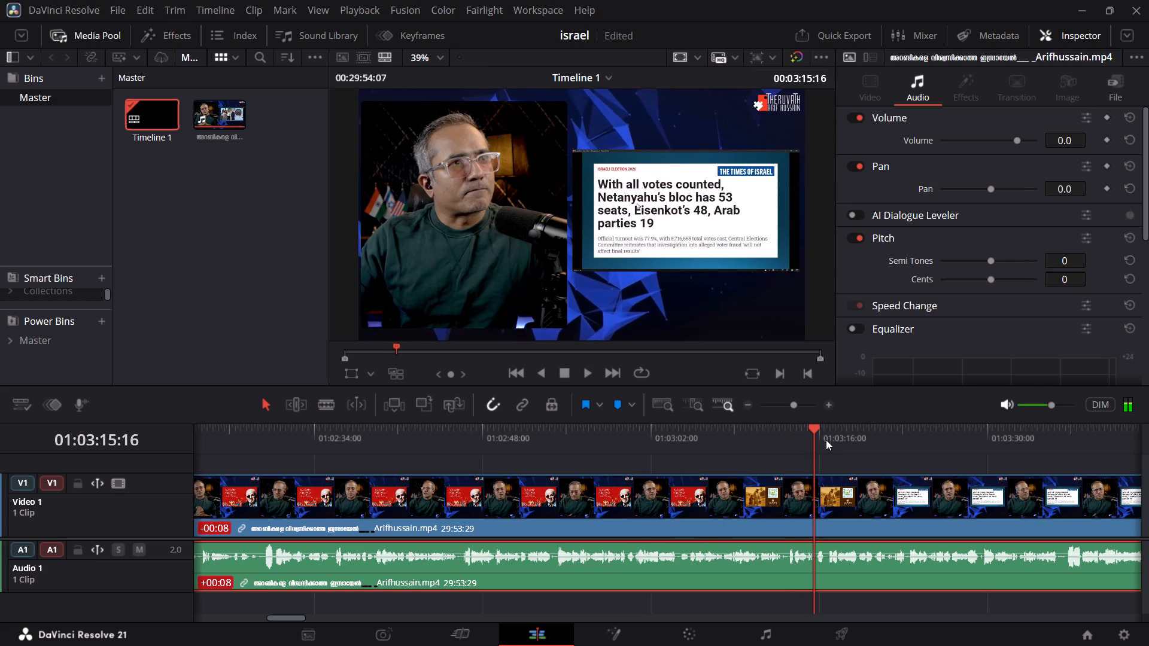
Split both the audio and video clips at 01:03:16:08, where the election headline segment starts.
click(798, 406)
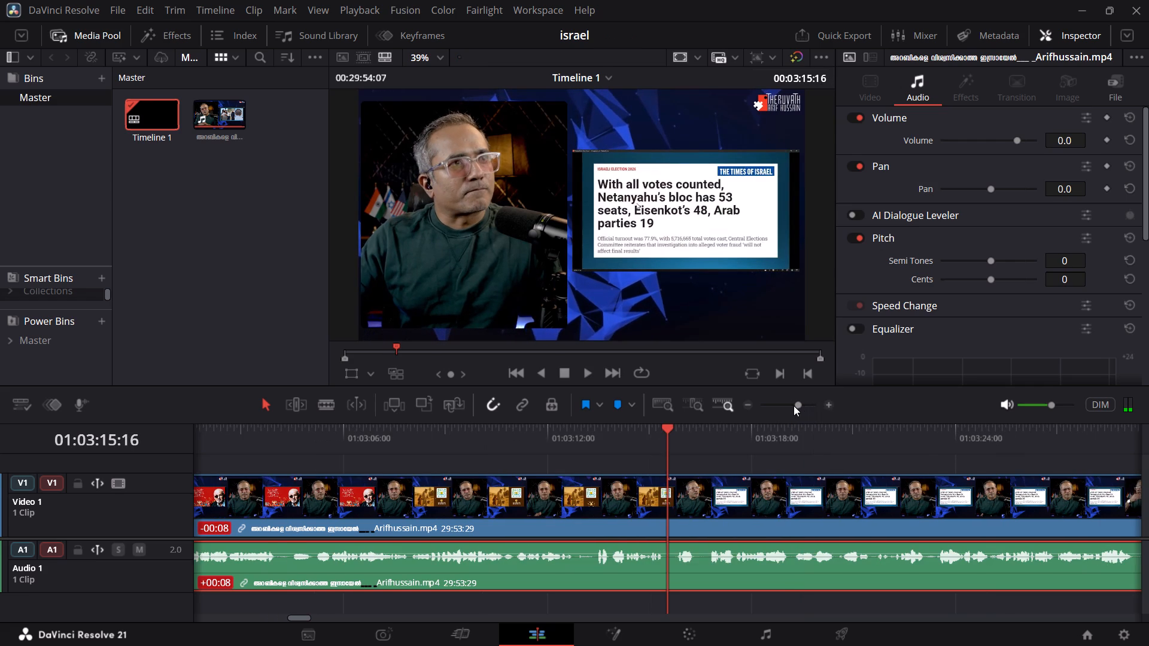
key(space)
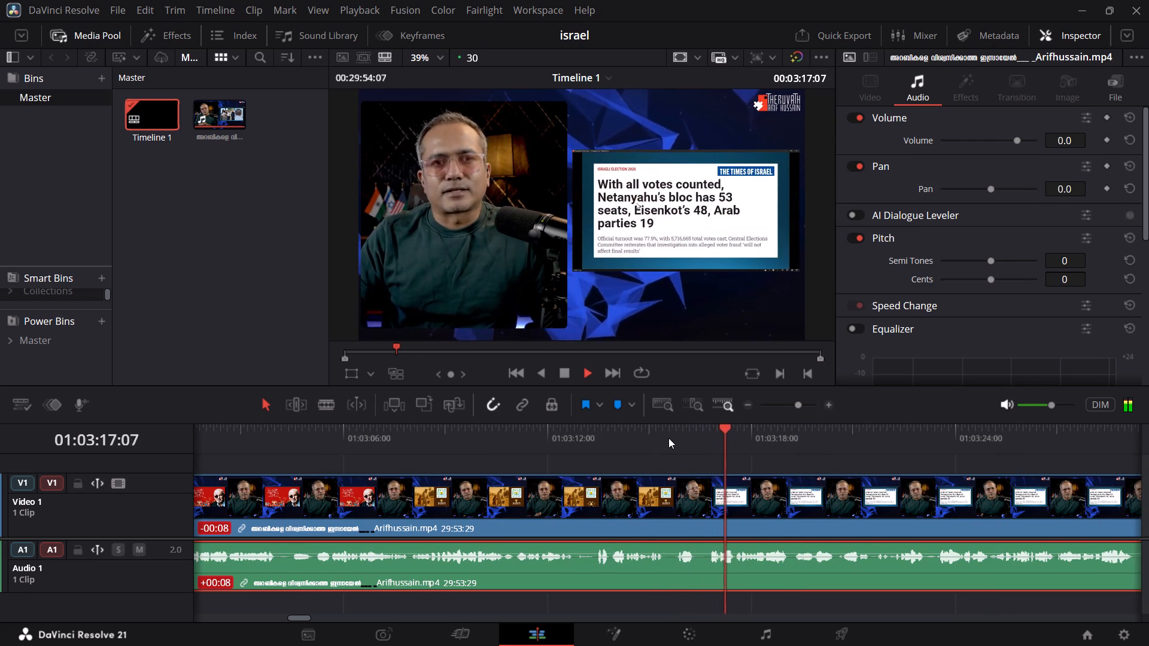
click(651, 438)
key(space)
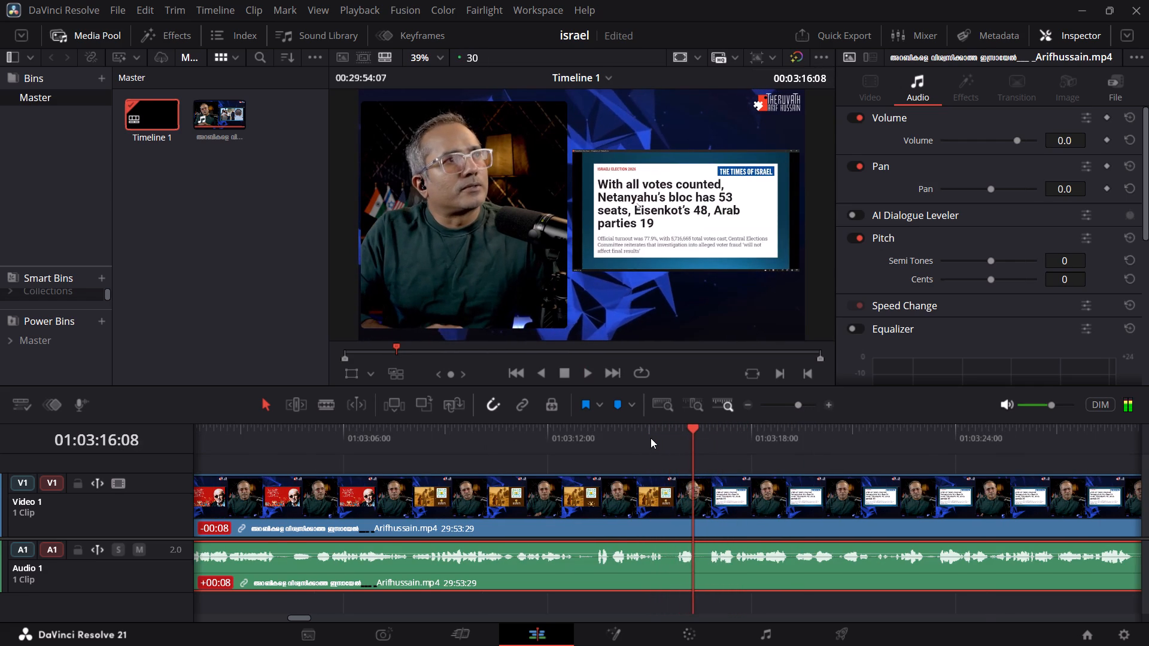
key(ctrl+b)
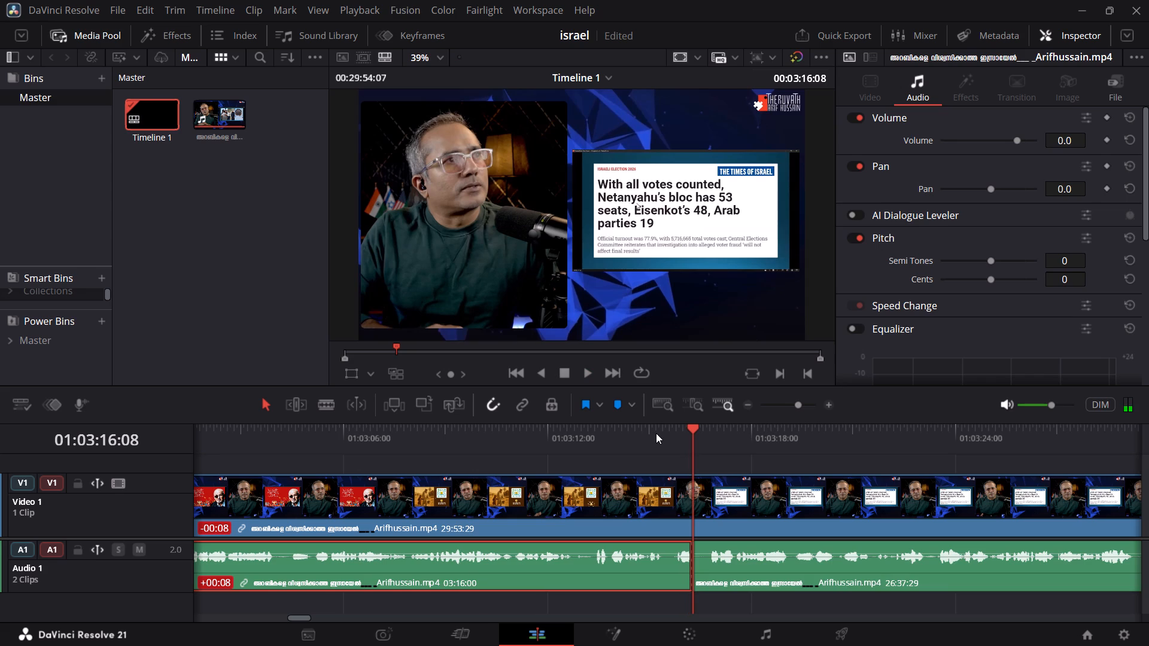
key(ctrl+b)
Delete the video and audio segments before the split, leaving their space empty on the timeline.
key(space)
click(622, 501)
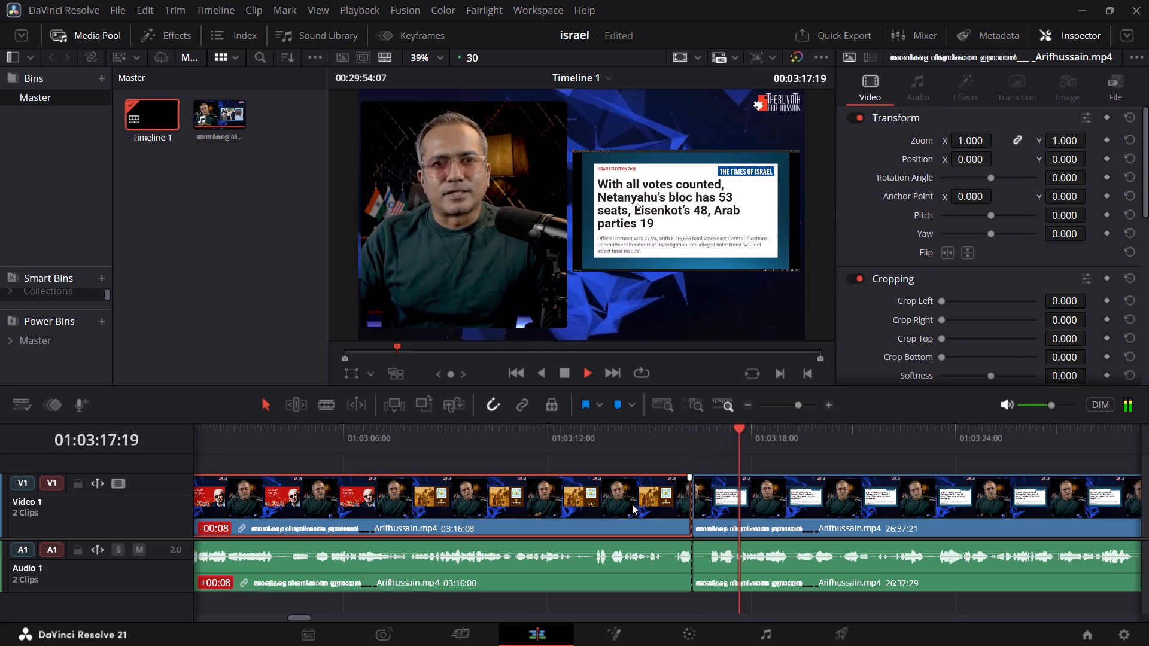
drag(629, 611, 626, 468)
key(BackSpace)
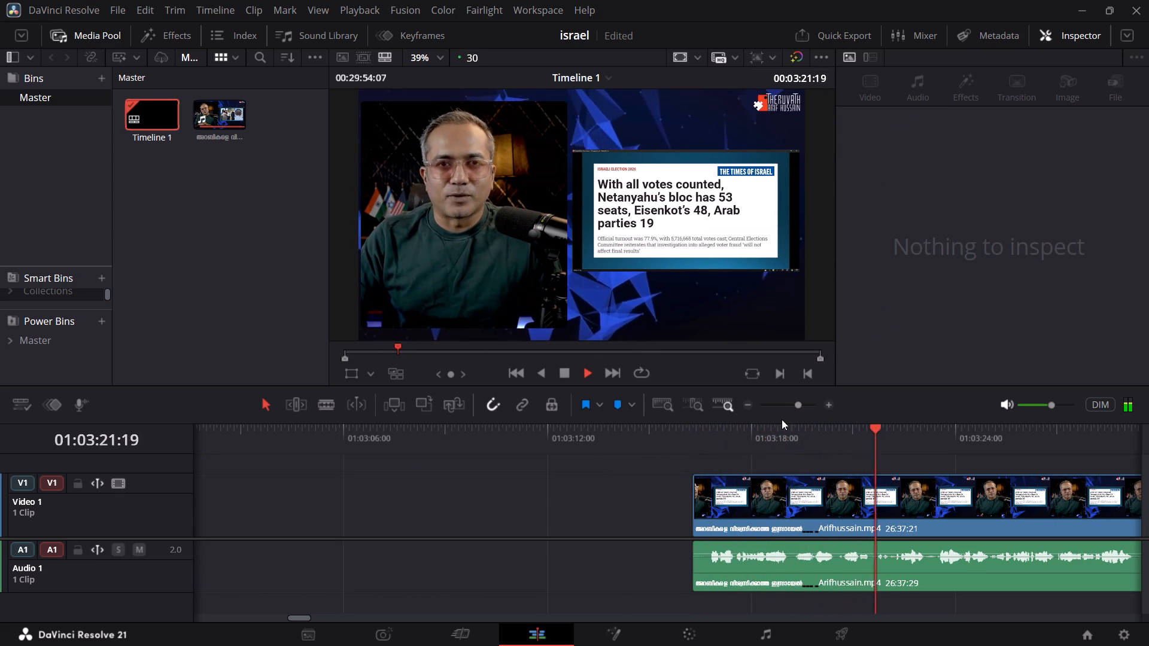
Zoom out the timeline around the start of the remaining clip.
click(794, 408)
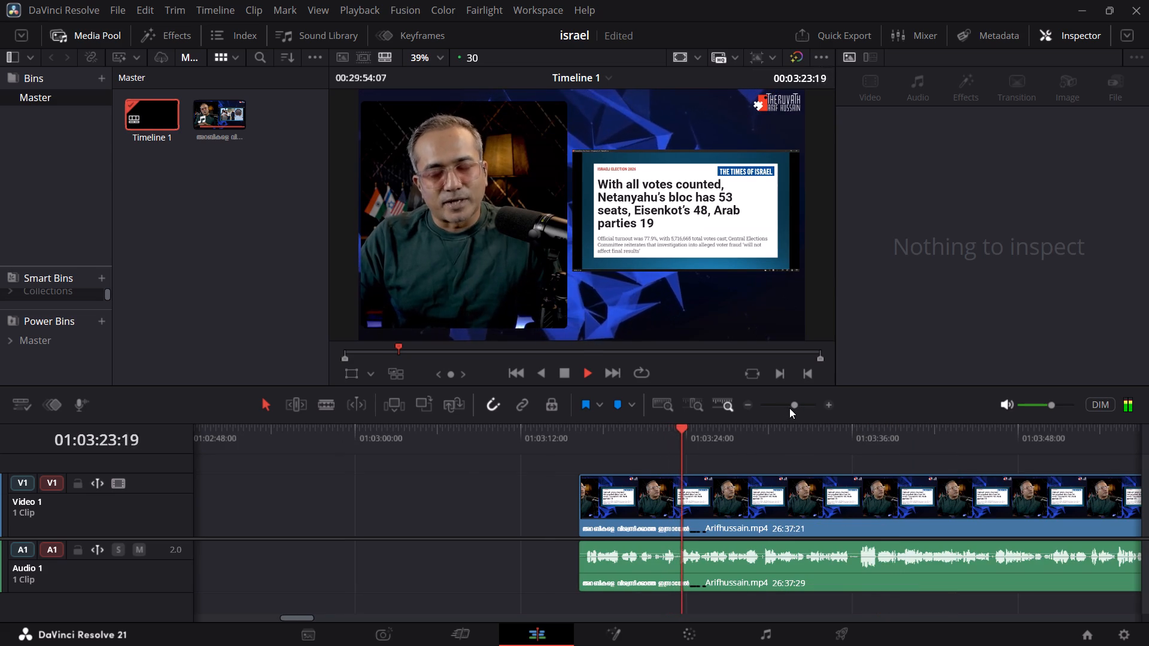
click(789, 408)
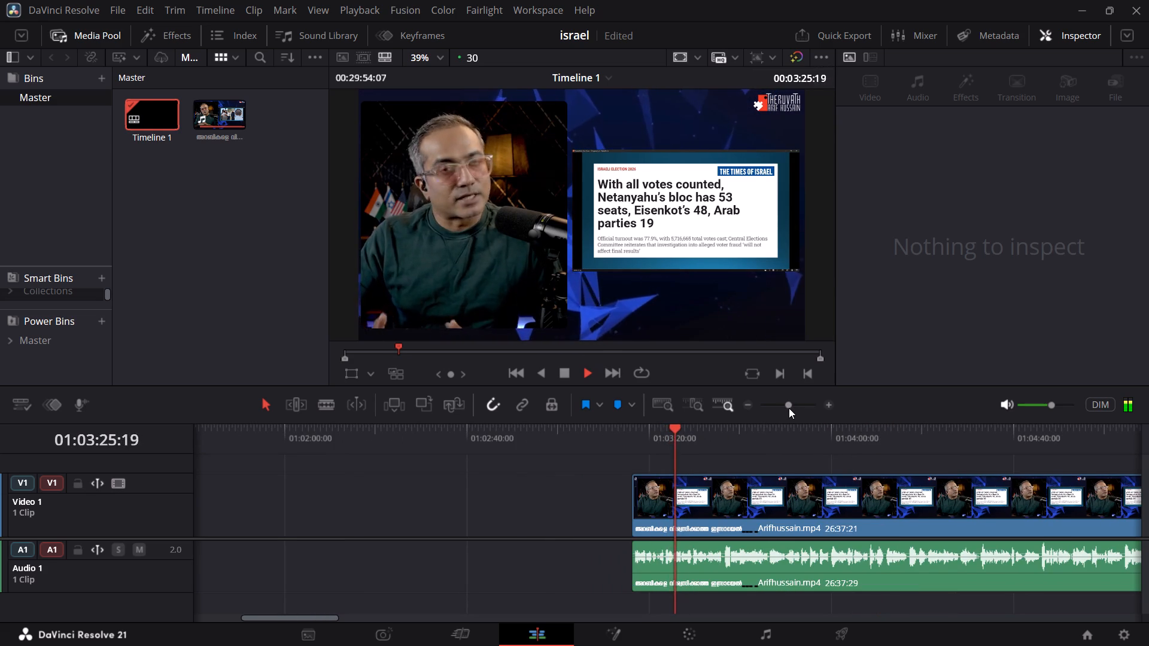
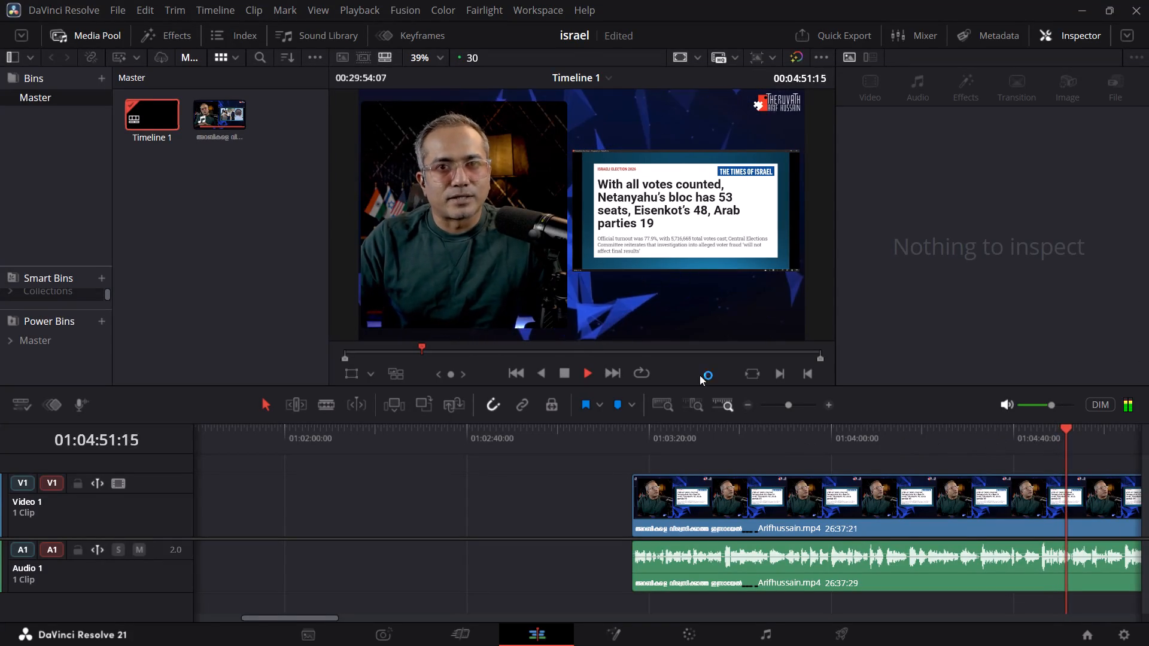
Add the intro clip 1000012775.mp4 from the AH IN-OUT DRAW power bin to Video 1 and Audio 1, in the gap before the main clip.
click(37, 341)
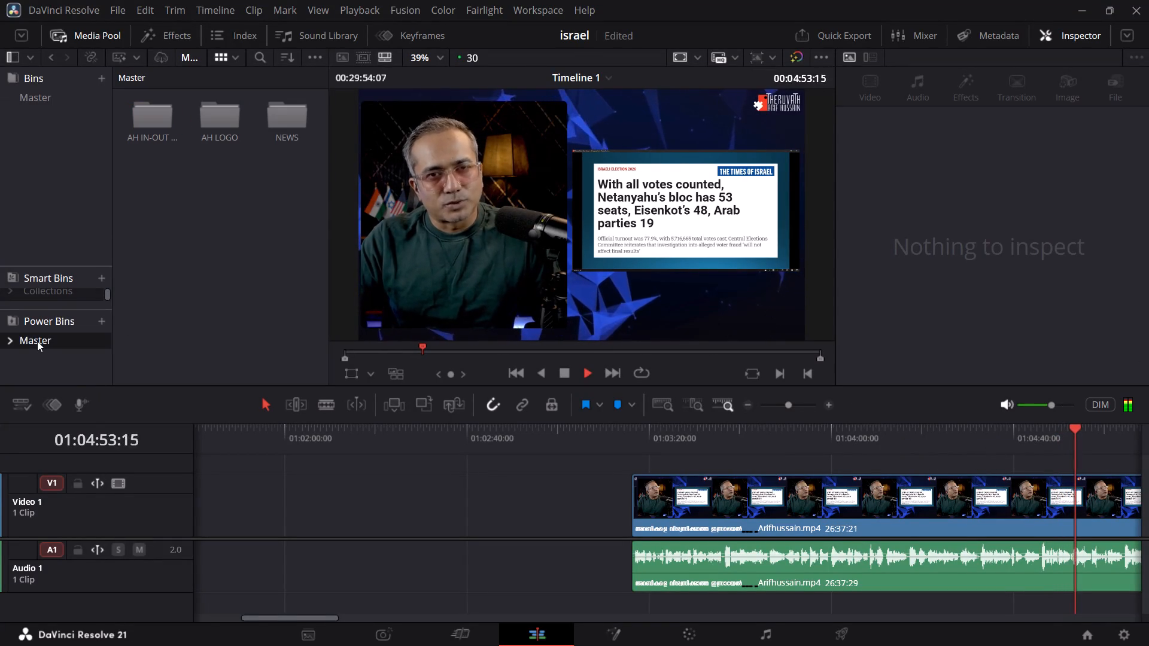
double_click(146, 127)
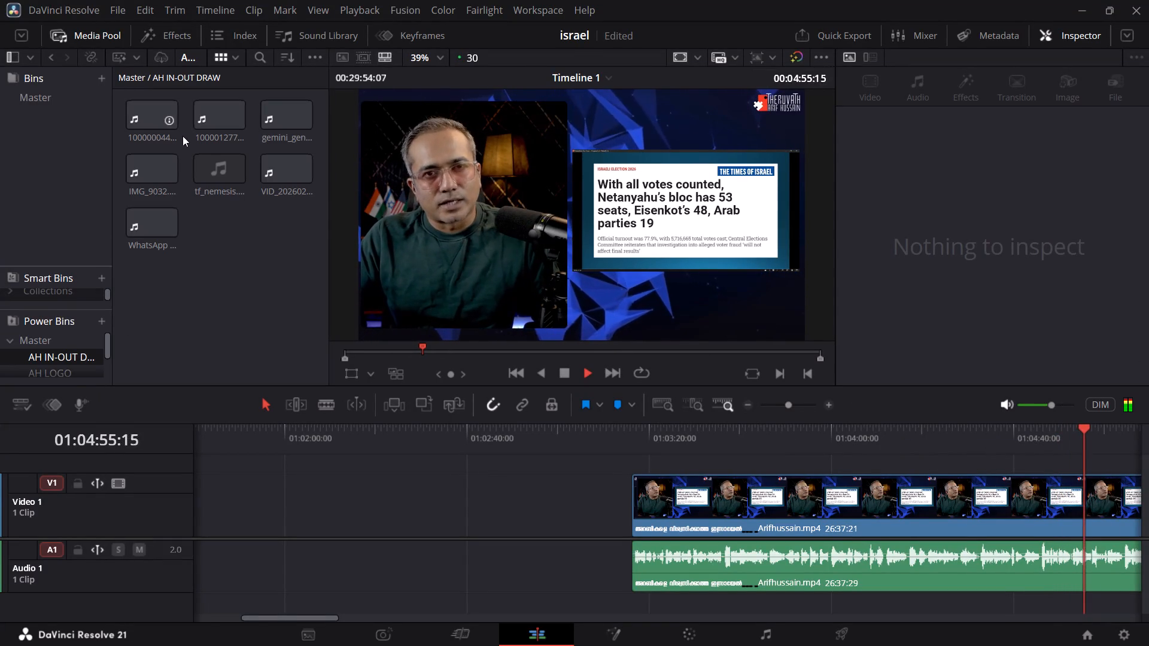
drag(215, 117, 247, 123)
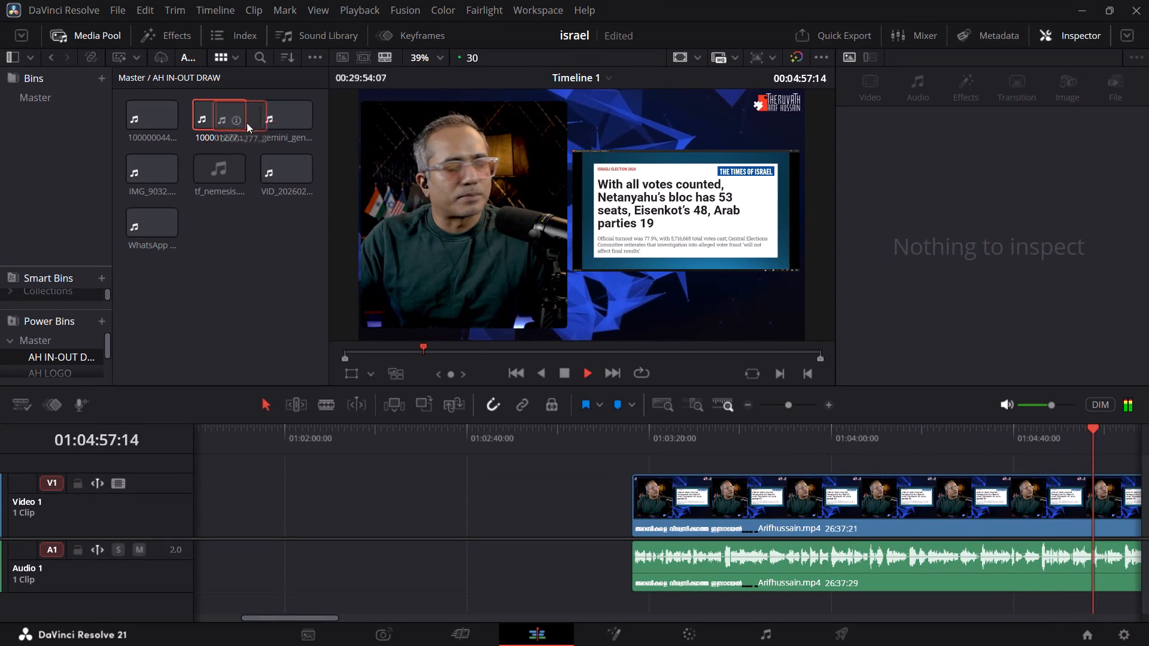
drag(247, 123, 498, 554)
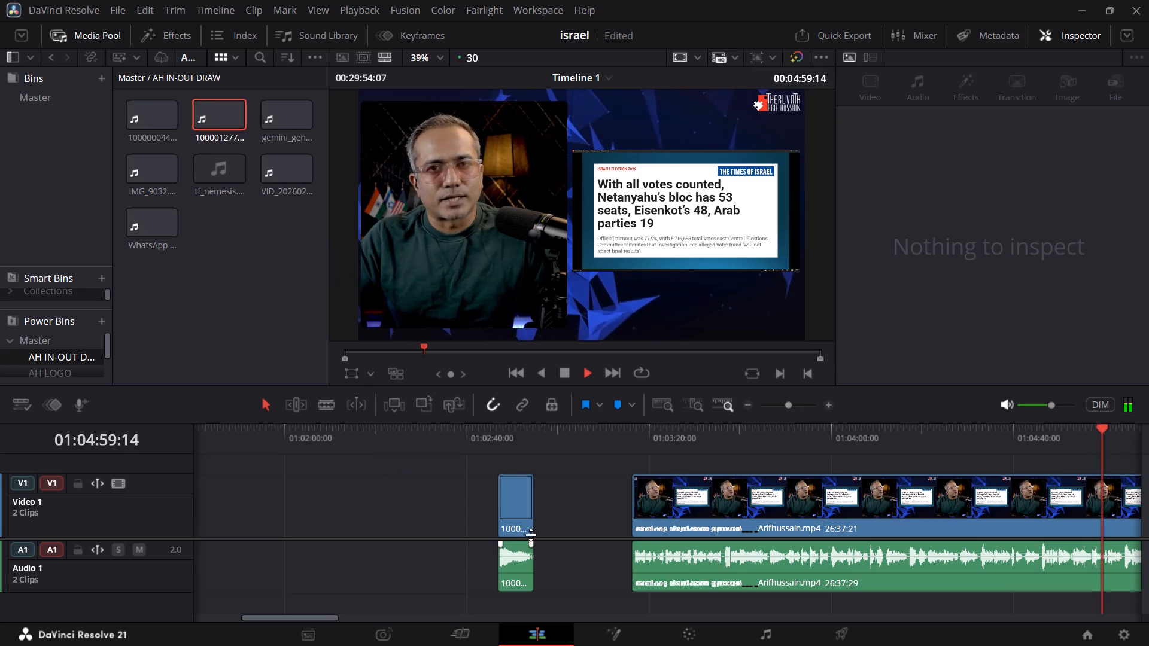
Move the intro clip's video and audio together so they end right at the start of the main clip.
click(513, 455)
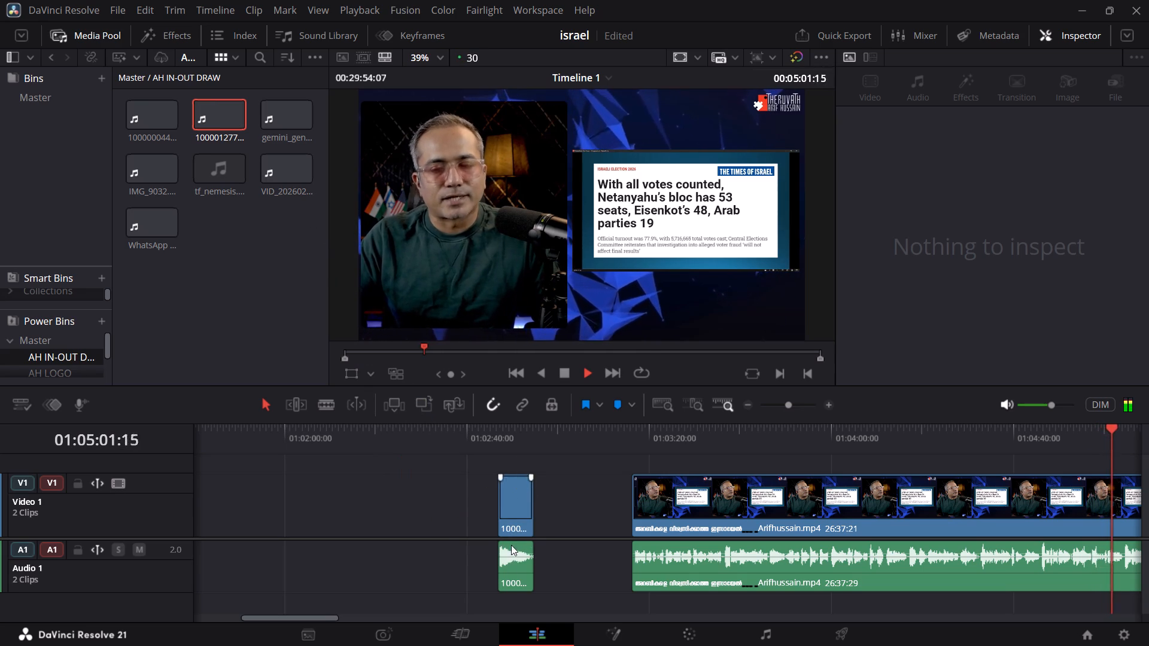
drag(511, 597, 521, 455)
drag(521, 513, 527, 514)
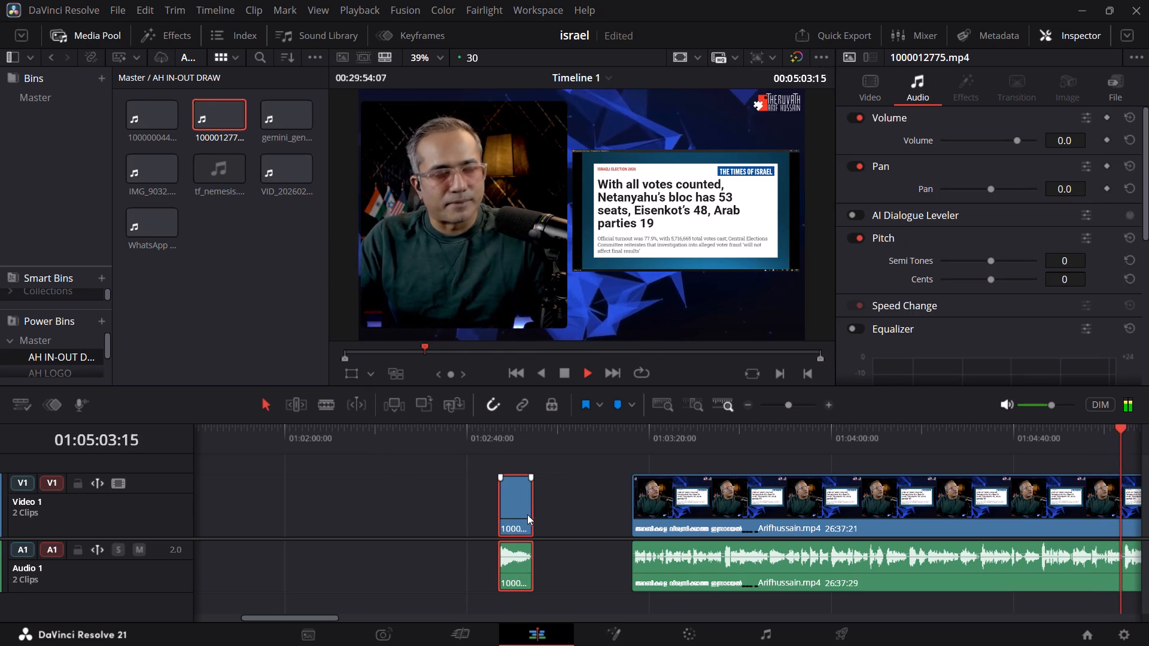
drag(527, 514, 613, 515)
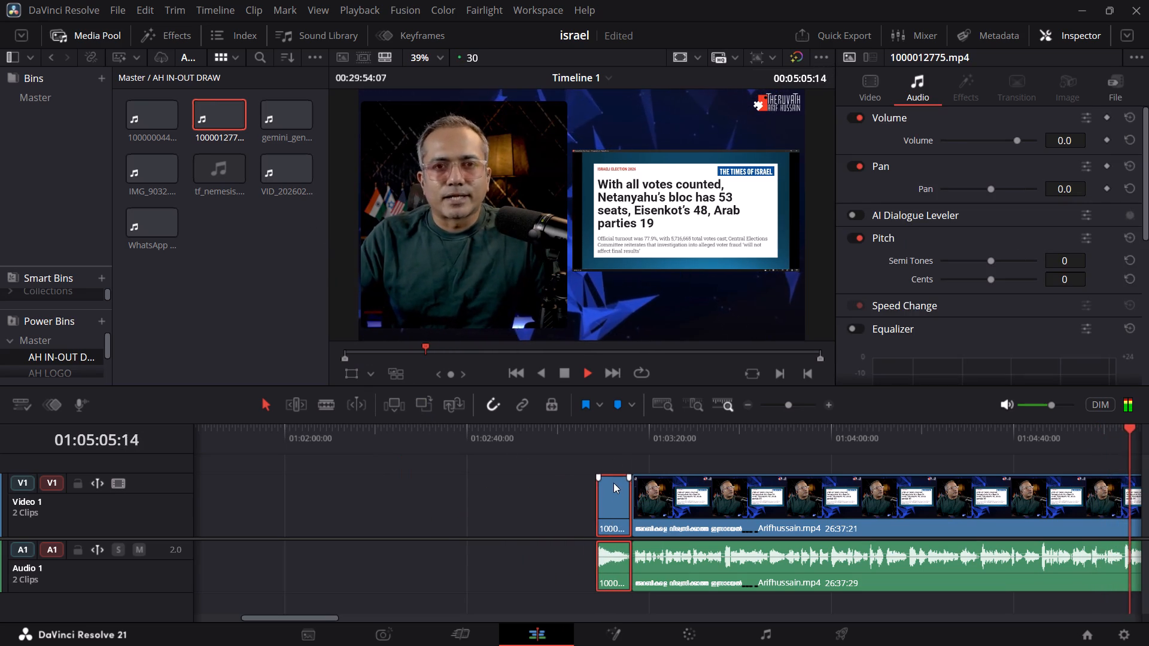
Play from the intro clip, and skim the main clip between about 01:04:32 and 01:04:43 to review the headline discussion.
click(612, 439)
click(980, 437)
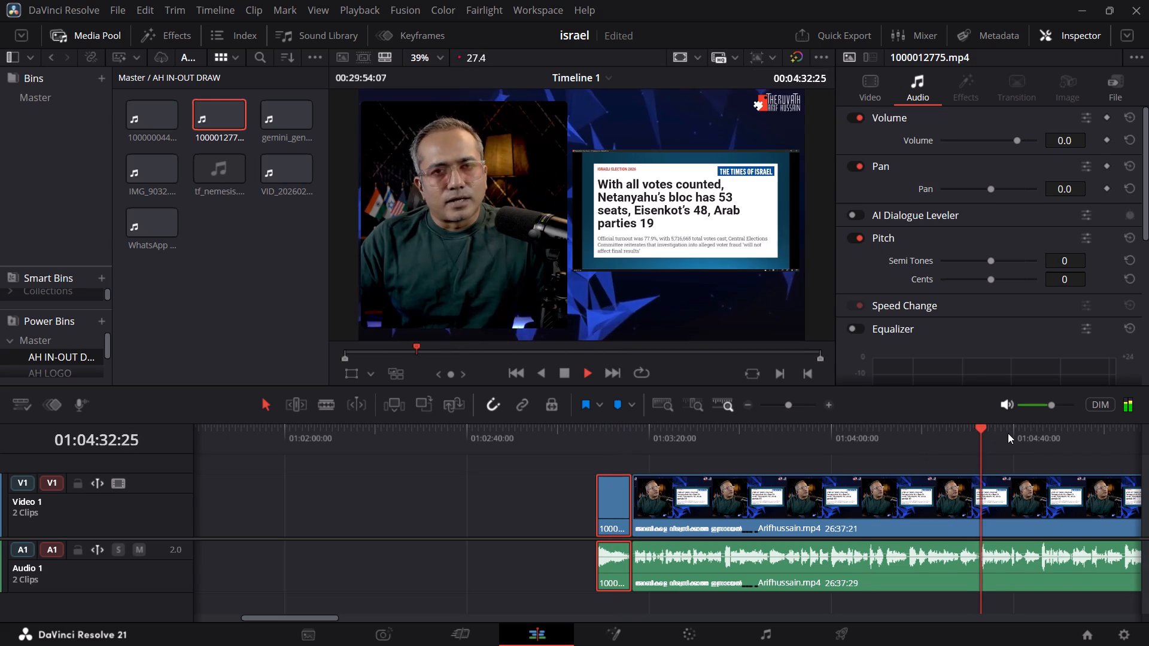
click(1008, 433)
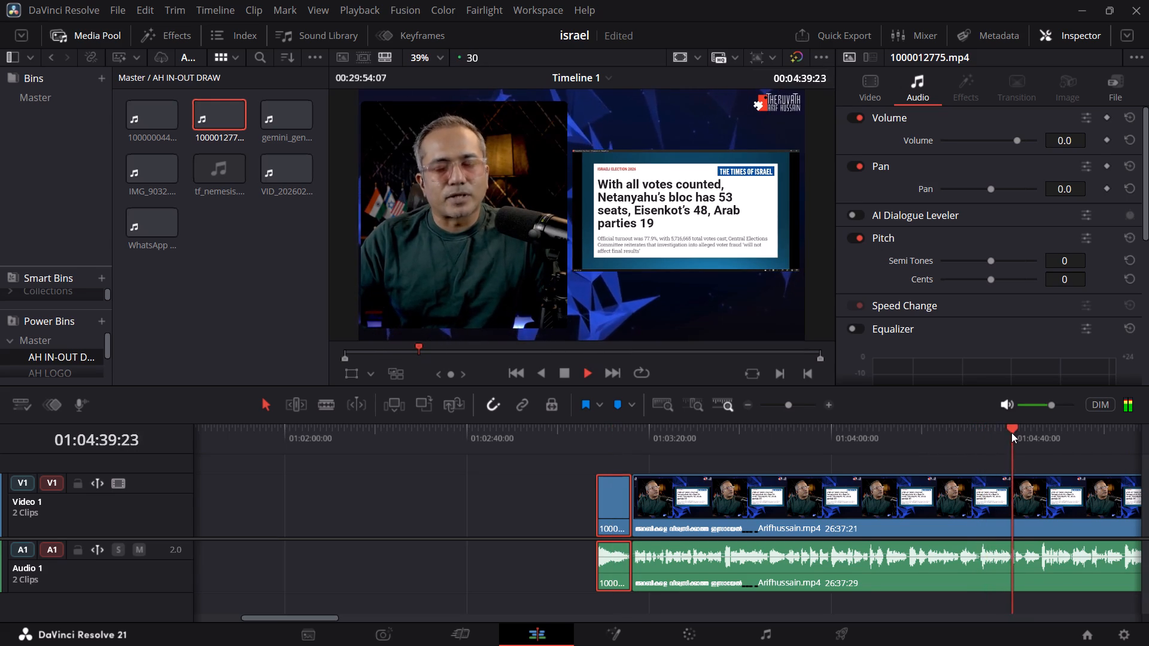
click(1024, 432)
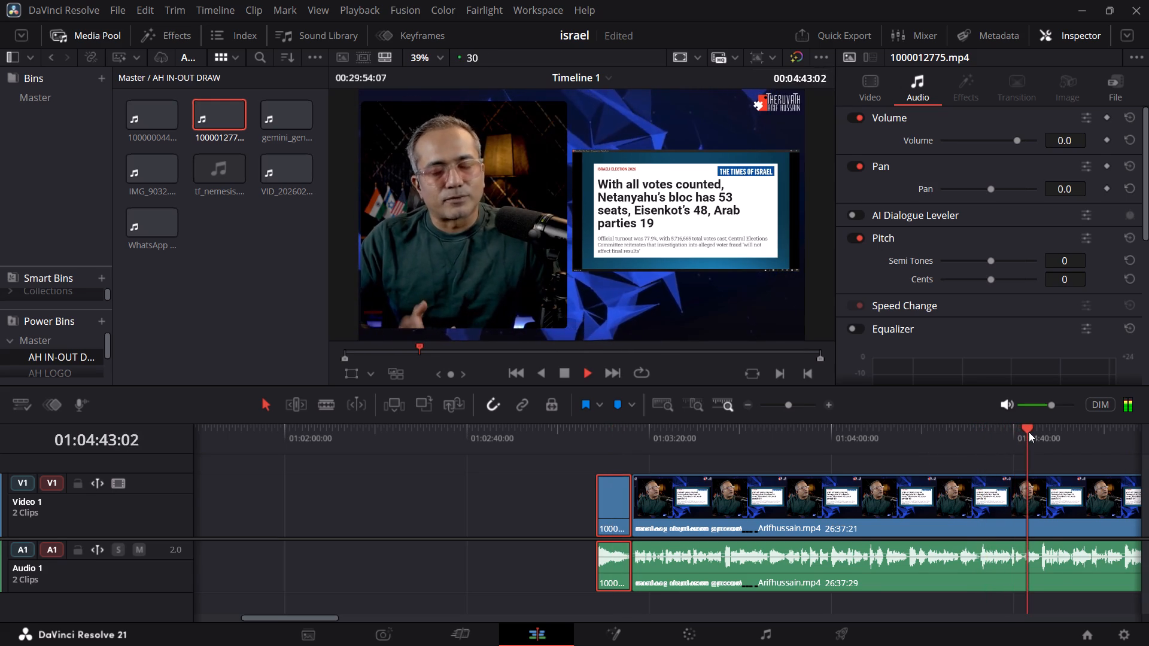
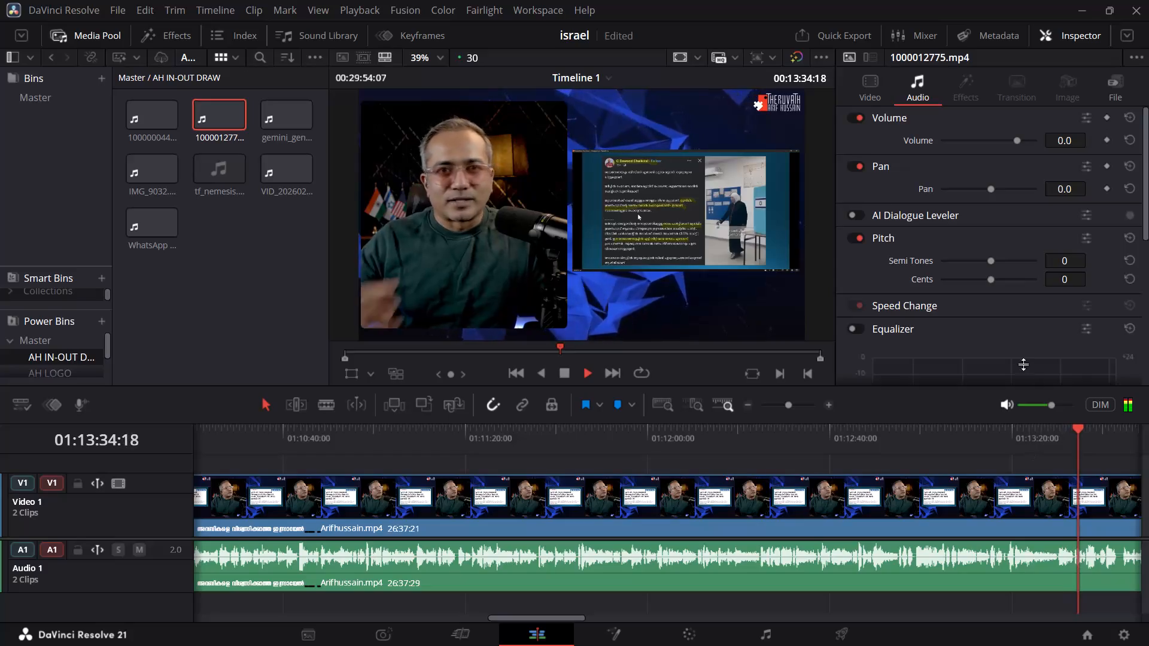
Split the main clip's video and audio at 01:13:29:27, just before the presenter pauses after the headline discussion.
click(792, 408)
click(614, 440)
click(573, 435)
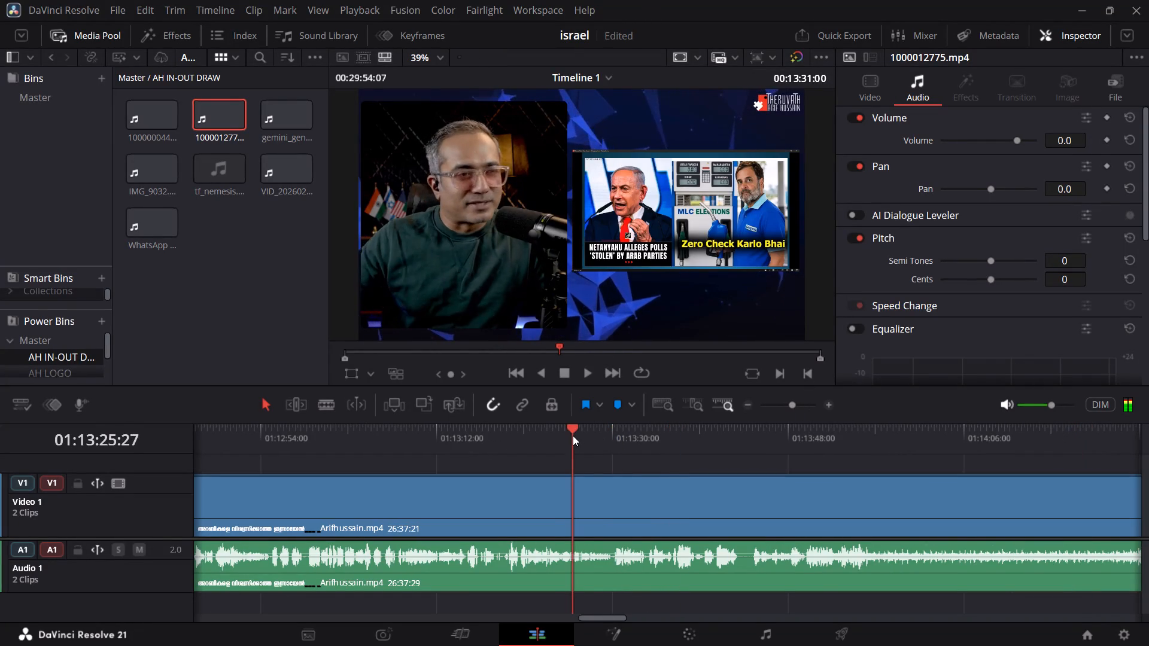
click(798, 406)
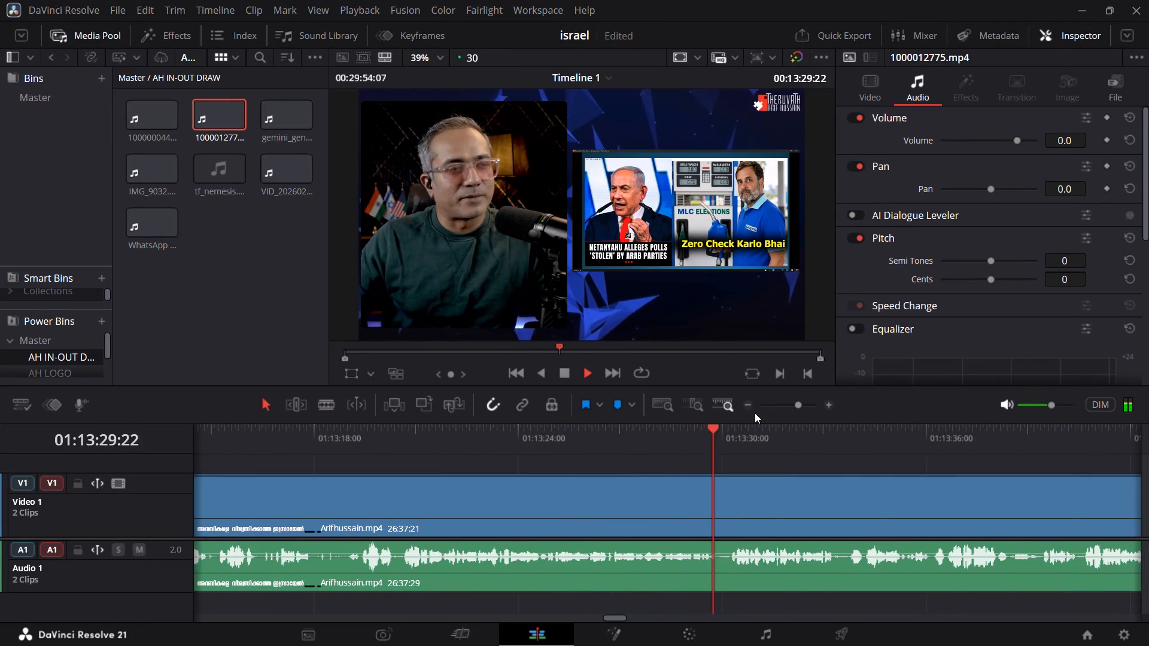
key(space)
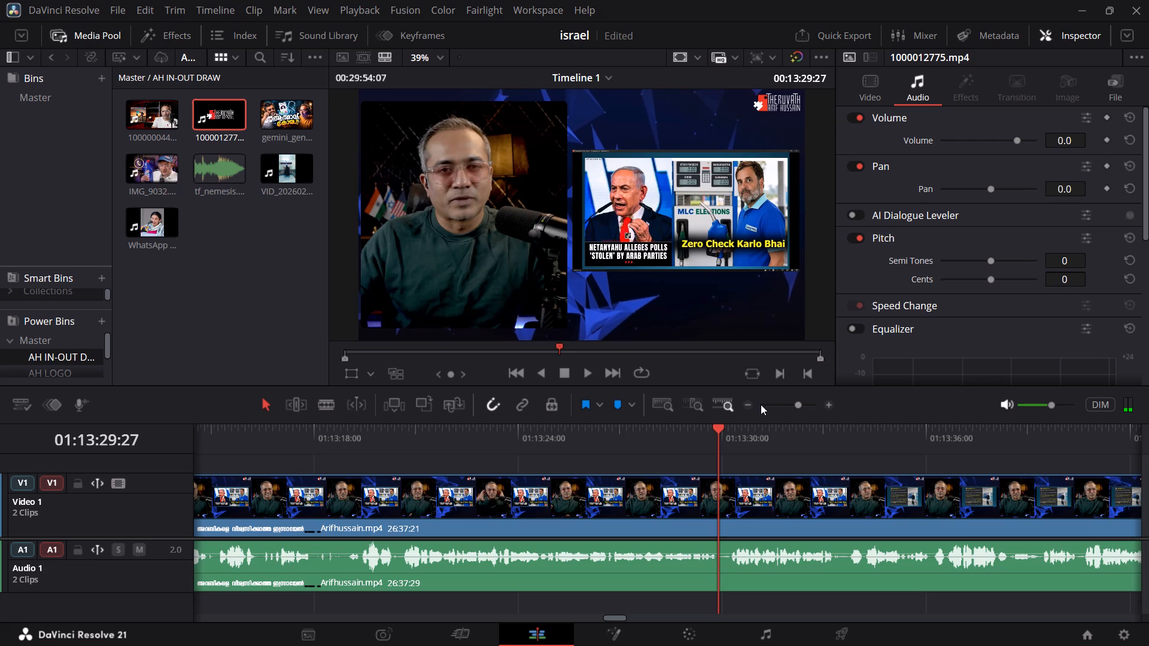
key(ctrl+b)
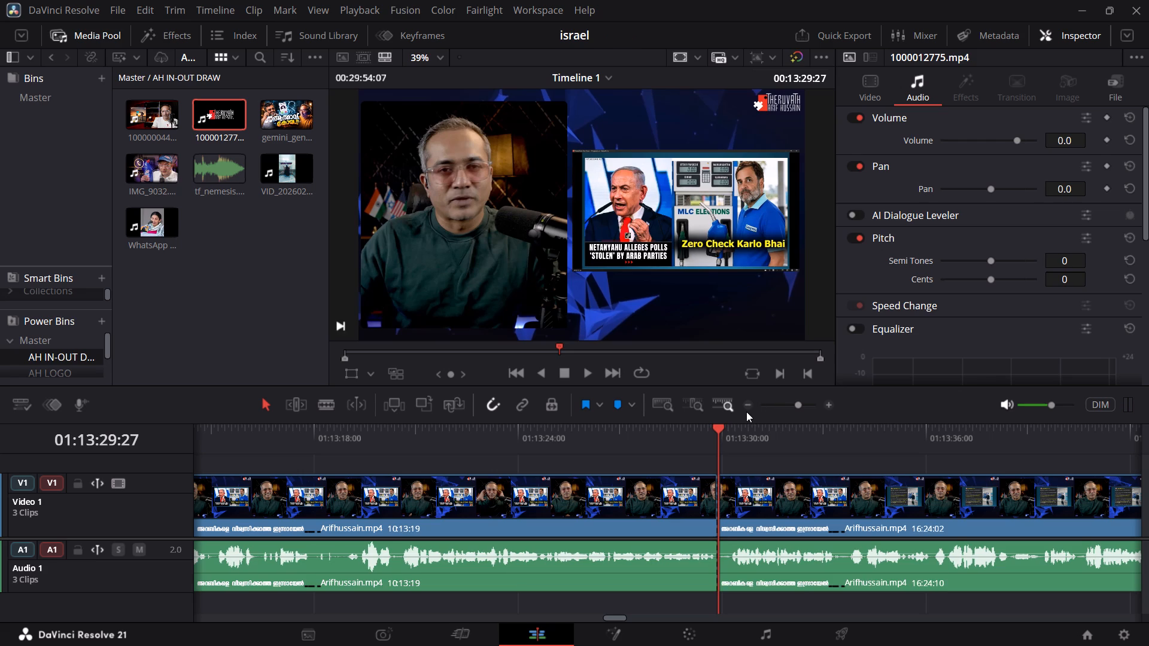
Split the main clip again at 01:13:36:05 and ripple delete the segment between the two cuts, on both video and audio.
key(space)
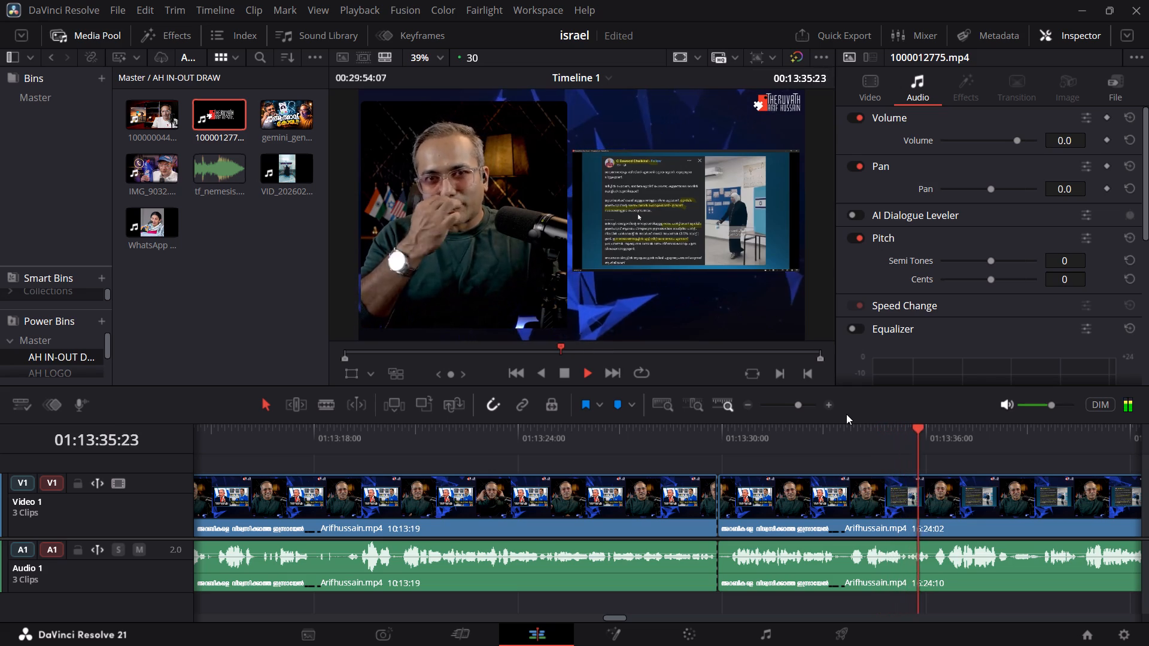
click(895, 432)
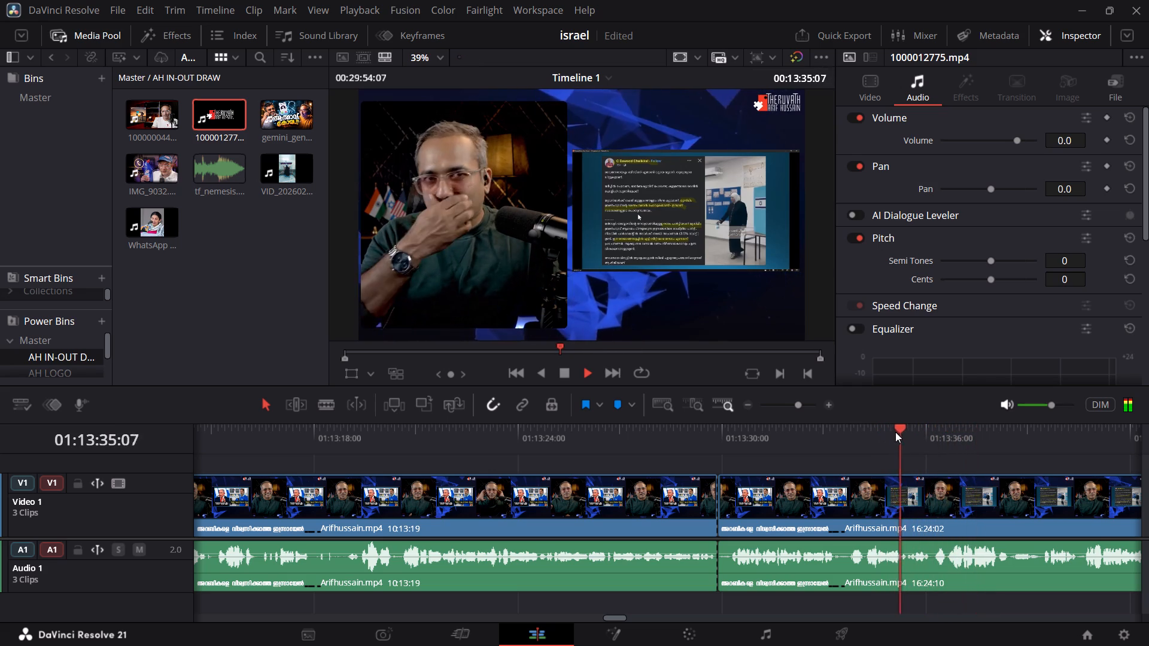
key(space)
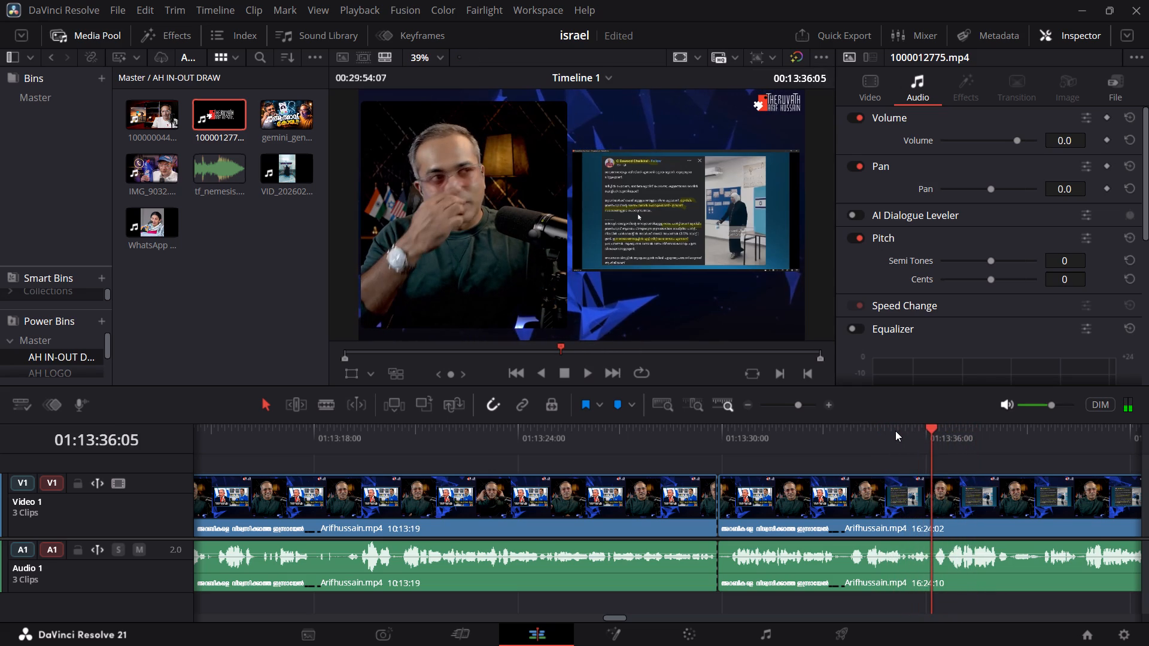
key(space)
key(space)
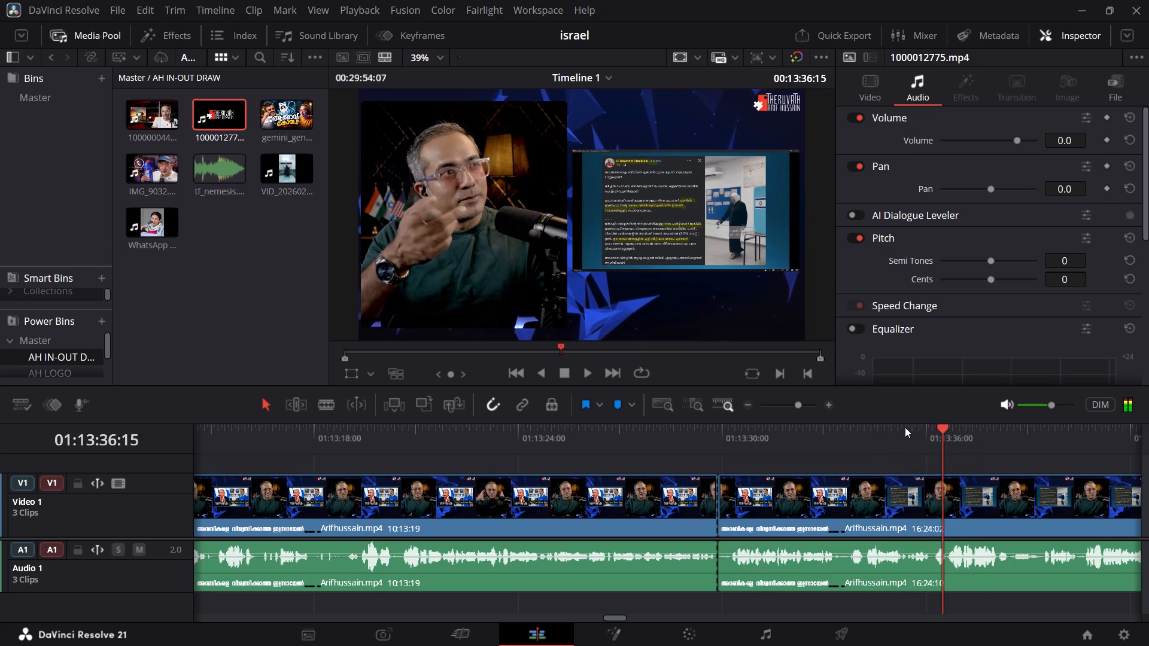
click(930, 429)
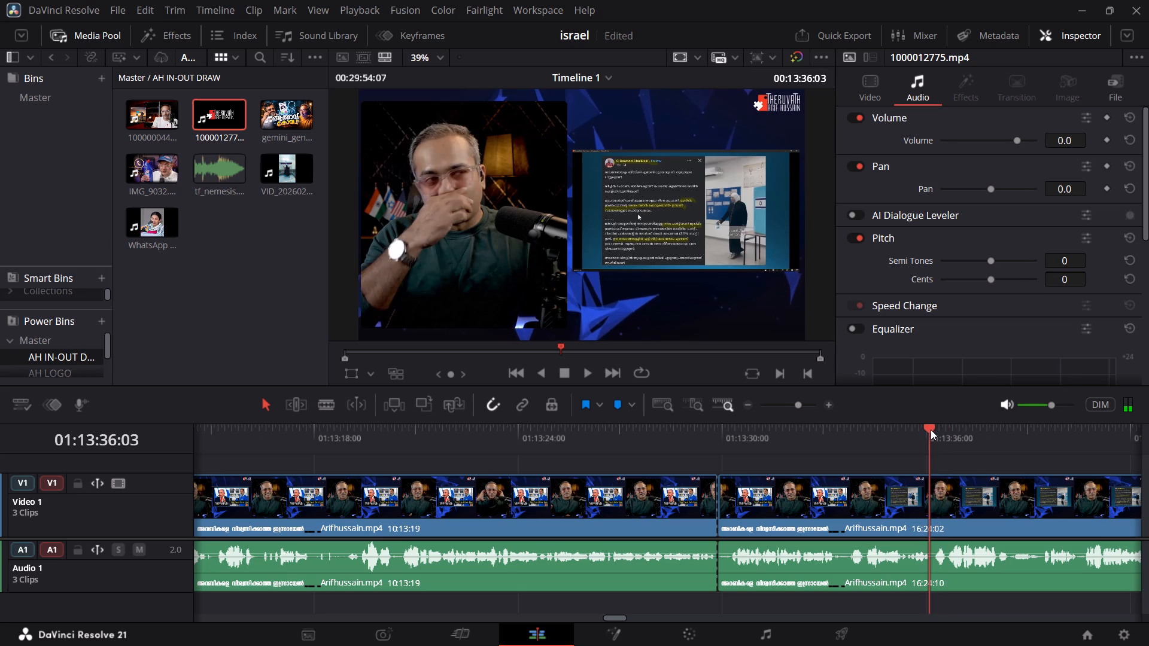
key(ctrl+b)
ctrl+click(856, 495)
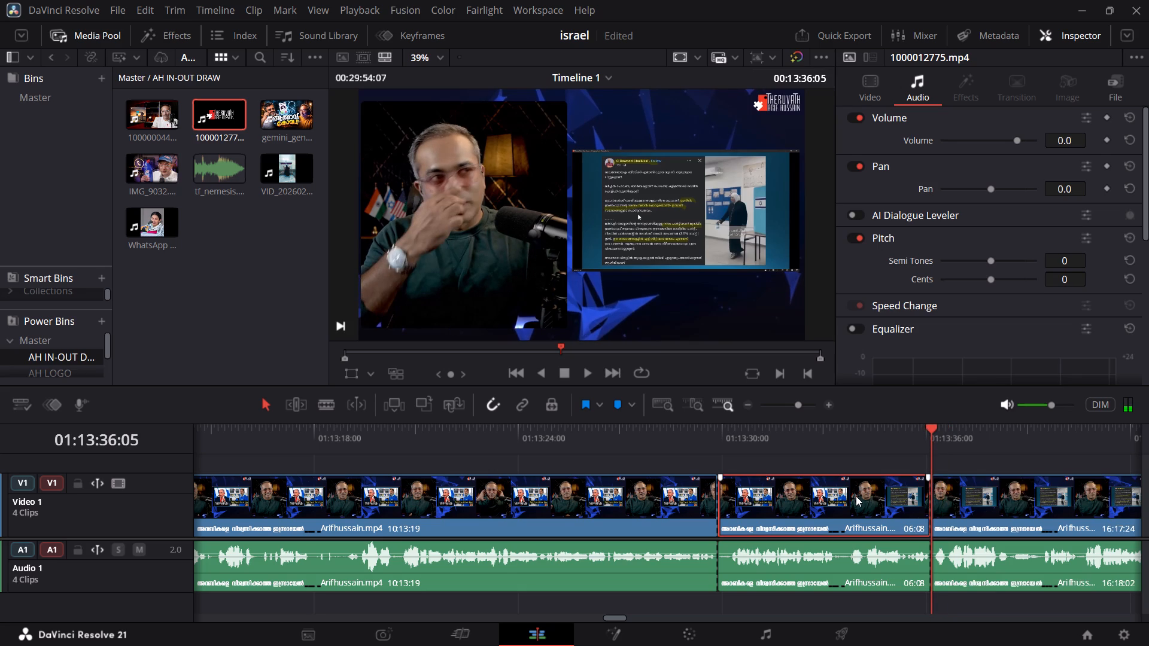
key(Delete)
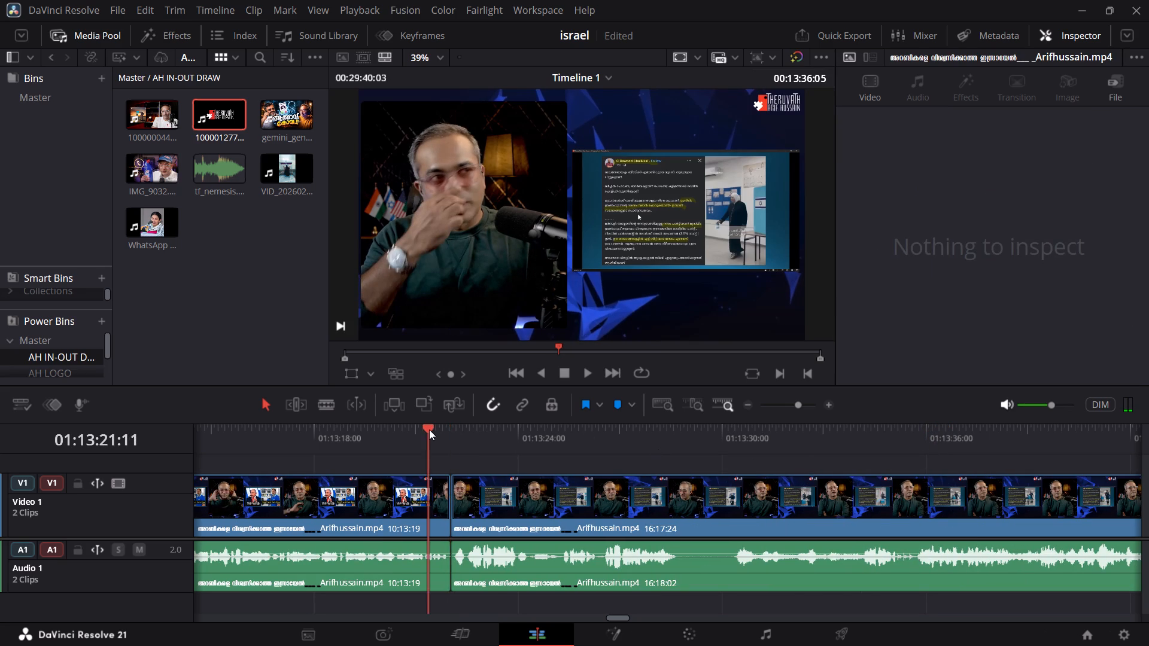
Play across the new cut, and roll only its Video 1 edit point 17 frames later, keeping the Audio 1 cut in place.
click(429, 429)
key(space)
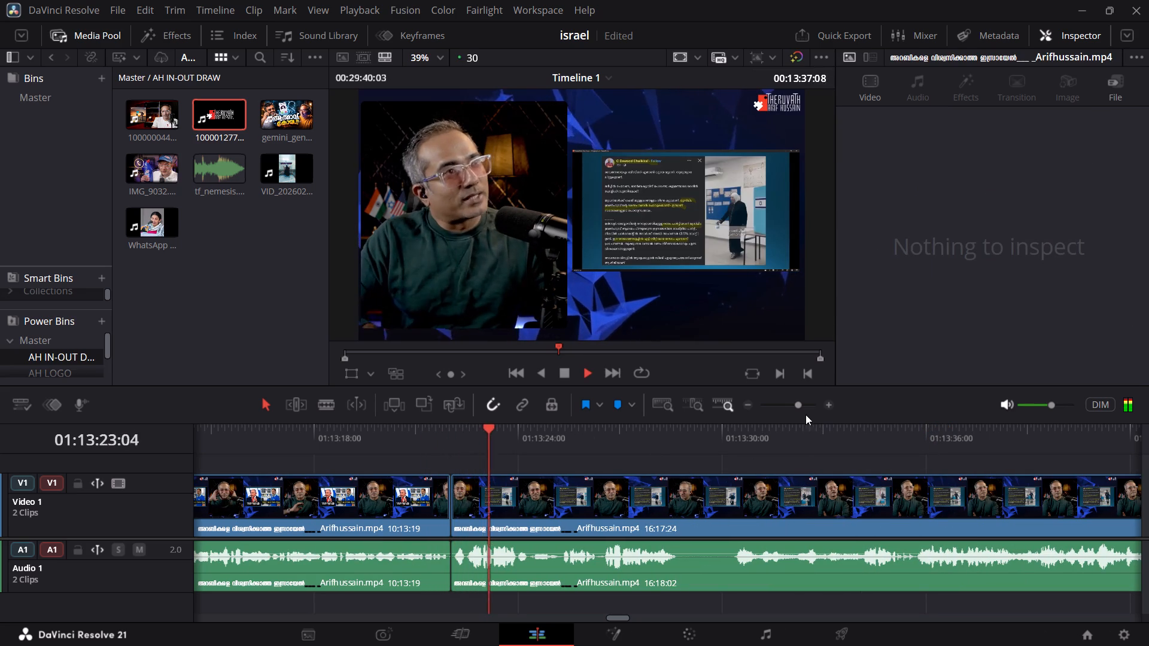
click(803, 413)
click(798, 409)
key(space)
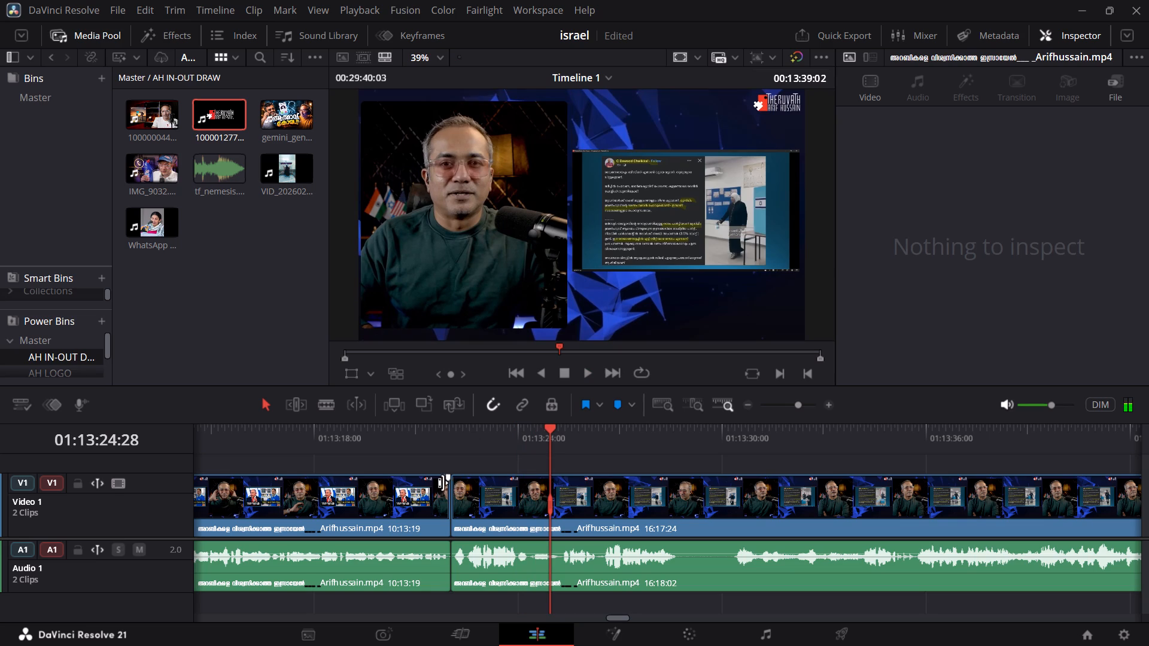
click(451, 496)
drag(451, 496, 463, 496)
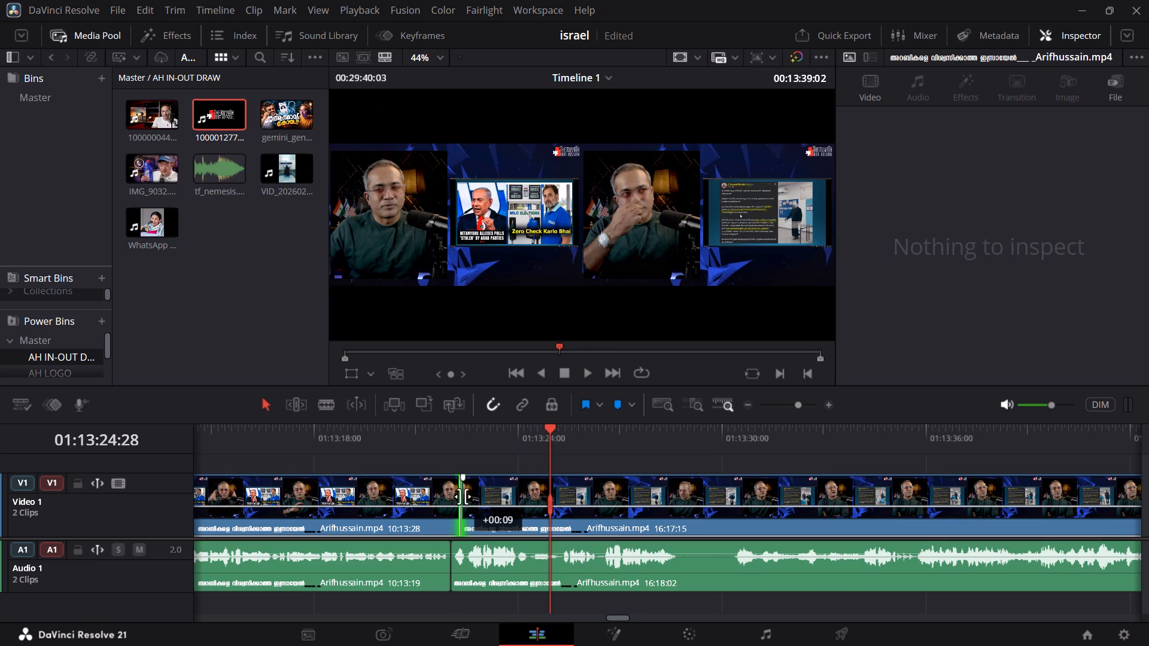
drag(463, 496, 467, 498)
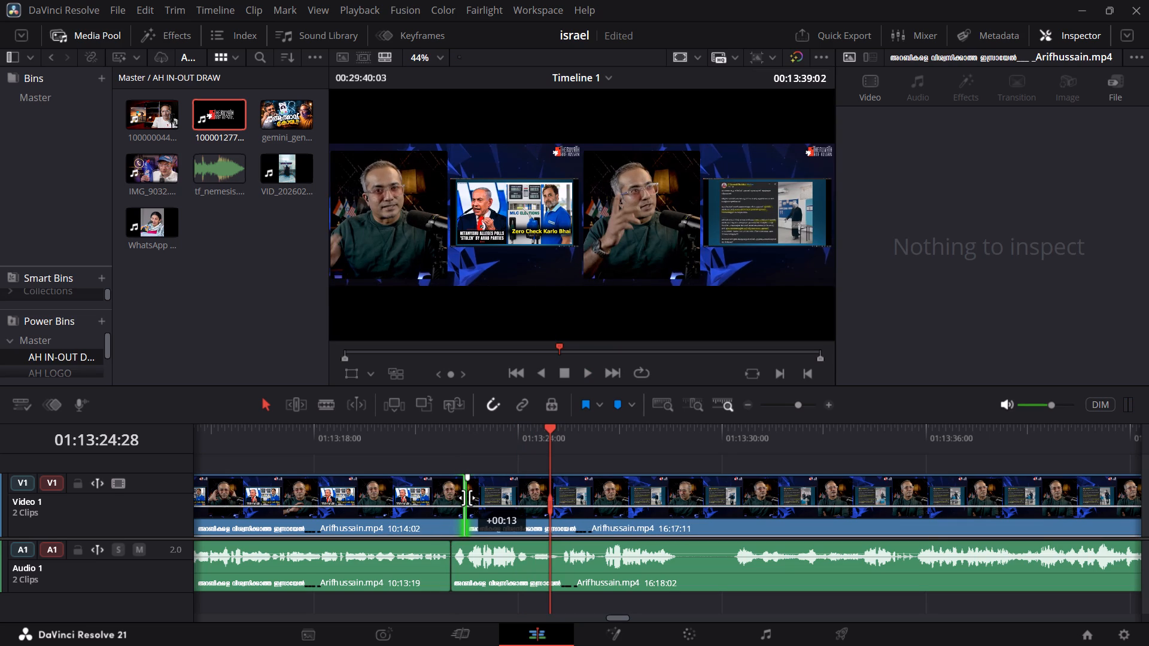
drag(467, 498, 469, 498)
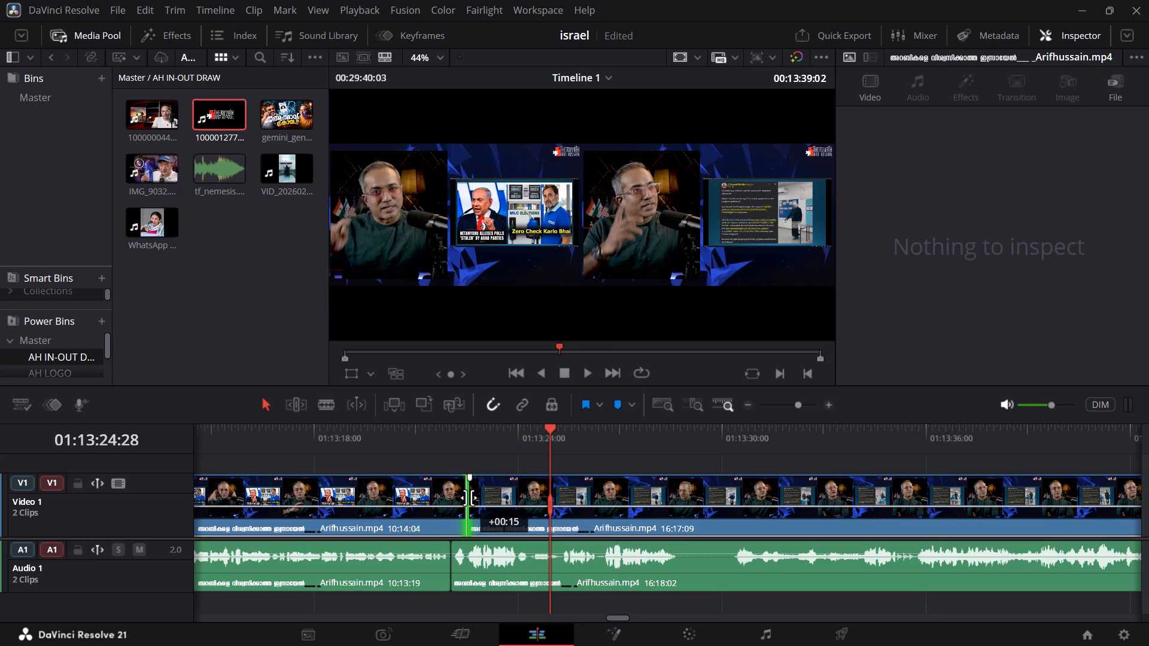
drag(469, 498, 470, 498)
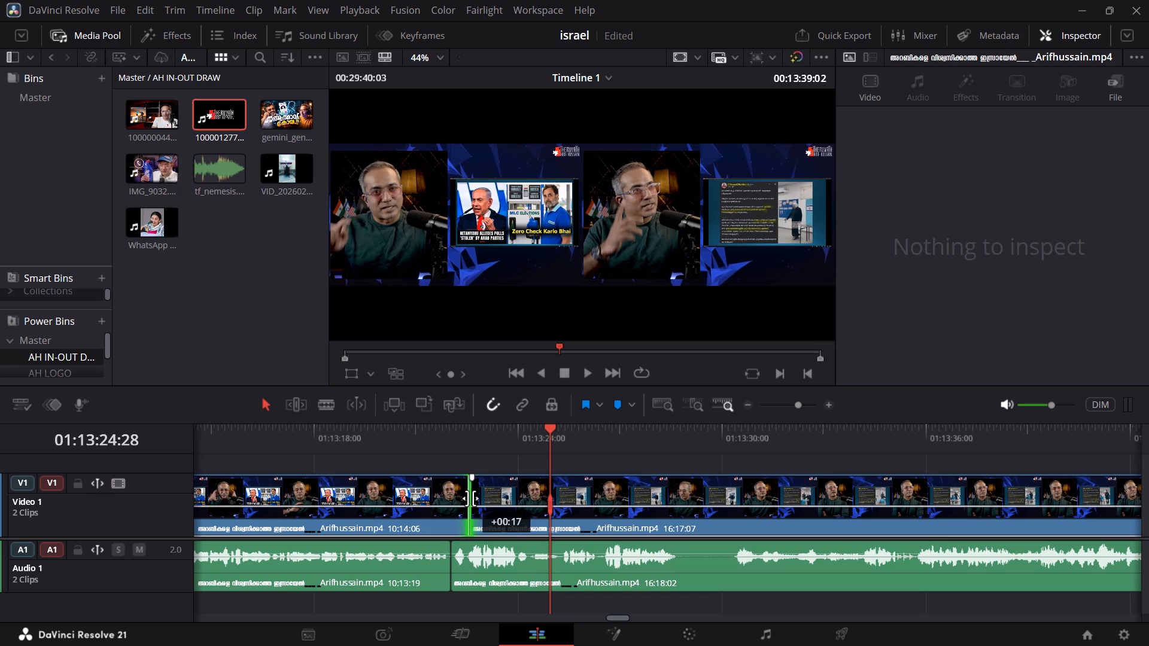
drag(470, 498, 473, 498)
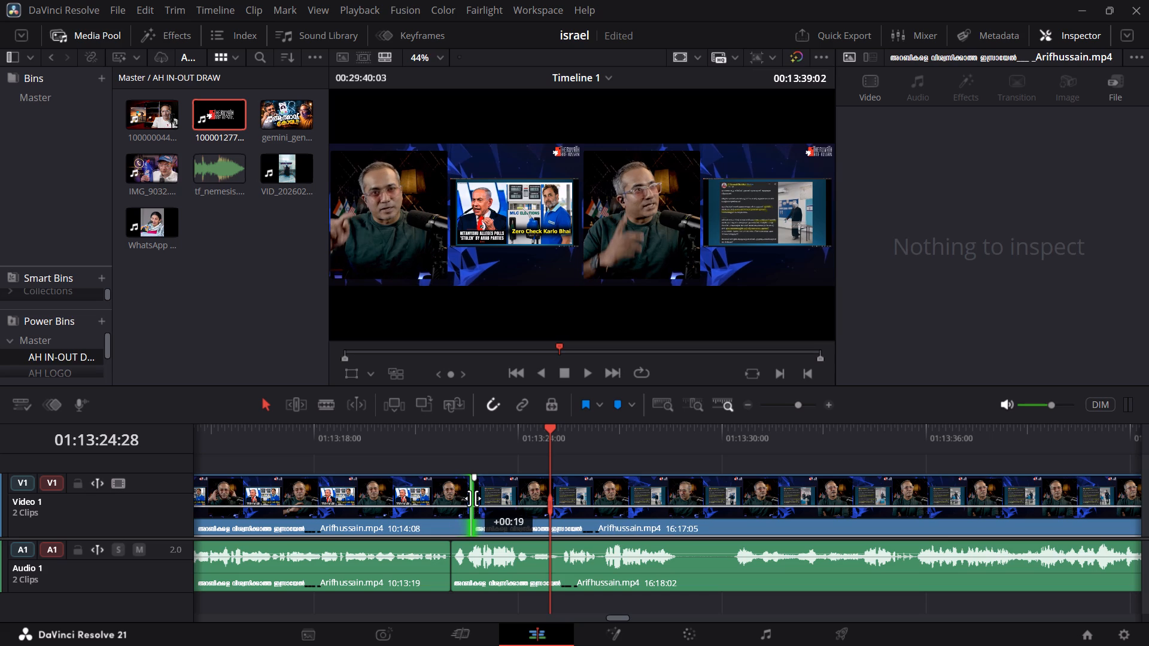
drag(473, 498, 471, 498)
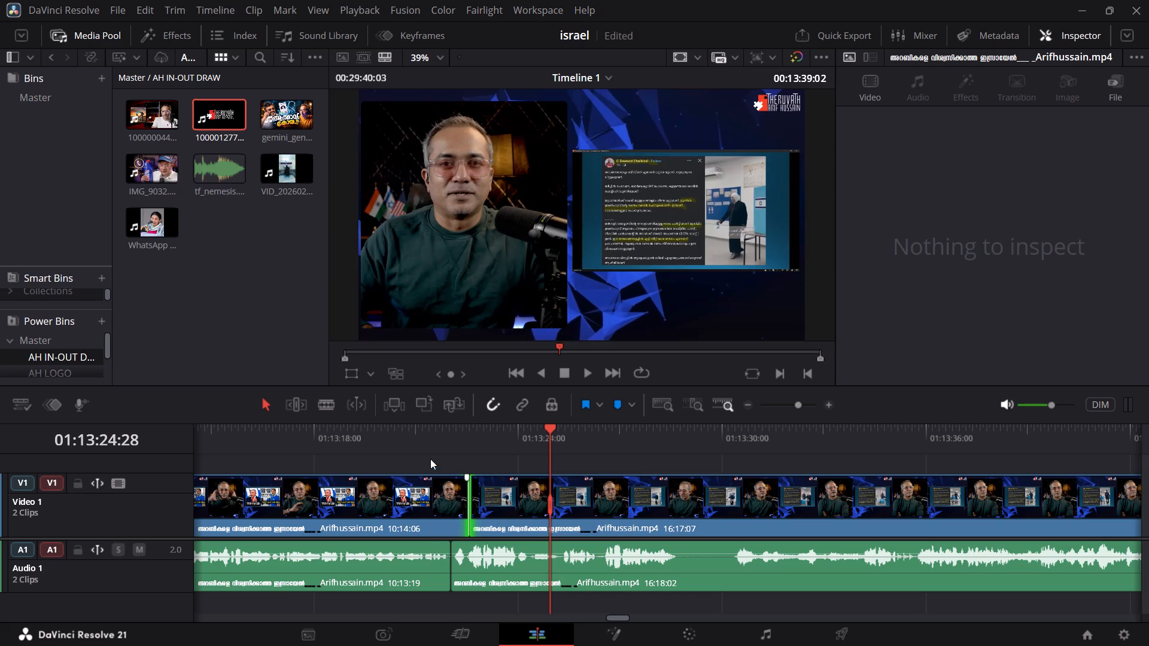
Add a Smooth Cut transition at the rolled Video 1 edit point, at 01:13:22:18.
click(427, 447)
key(space)
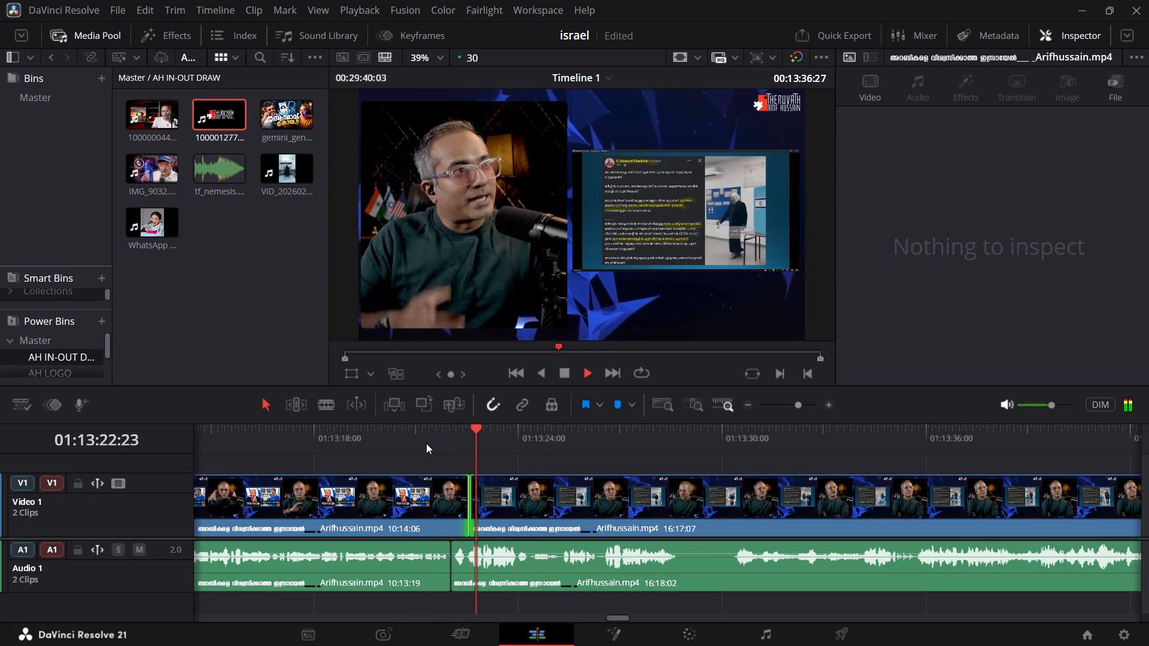
key(space)
click(518, 374)
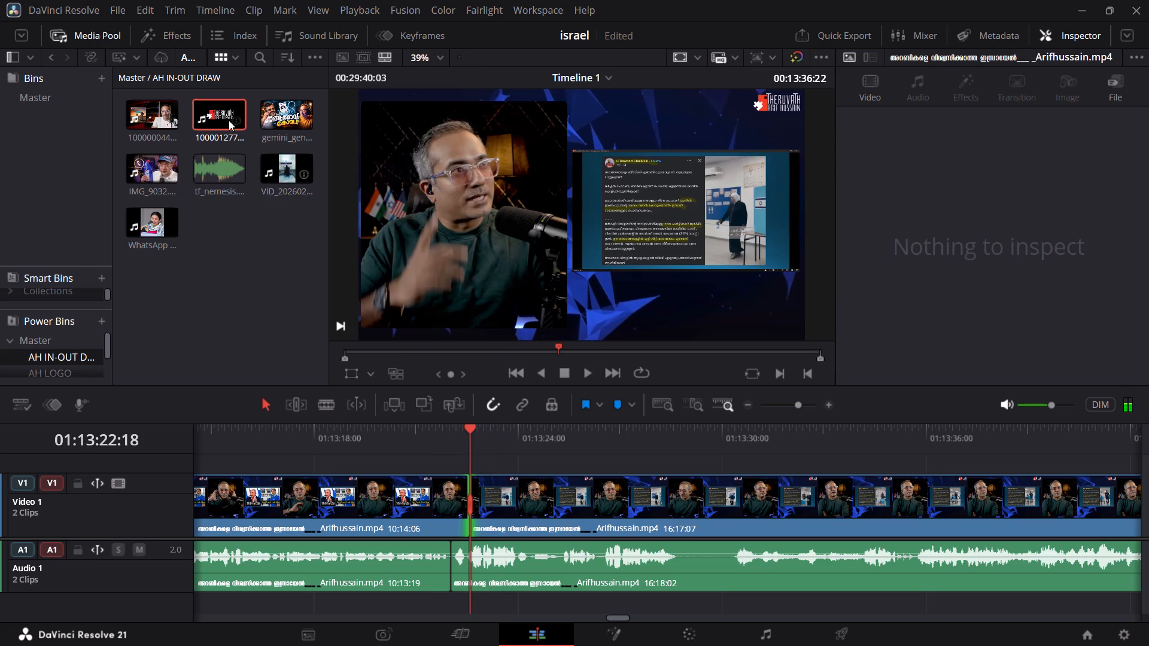
click(186, 31)
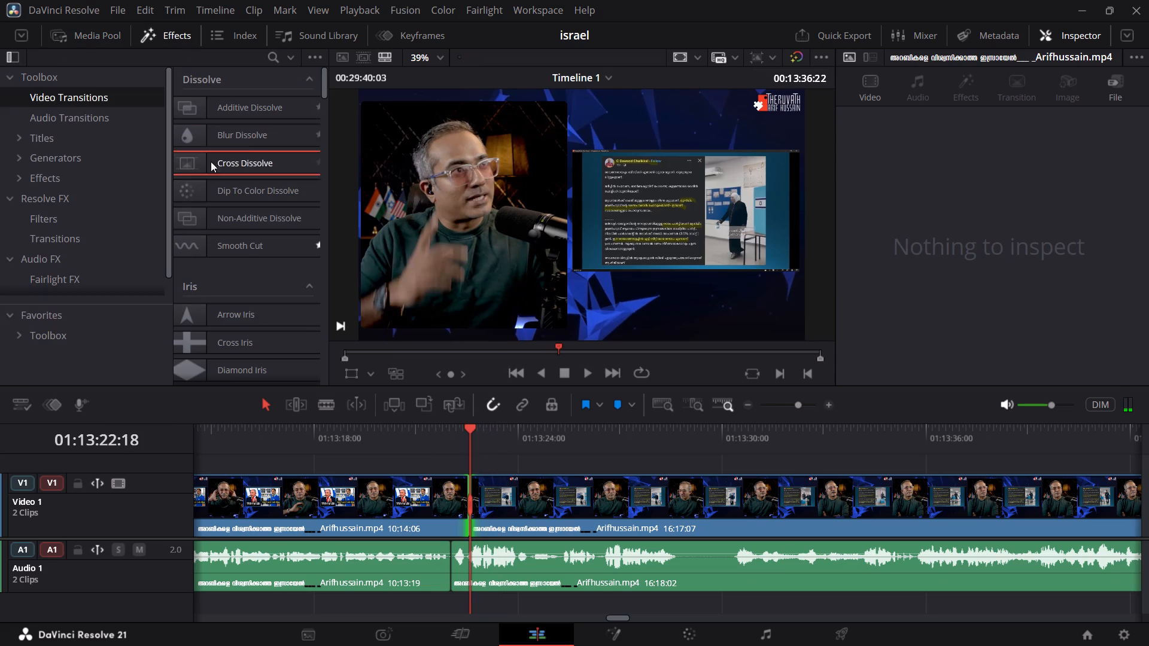
double_click(244, 240)
Play repeatedly from about 01:13:20 across the edit point to review the Smooth Cut transition against the audio.
click(413, 449)
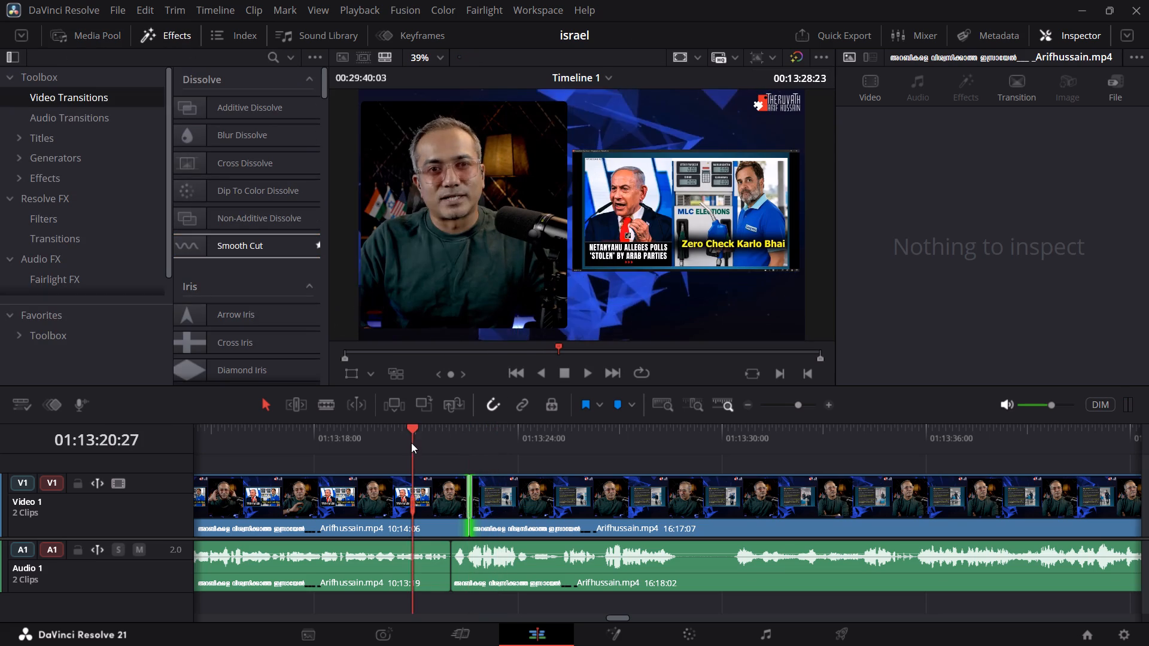
key(space)
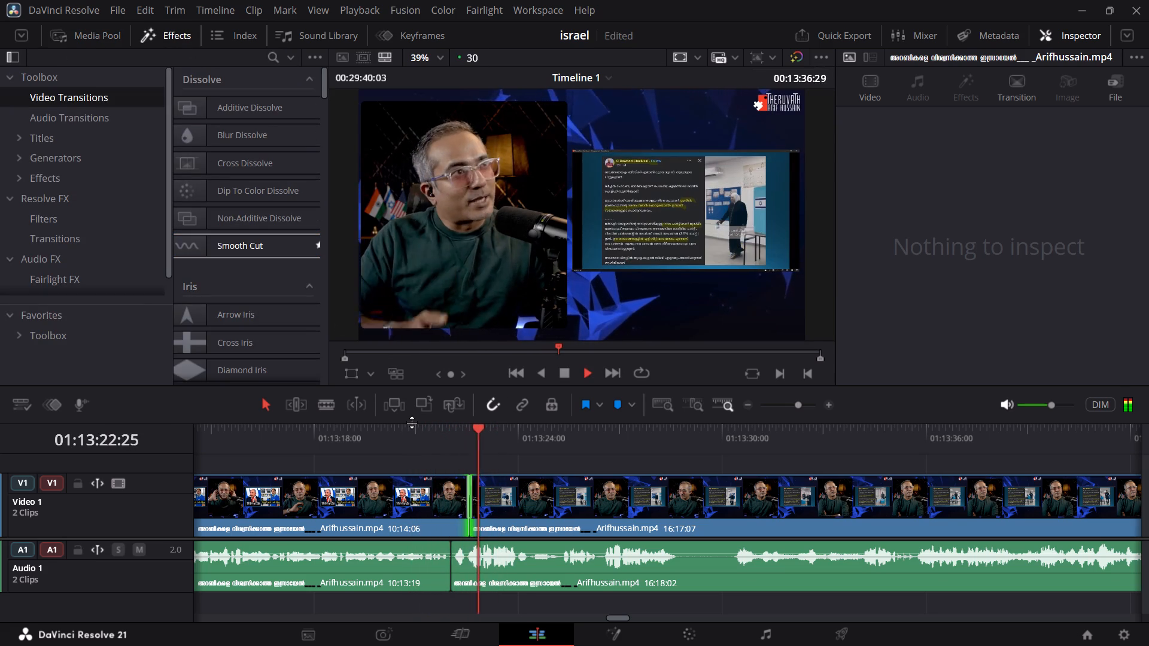
click(412, 422)
click(396, 432)
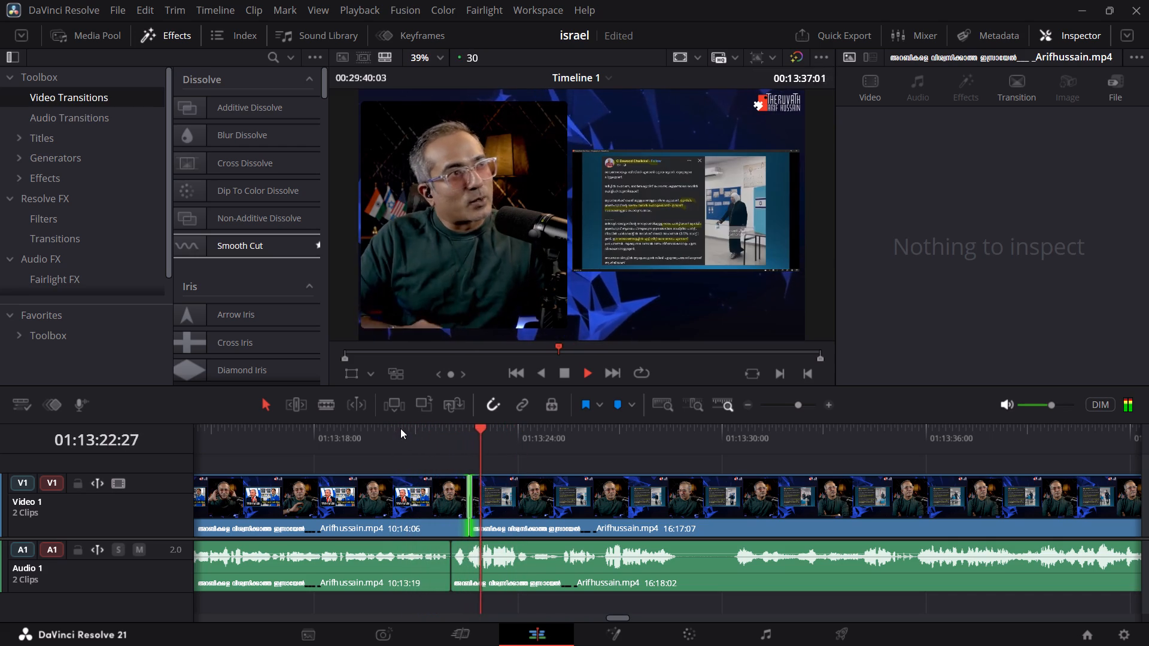
click(409, 428)
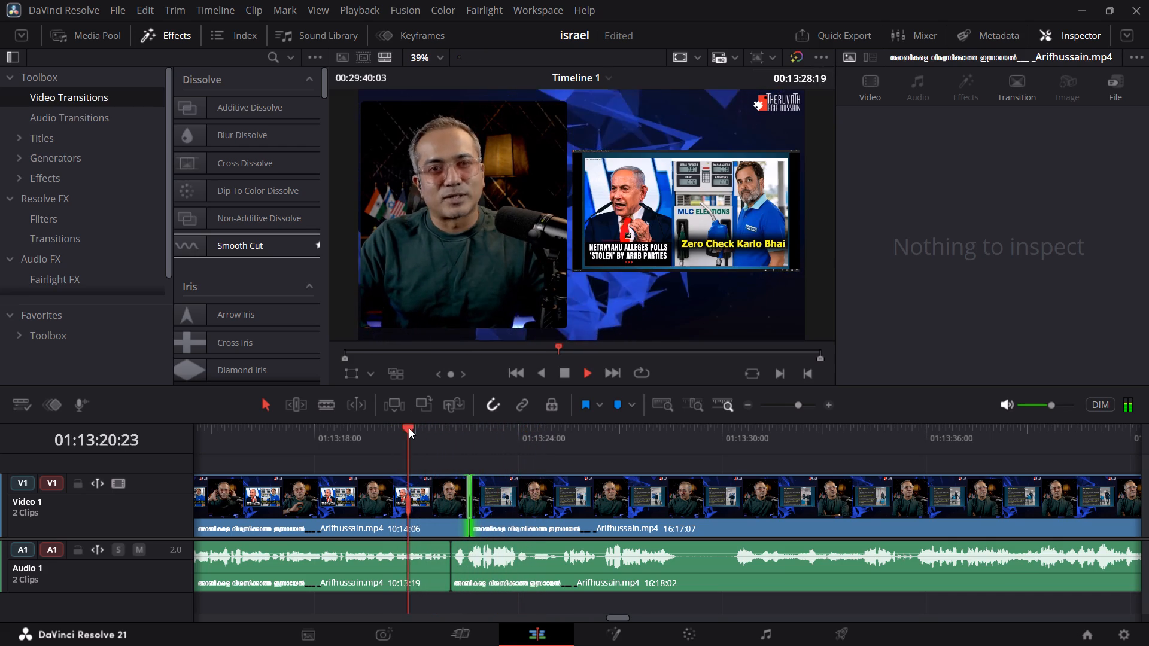
click(417, 428)
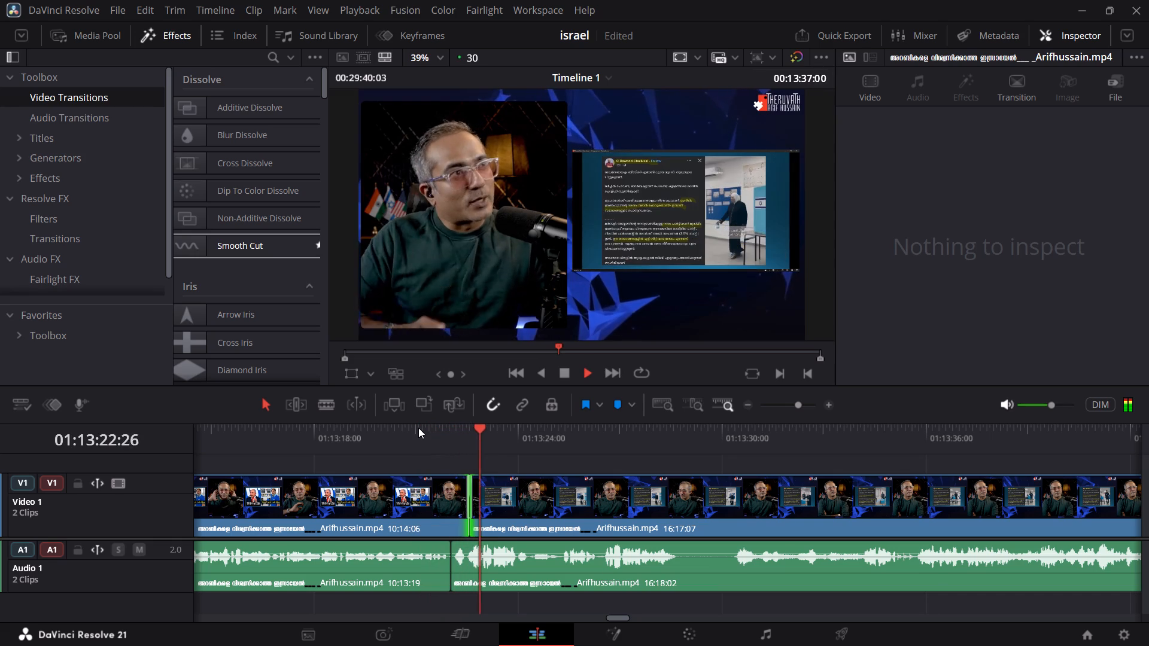
click(418, 428)
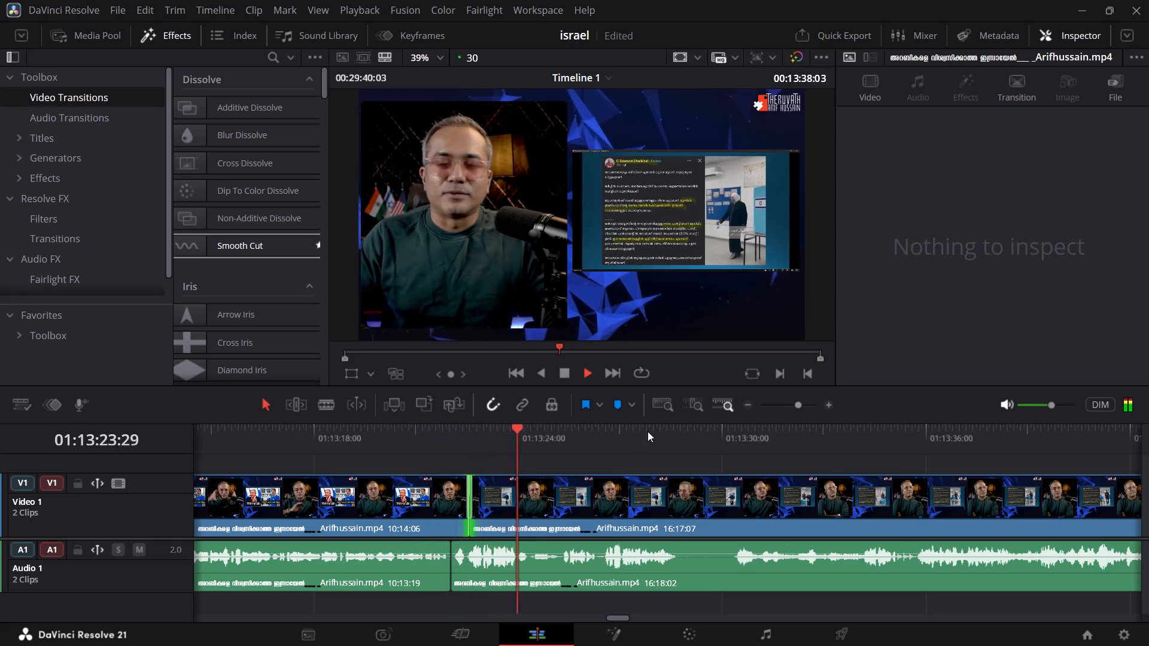
click(792, 406)
key(space)
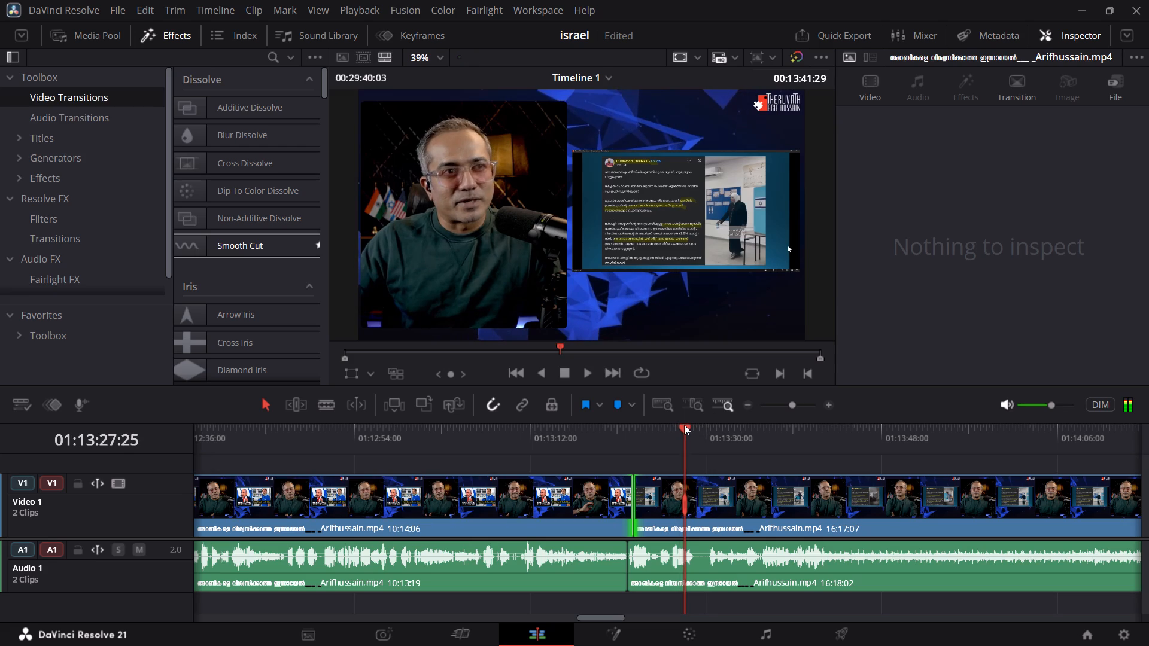
double_click(279, 244)
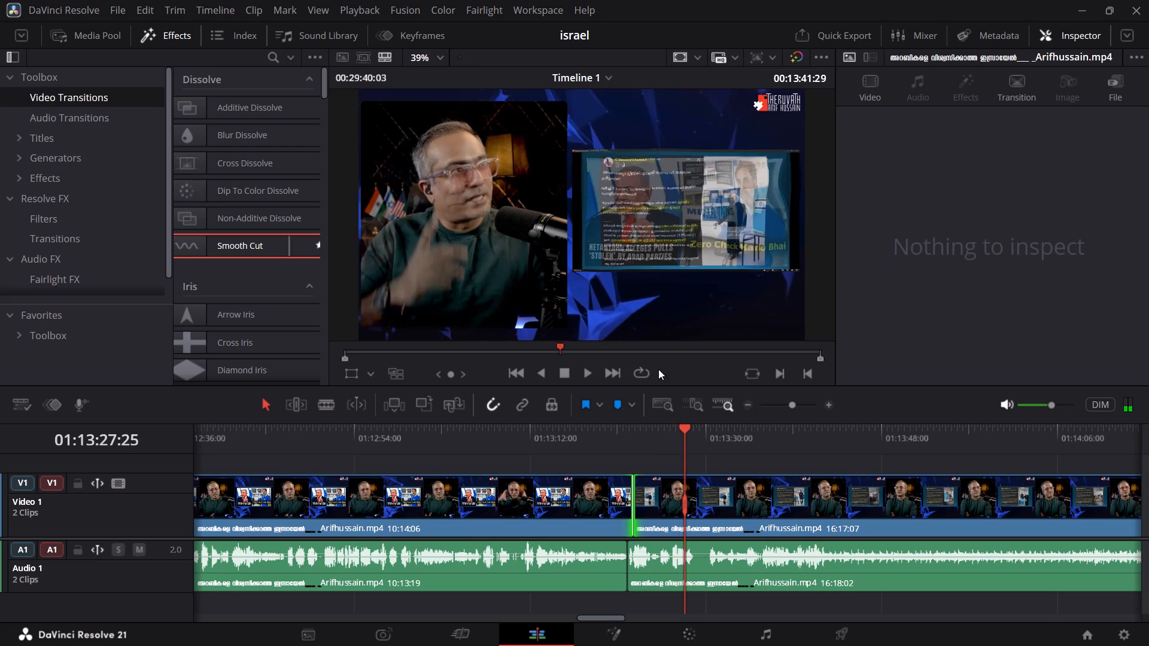
click(799, 407)
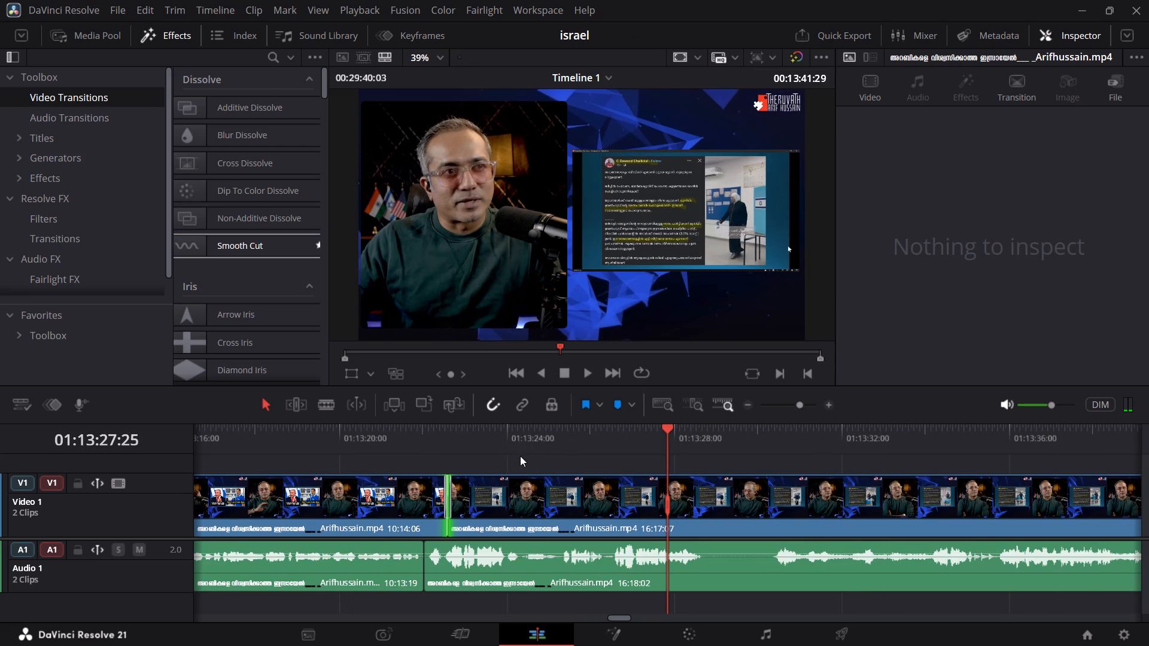
click(414, 447)
key(space)
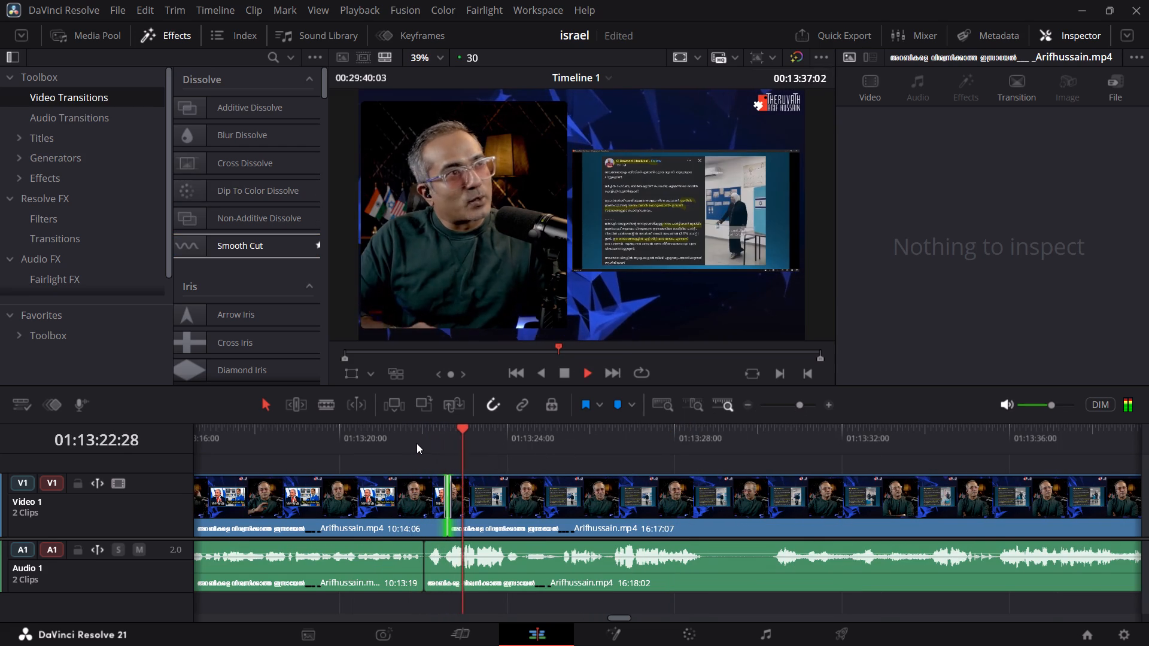
key(space)
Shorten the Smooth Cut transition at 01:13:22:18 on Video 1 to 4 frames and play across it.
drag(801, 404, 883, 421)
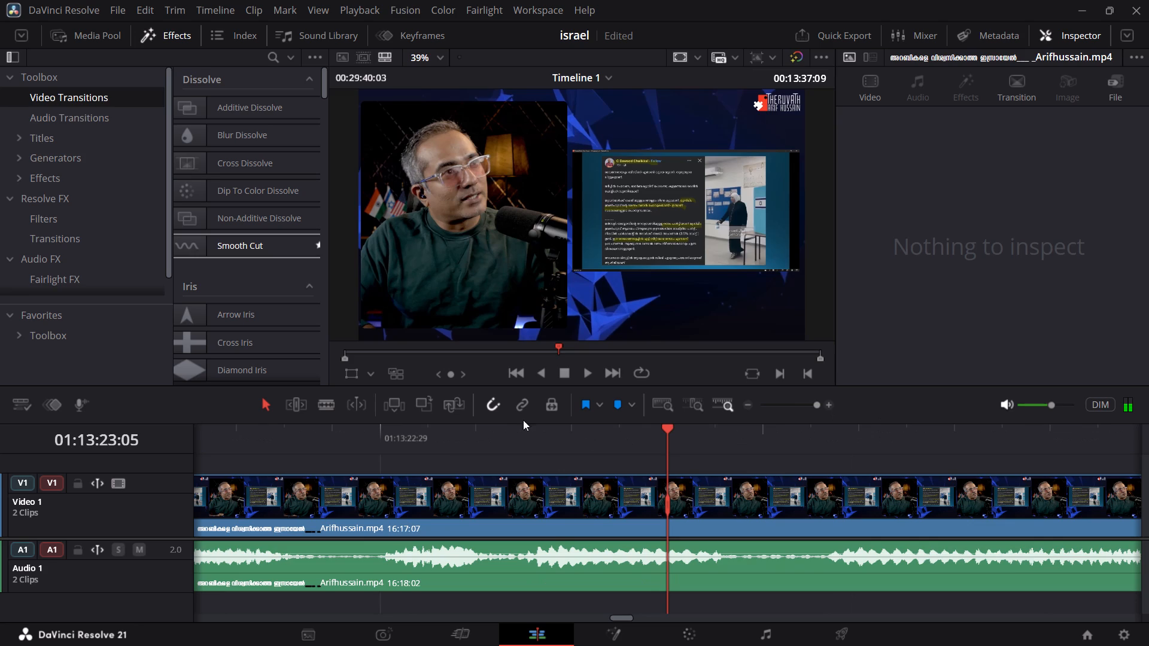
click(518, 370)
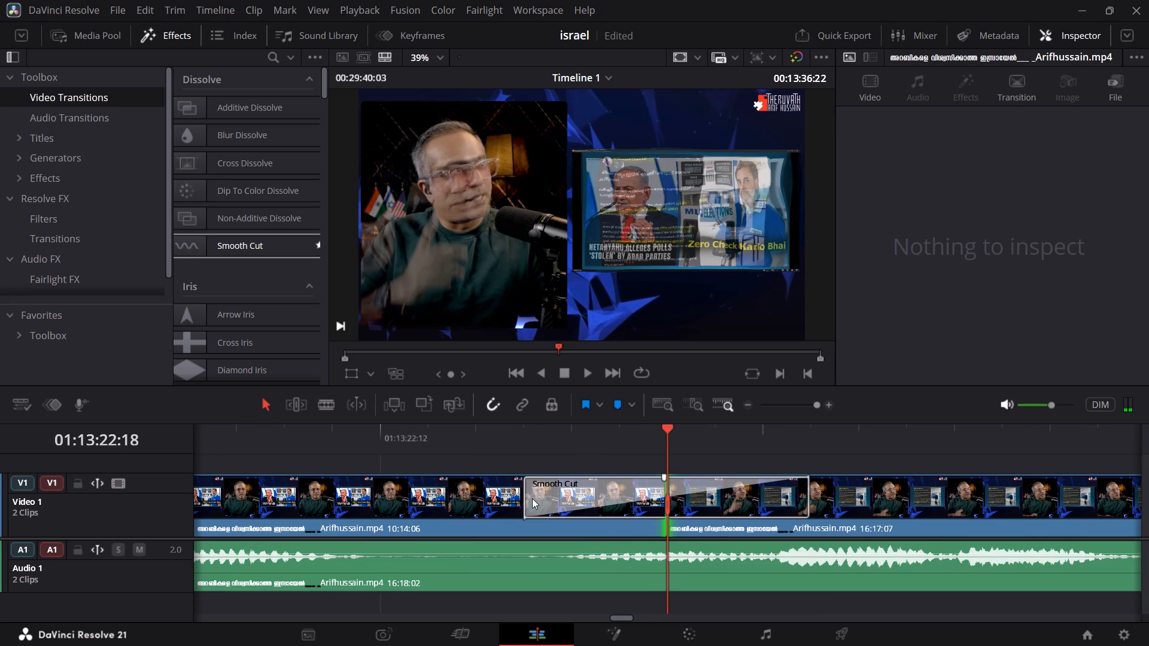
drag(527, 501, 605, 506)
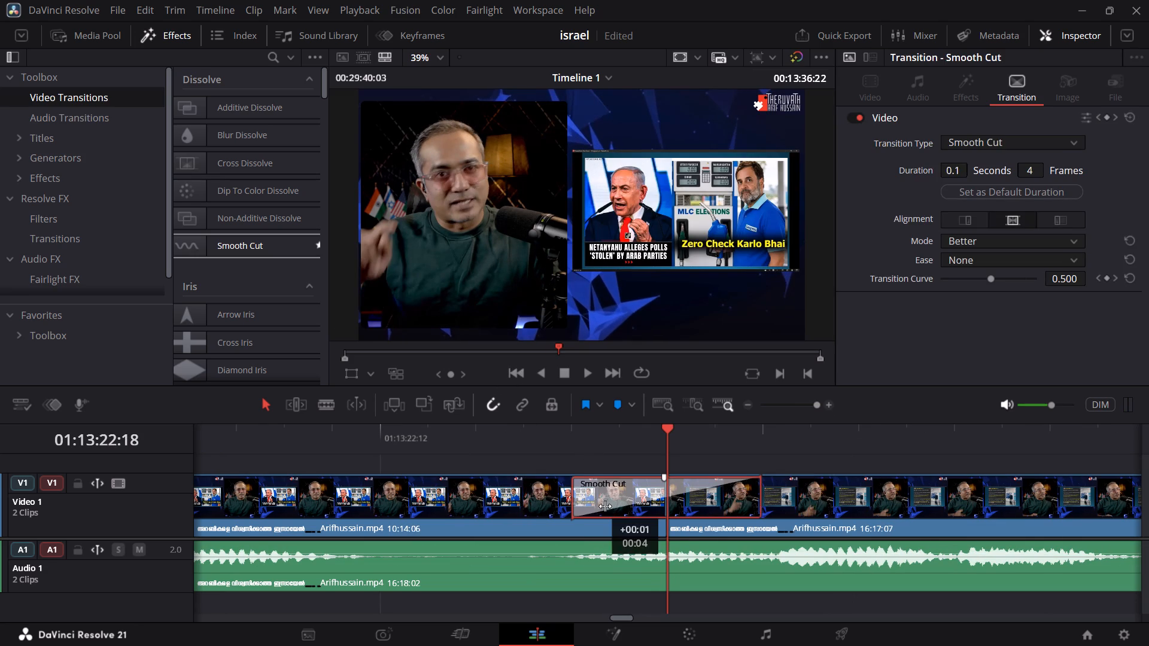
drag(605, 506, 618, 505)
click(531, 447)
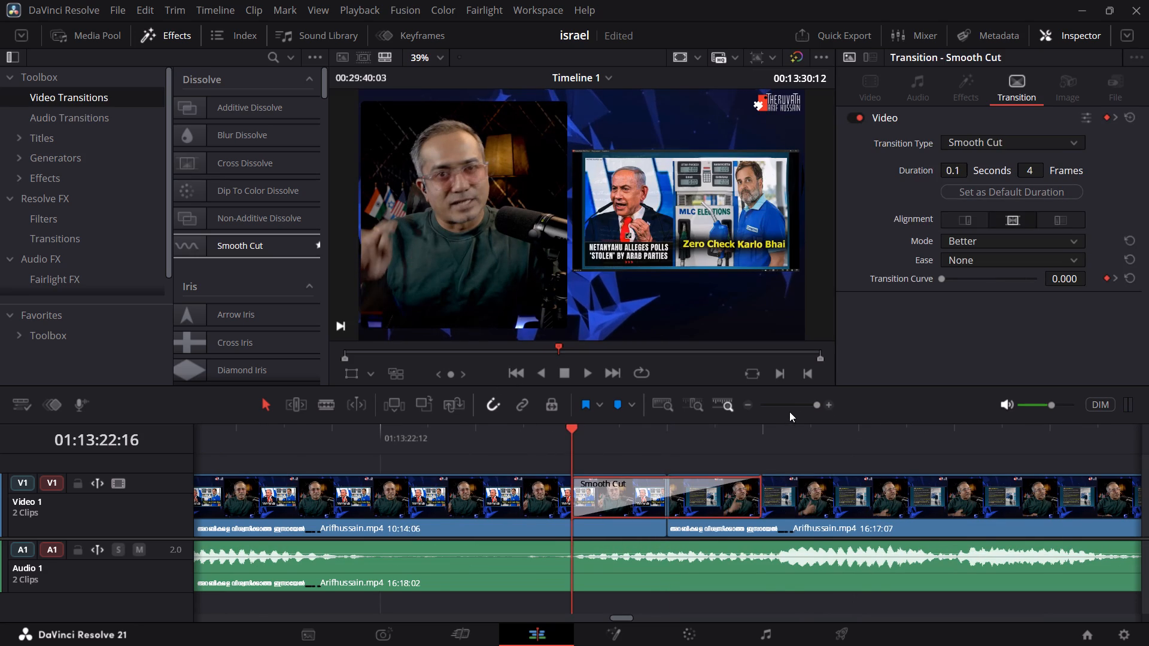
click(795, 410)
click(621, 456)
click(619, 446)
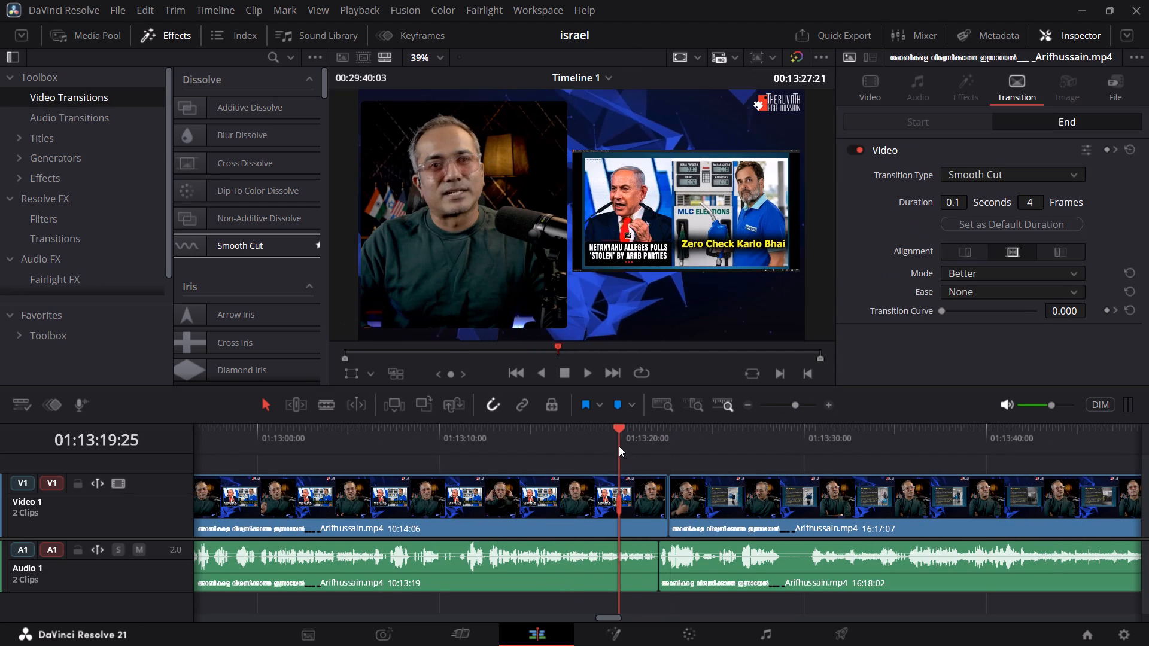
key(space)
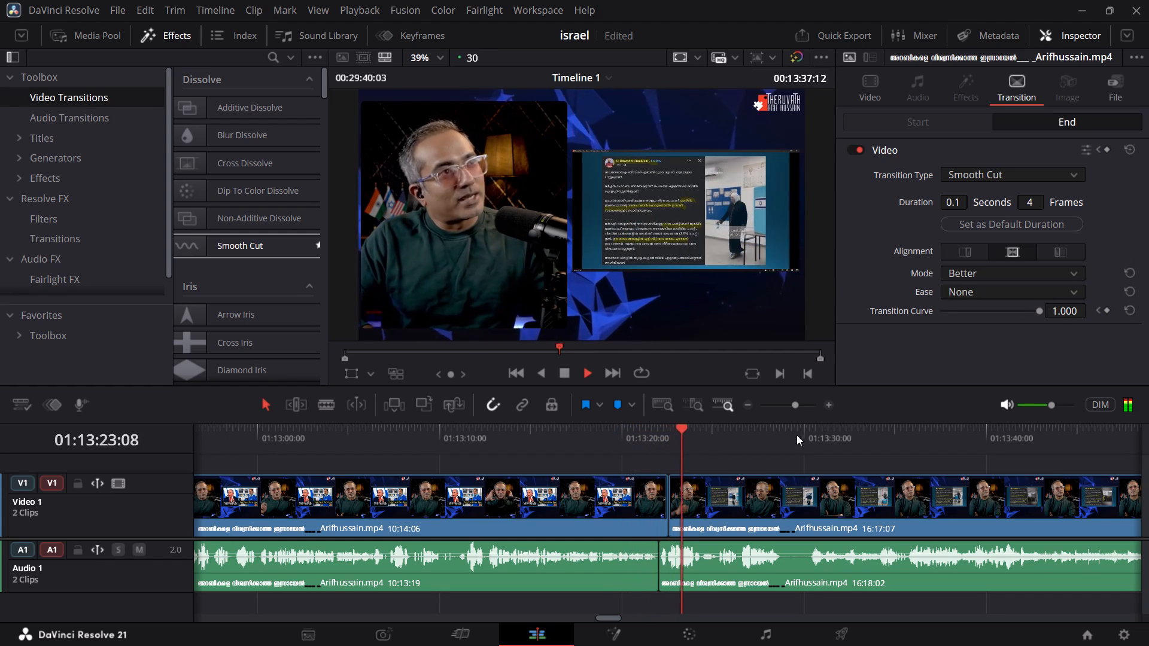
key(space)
Set the Smooth Cut transition's duration to 0.2 seconds and play across the edit point to review it.
click(803, 409)
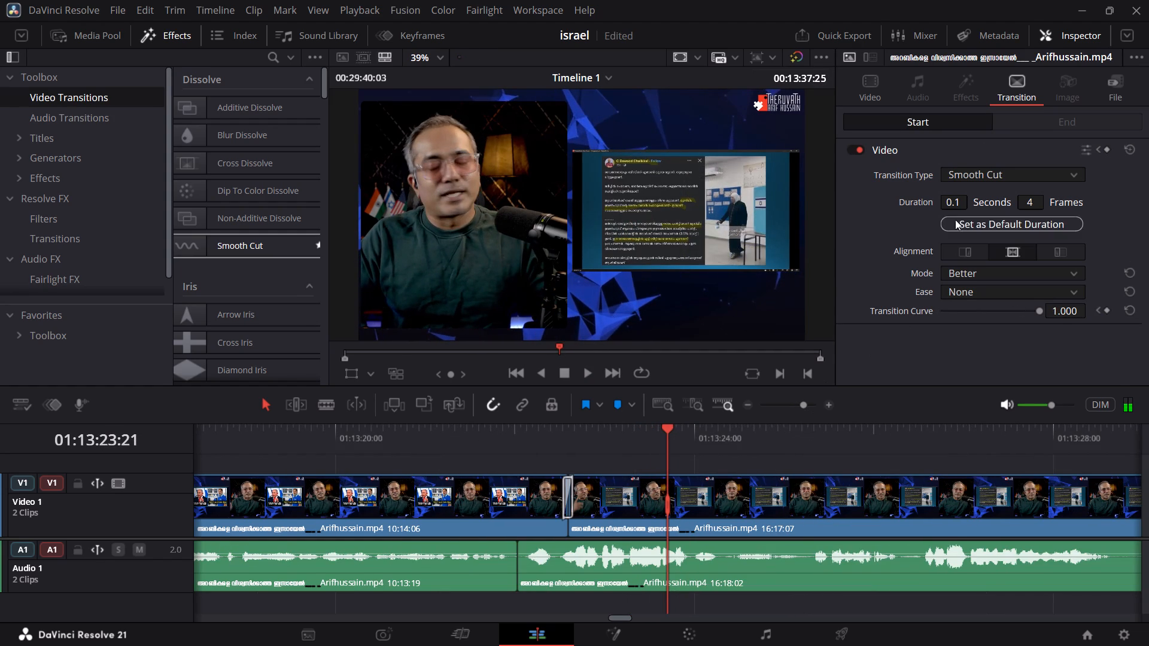
triple_click(956, 210)
double_click(956, 208)
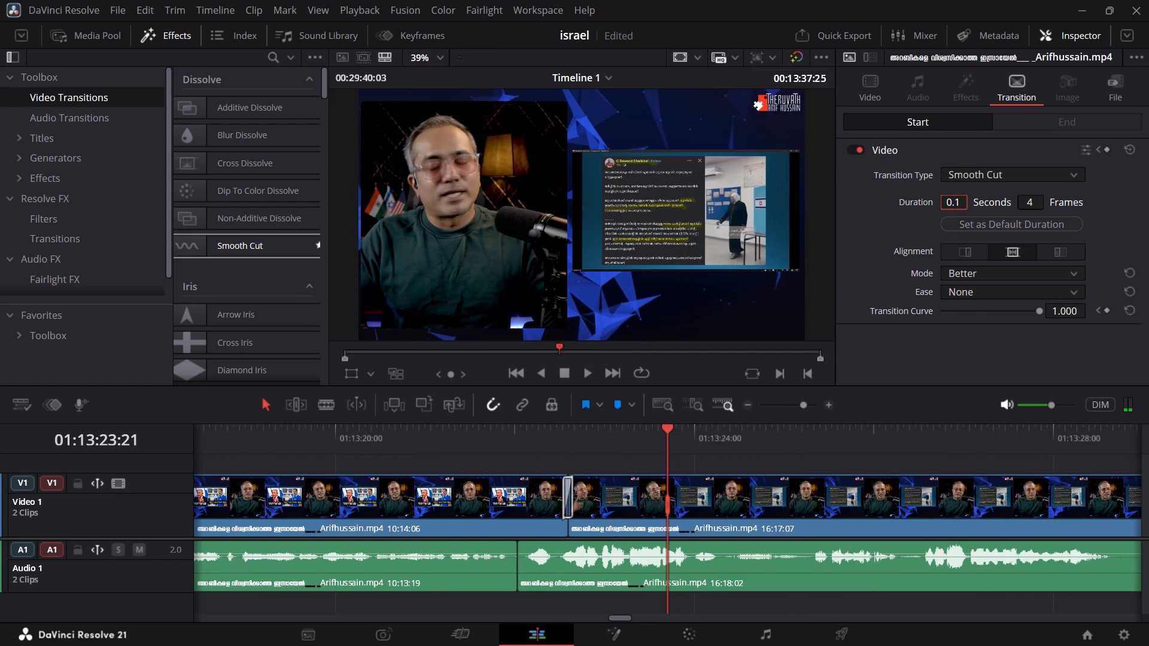
double_click(952, 205)
drag(955, 205, 949, 204)
drag(949, 204, 942, 205)
drag(942, 200, 974, 200)
text(03)
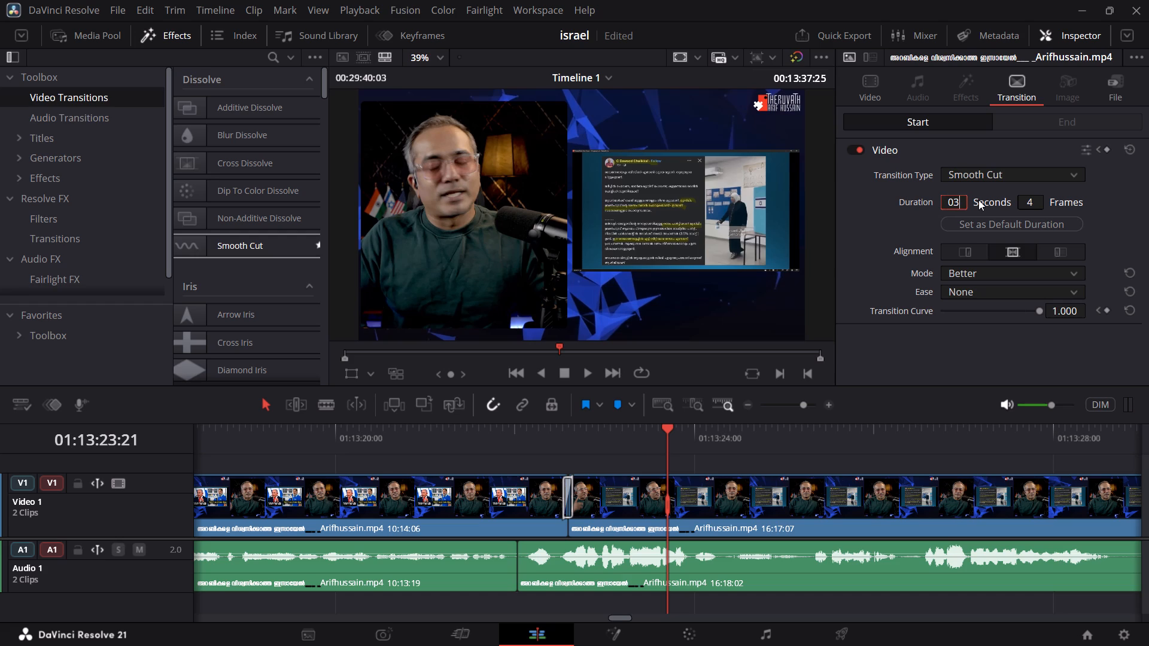
key(BackSpace)
text(.2)
key(Return)
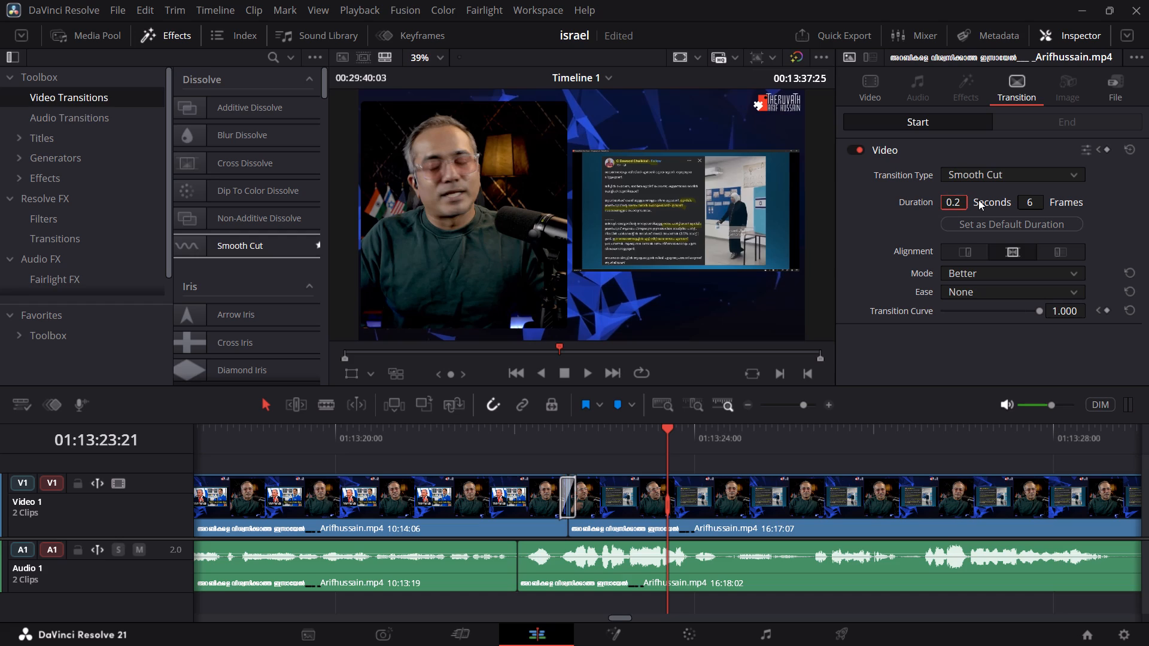
key(space)
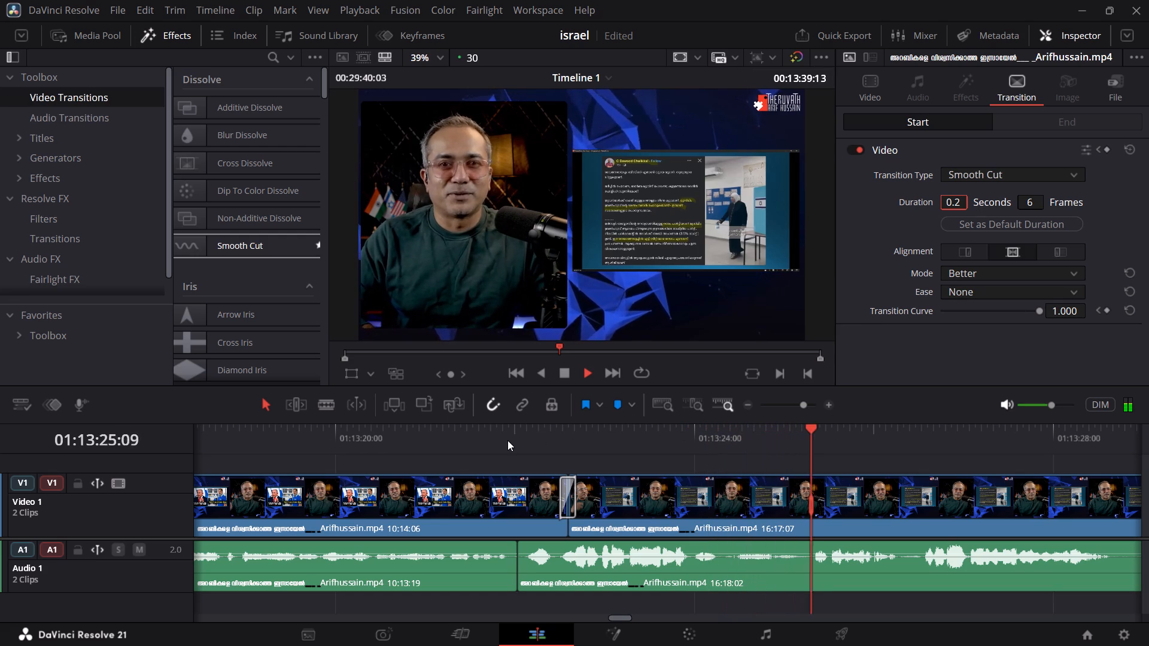
click(511, 443)
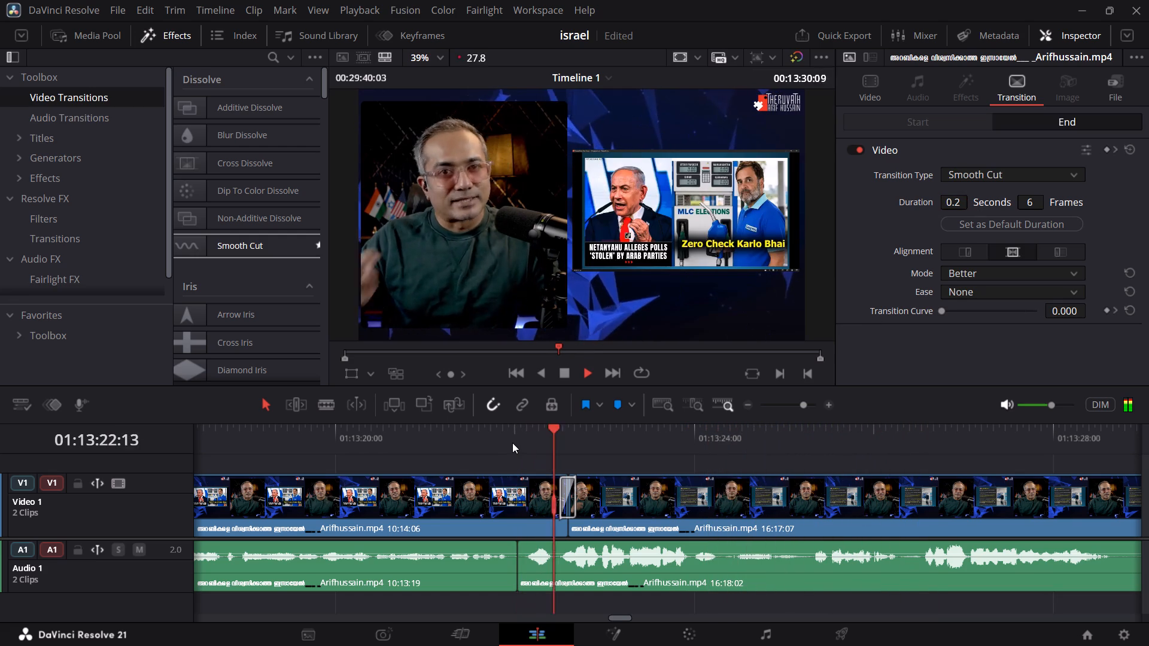
click(478, 441)
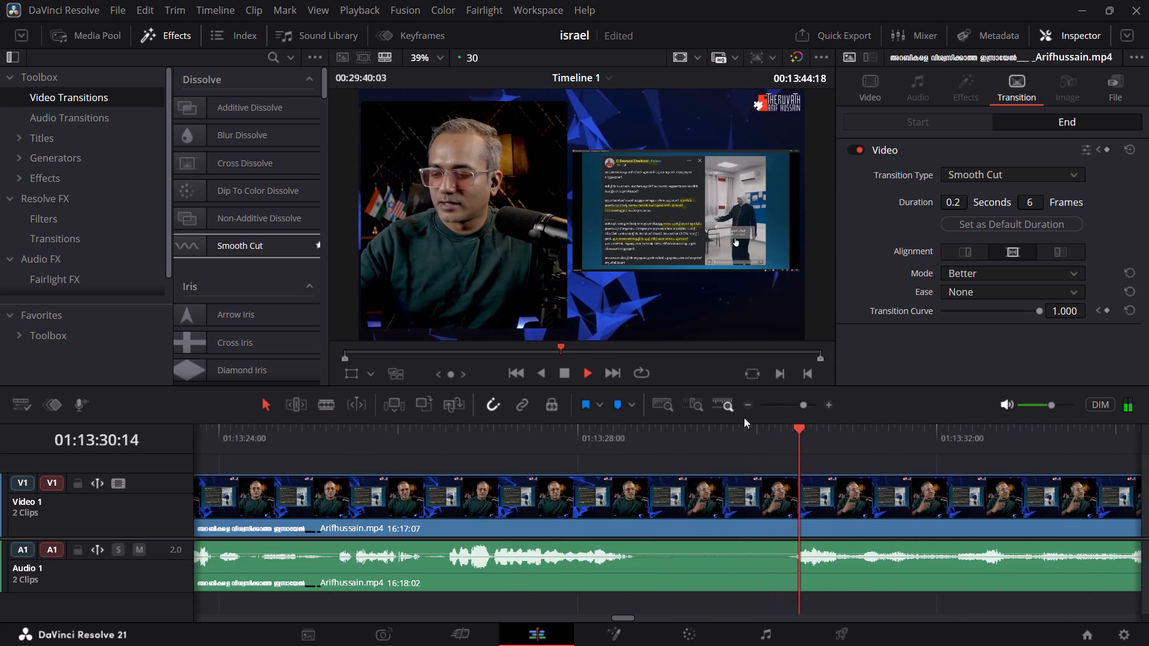
Split the main clip at 01:13:28:21 and 01:13:29:26 around the silent pause, and ripple delete the segment between, on both video and audio.
click(590, 430)
key(space)
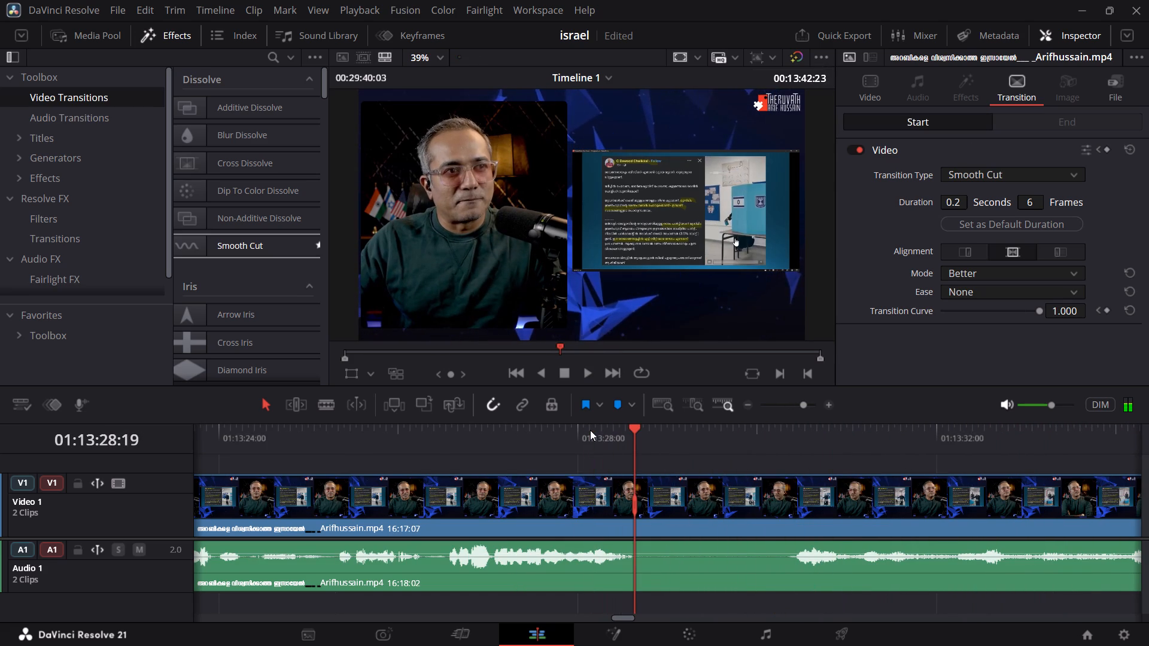
click(639, 428)
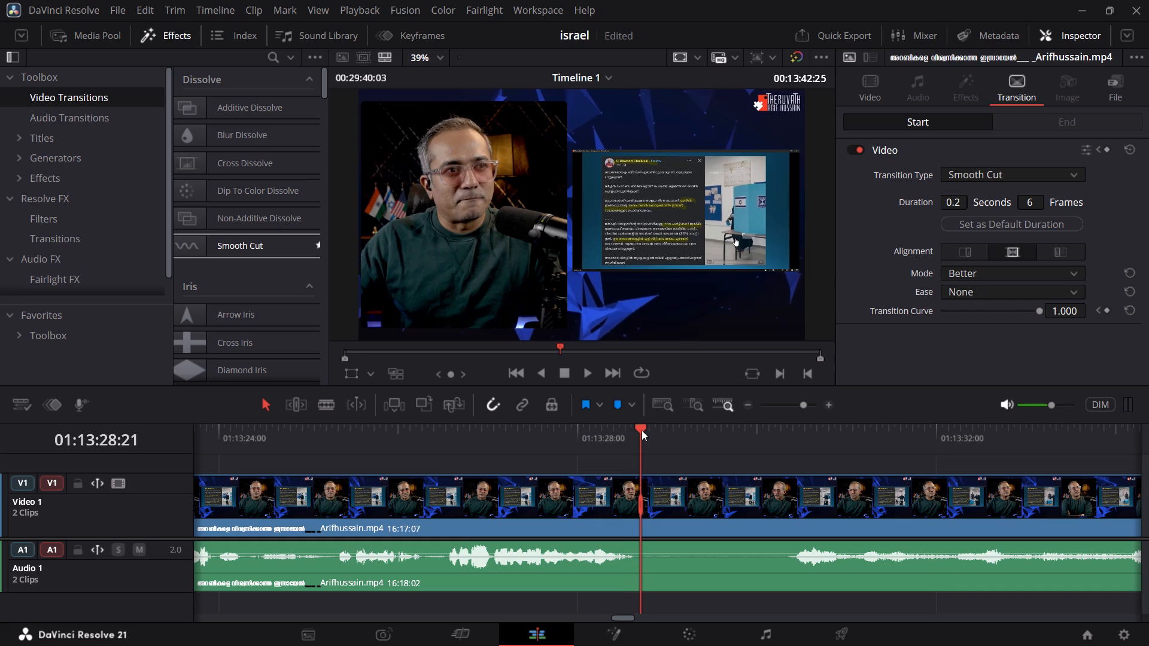
key(ctrl+b)
key(space)
key(space)
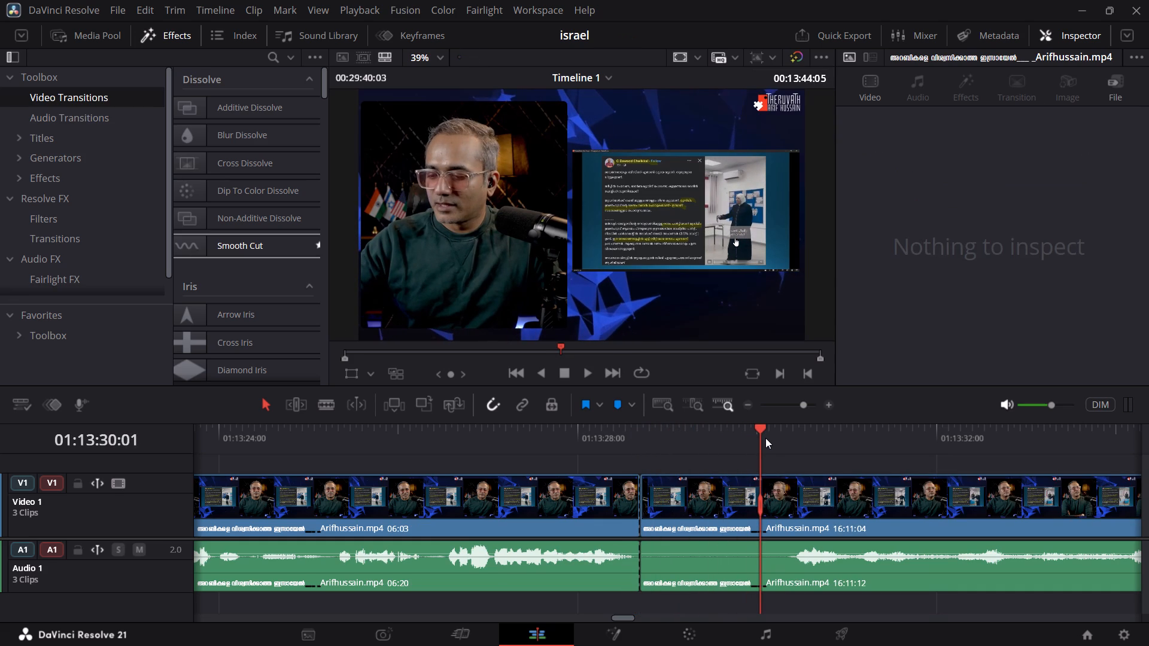
drag(756, 430, 746, 435)
key(ctrl+b)
click(694, 511)
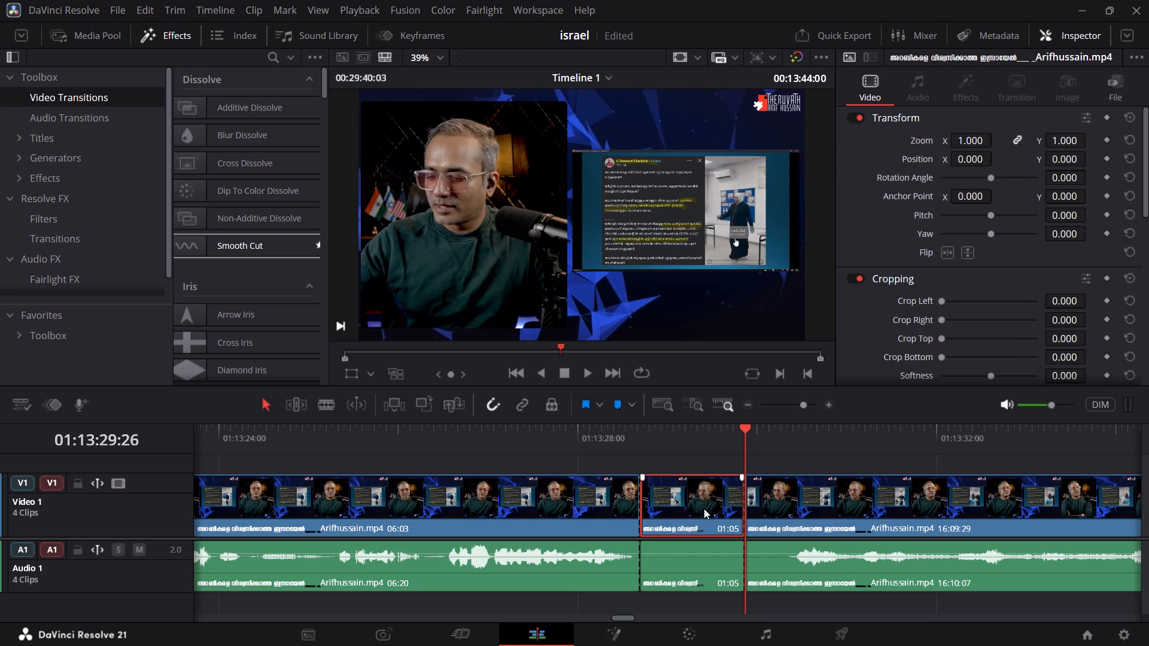
key(Delete)
Add a Smooth Cut transition at the new Video 1 edit point, 01:13:28:21, and review playback across it and on in full screen.
double_click(265, 249)
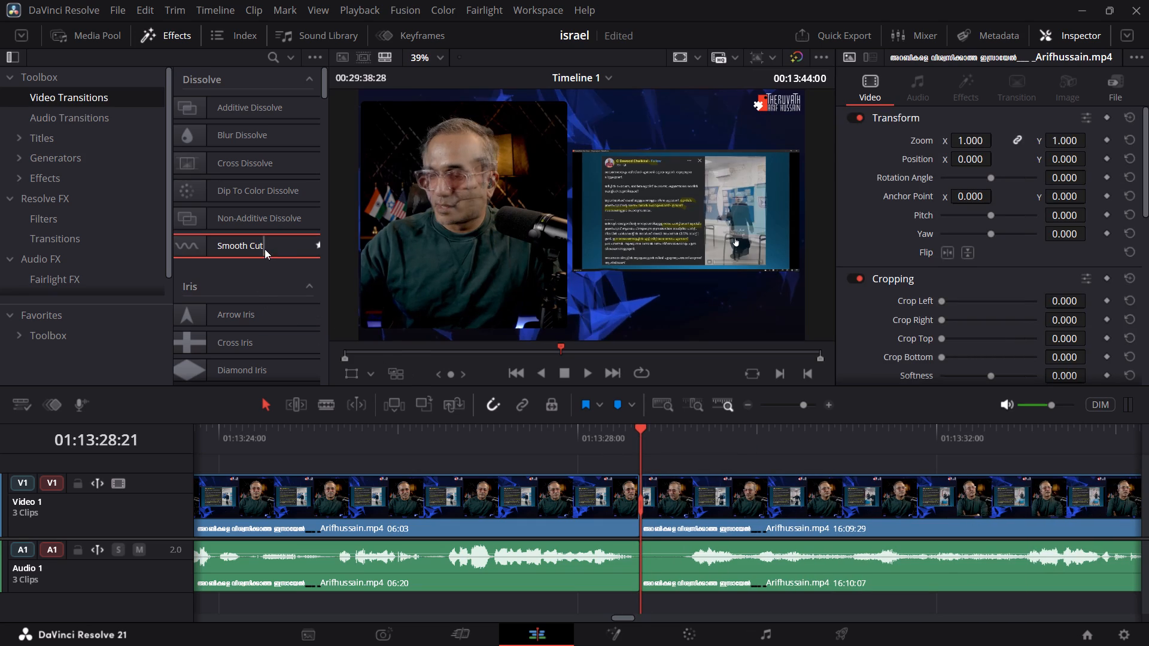
click(520, 438)
key(space)
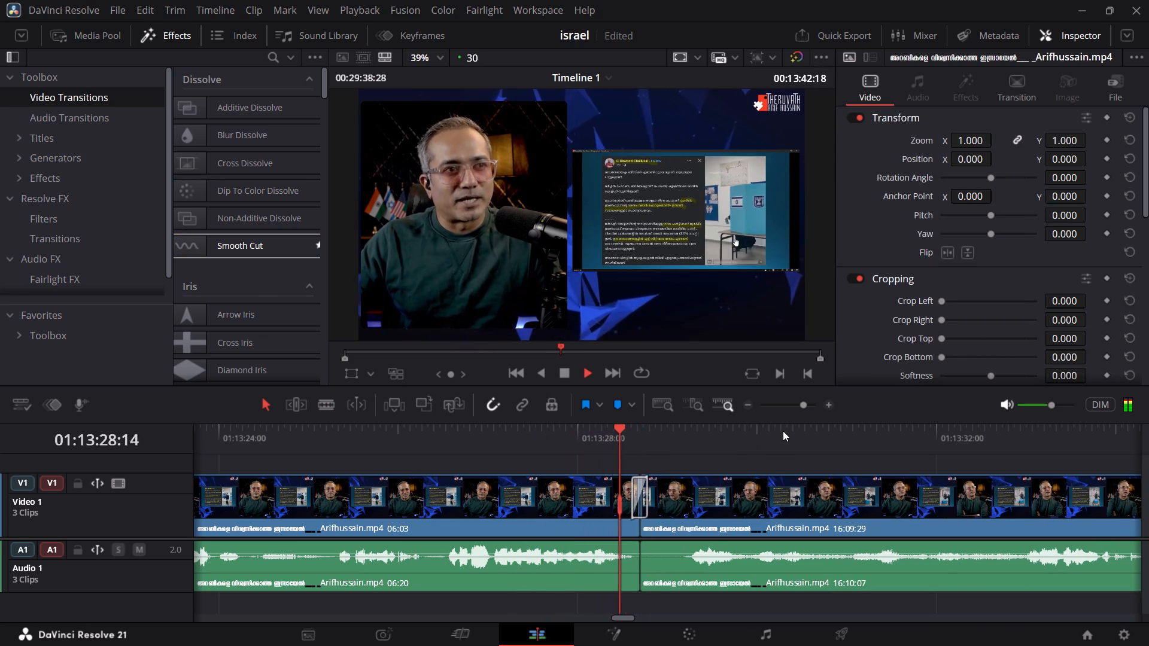
click(795, 406)
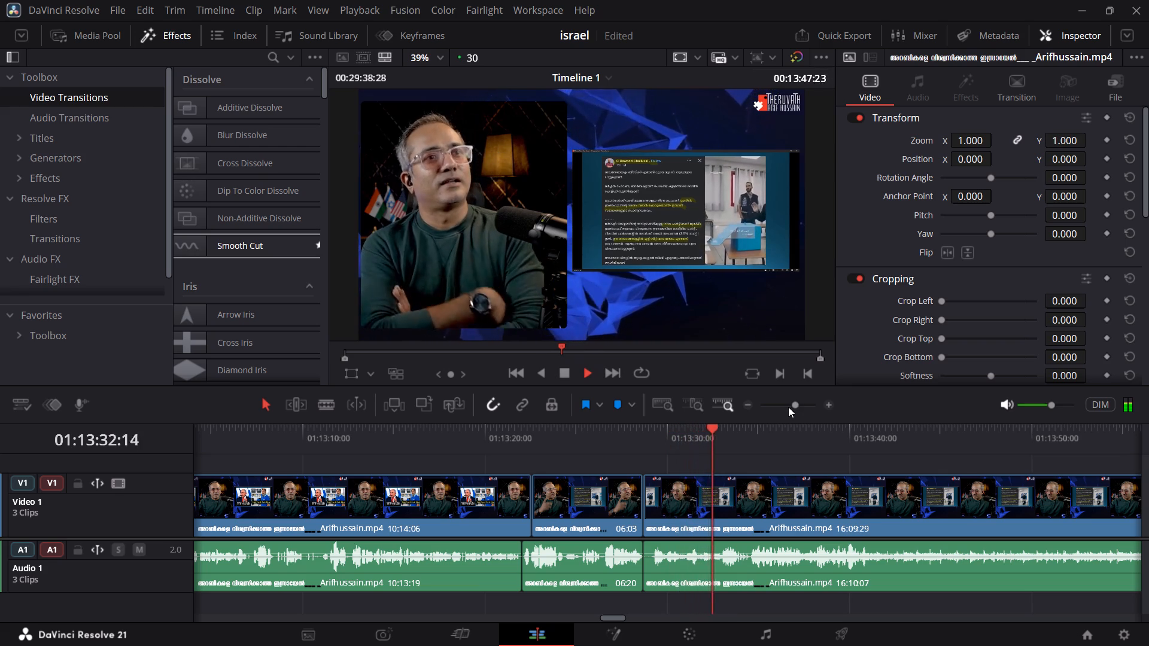
key(ctrl+f)
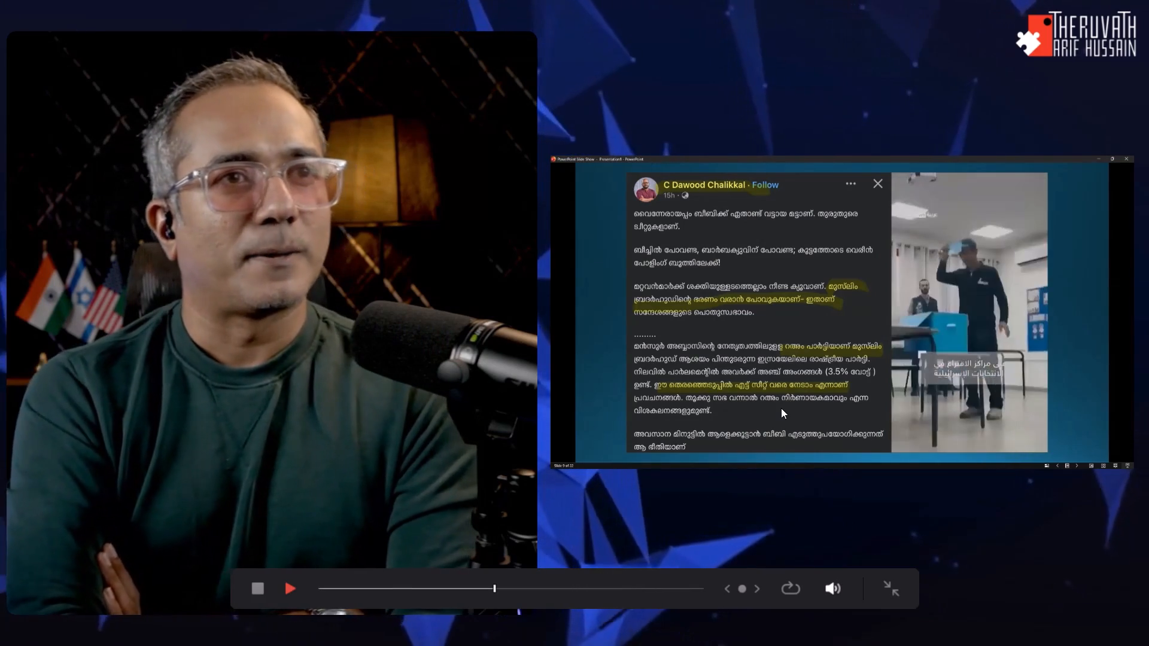
key(space)
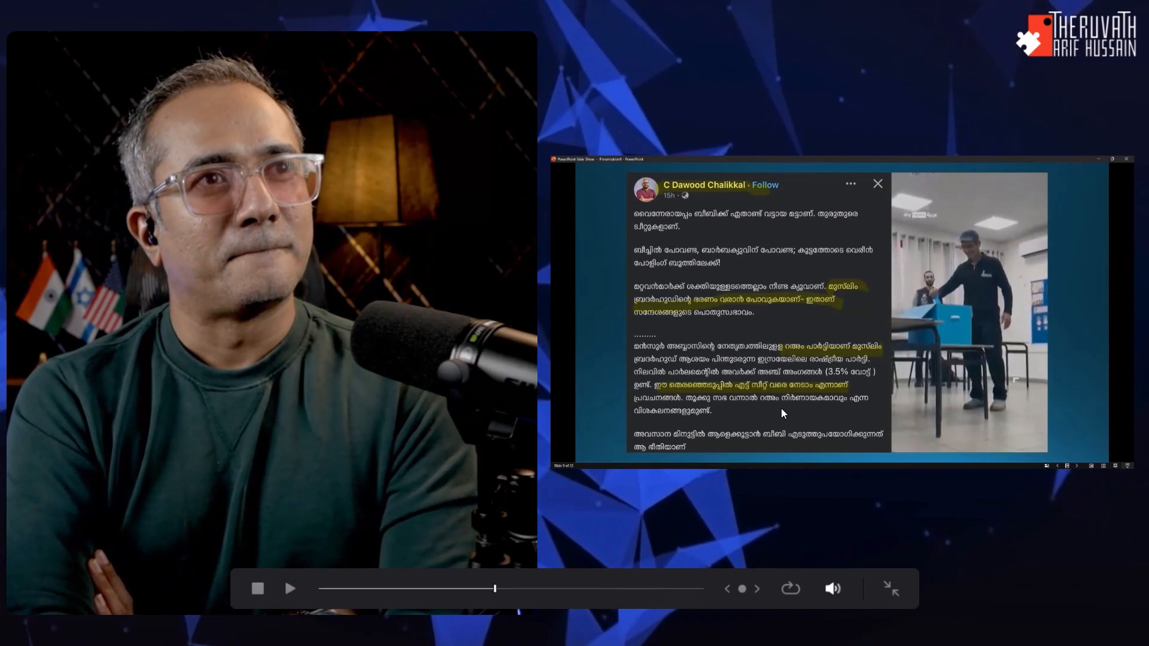
click(885, 589)
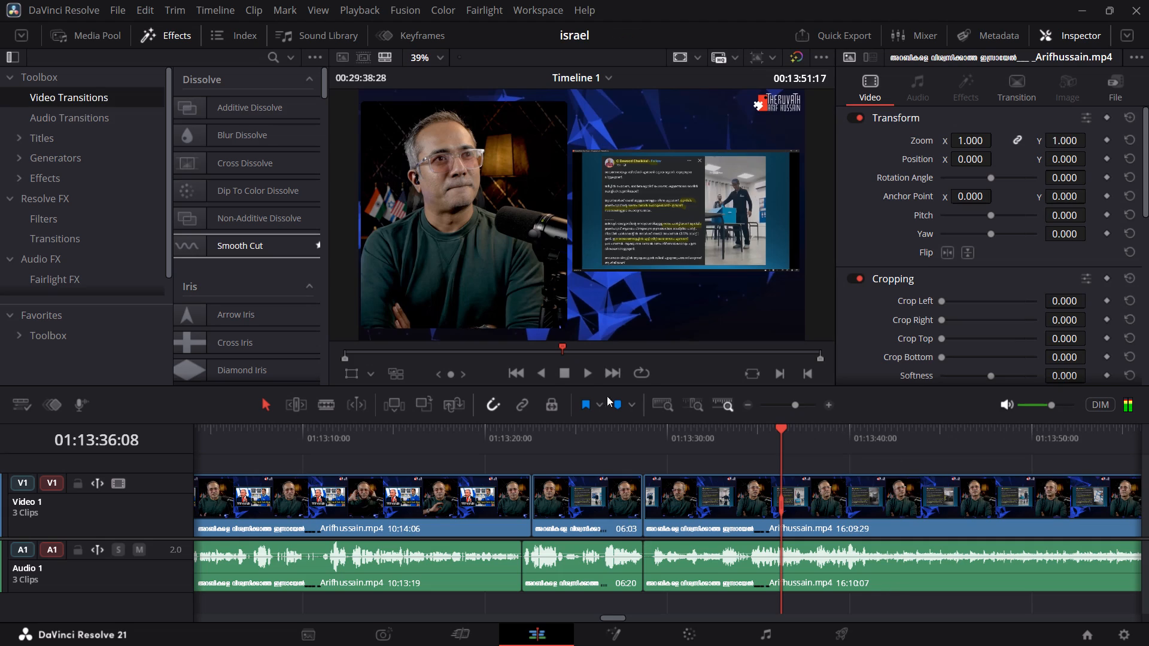
Duplicate the video of the first main clip, which starts at 01:03:08:12, onto a new Video 2 track directly above the original.
click(519, 376)
click(519, 376)
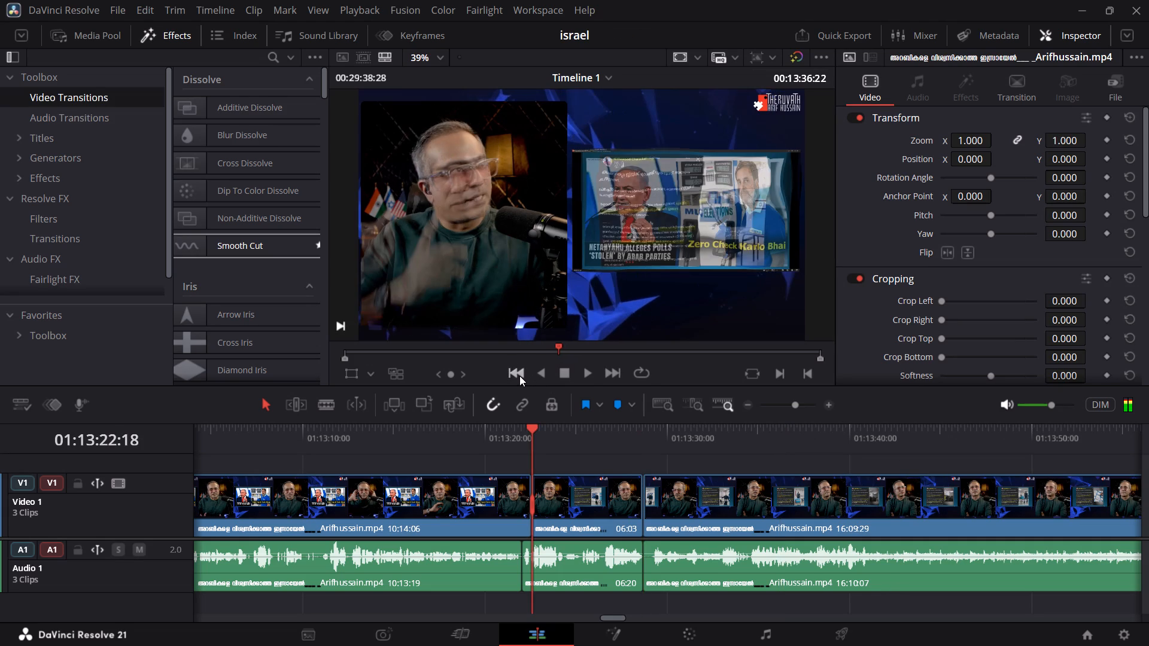
click(519, 376)
click(519, 376)
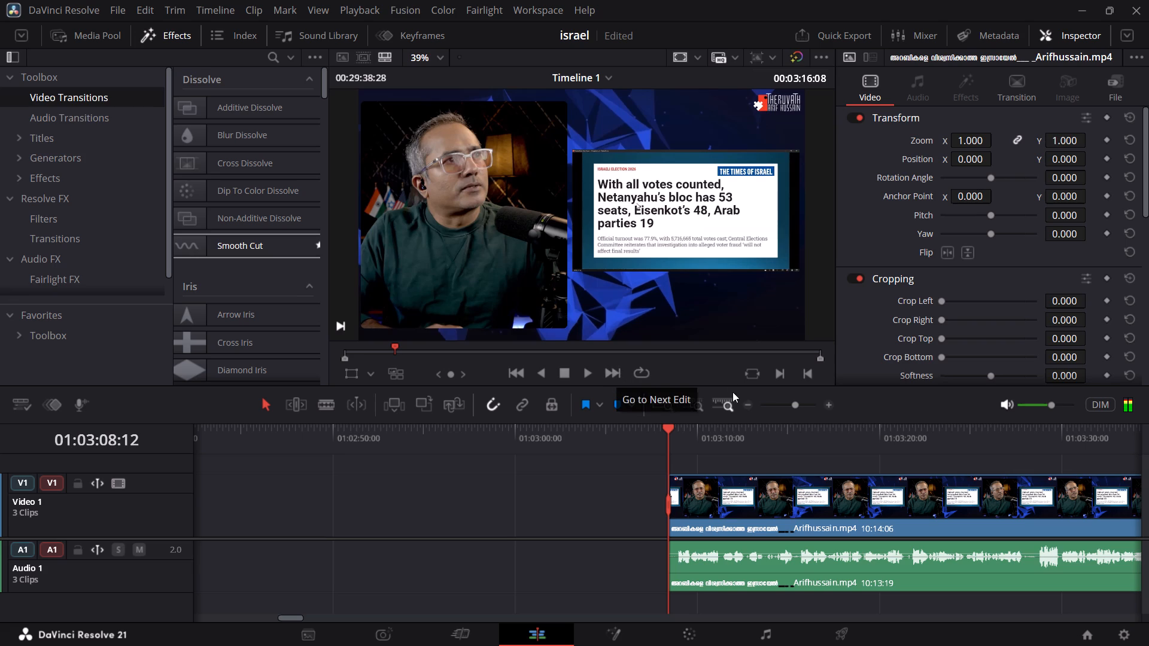
click(784, 408)
click(783, 407)
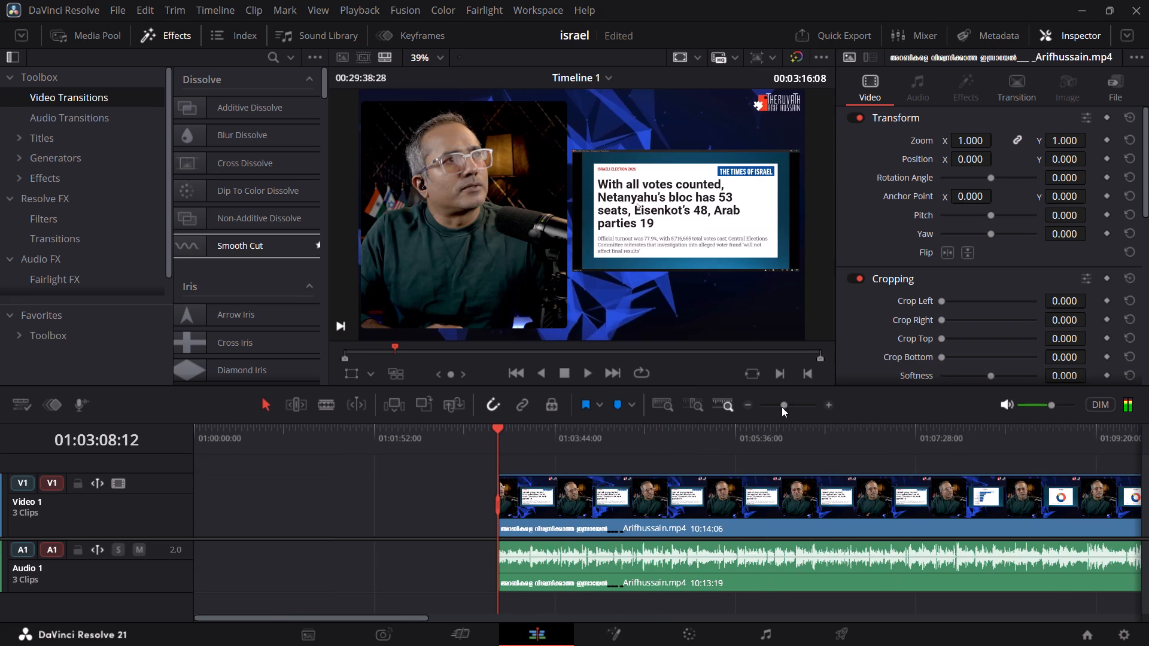
click(776, 407)
click(783, 404)
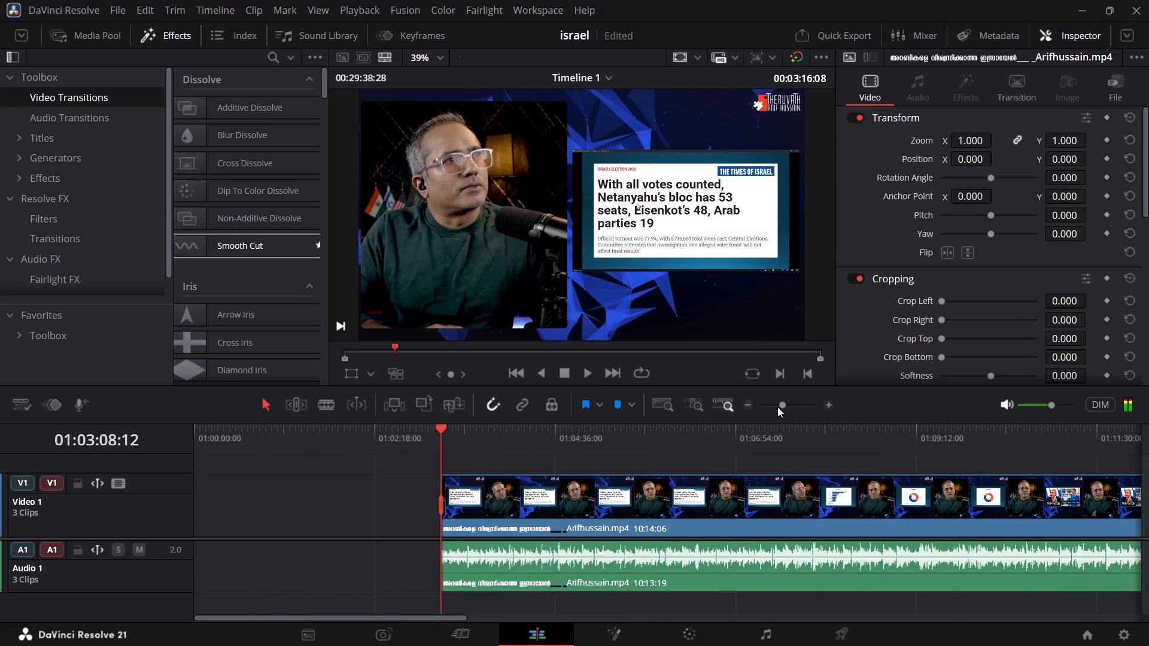
key(space)
click(614, 476)
key(space)
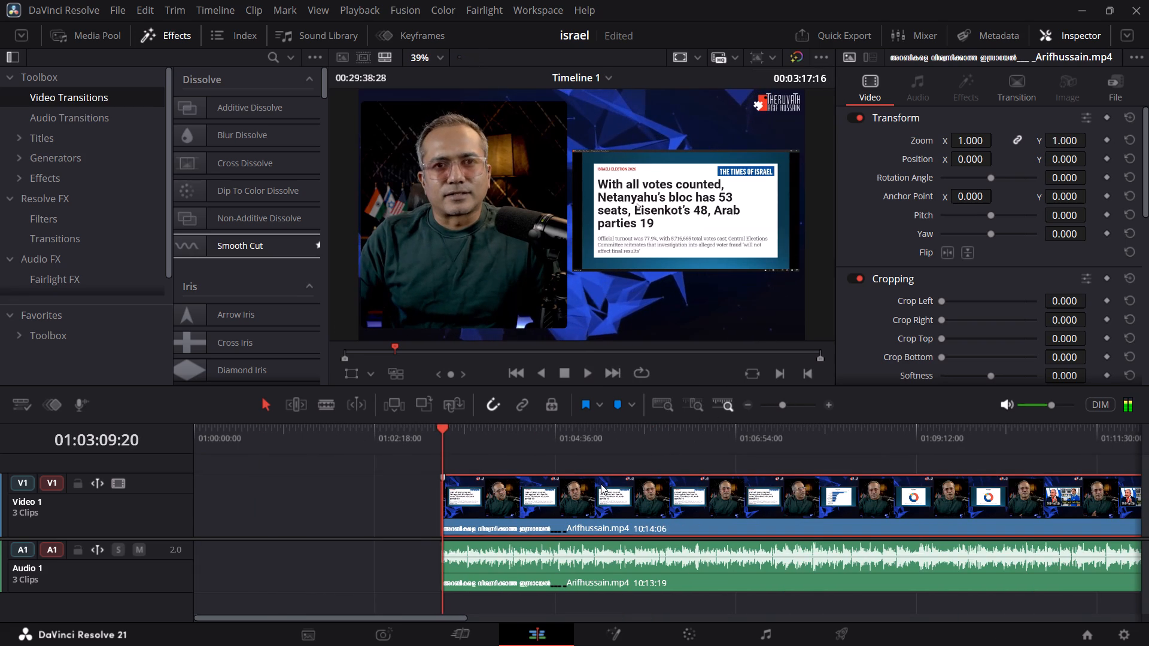
alt+drag(598, 496, 595, 463)
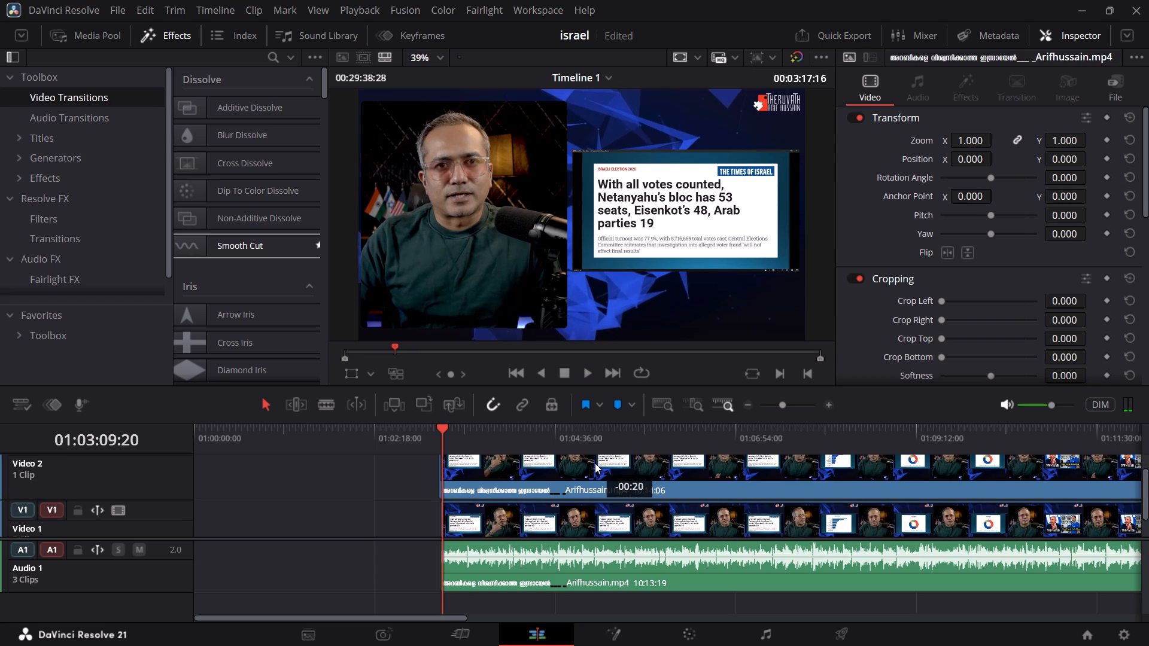
alt+drag(595, 463, 604, 458)
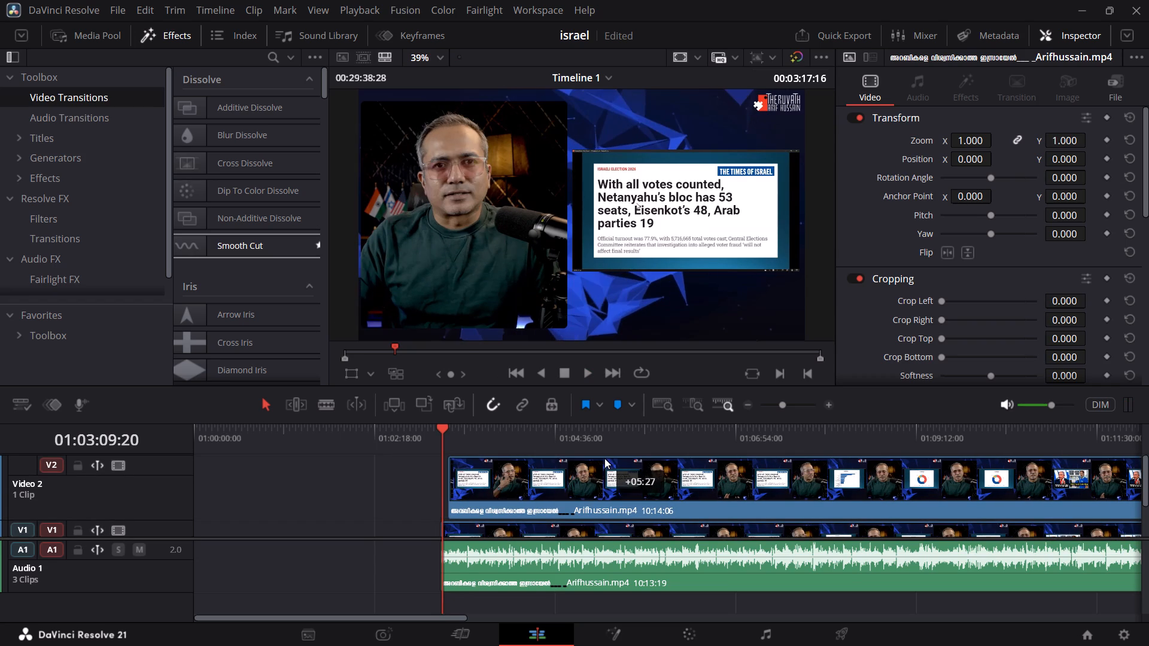
alt+drag(604, 458, 600, 458)
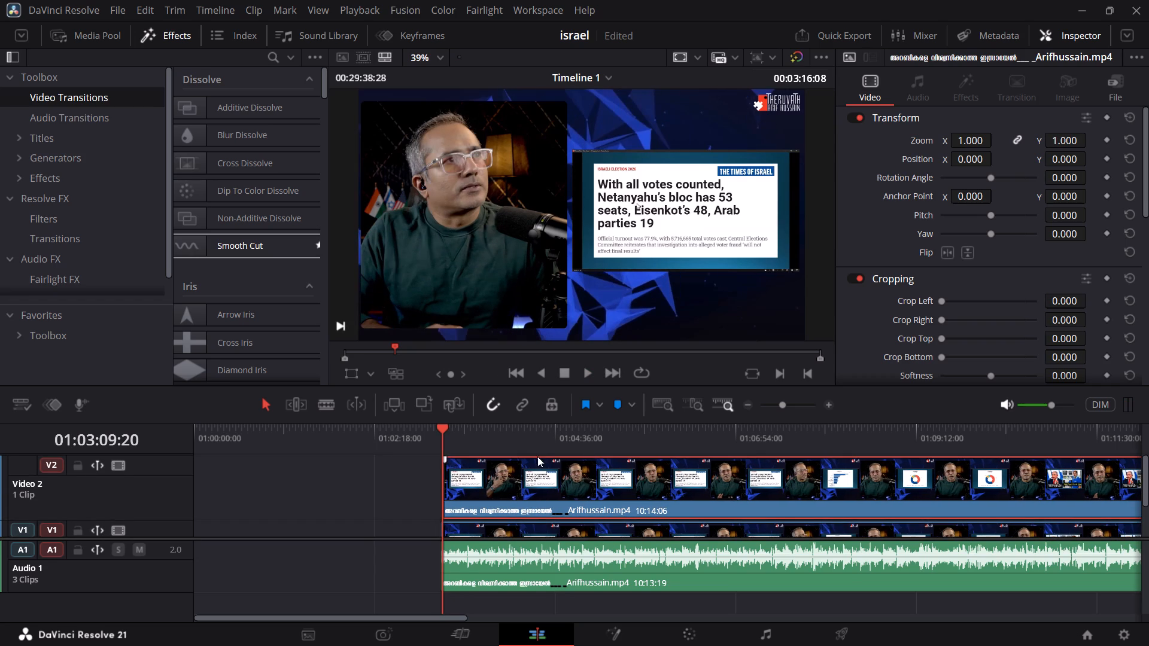
Enlarge the timeline's video track area until the clips on Video 1 and Video 2 both show in full.
drag(163, 535, 168, 538)
drag(169, 539, 174, 547)
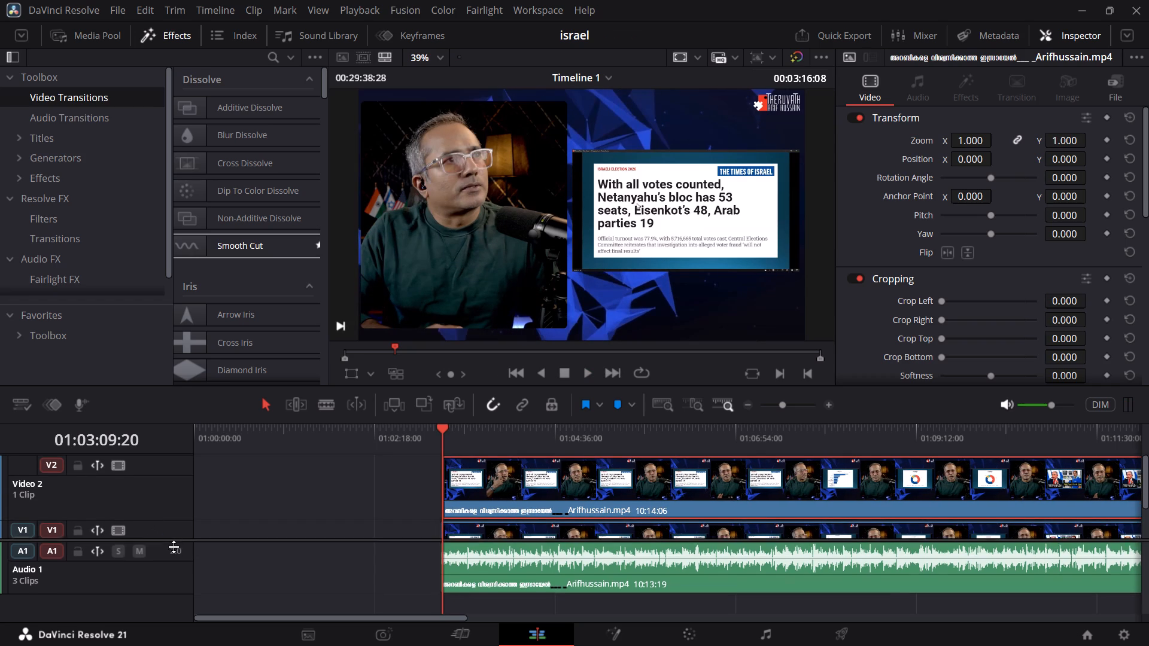
drag(174, 547, 203, 605)
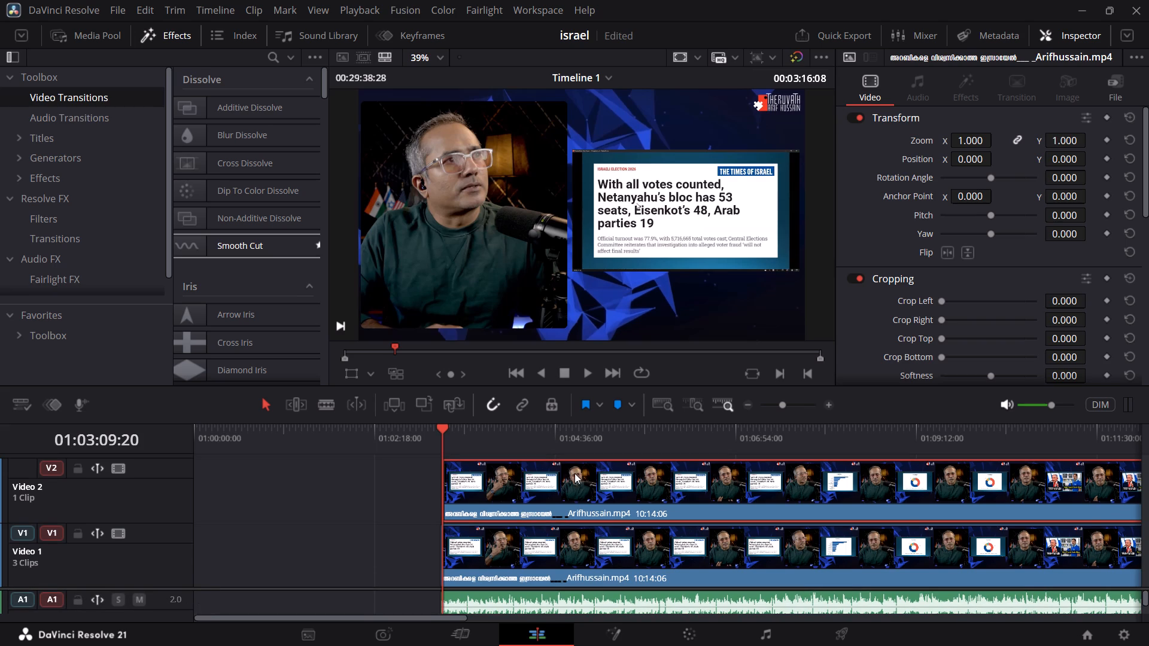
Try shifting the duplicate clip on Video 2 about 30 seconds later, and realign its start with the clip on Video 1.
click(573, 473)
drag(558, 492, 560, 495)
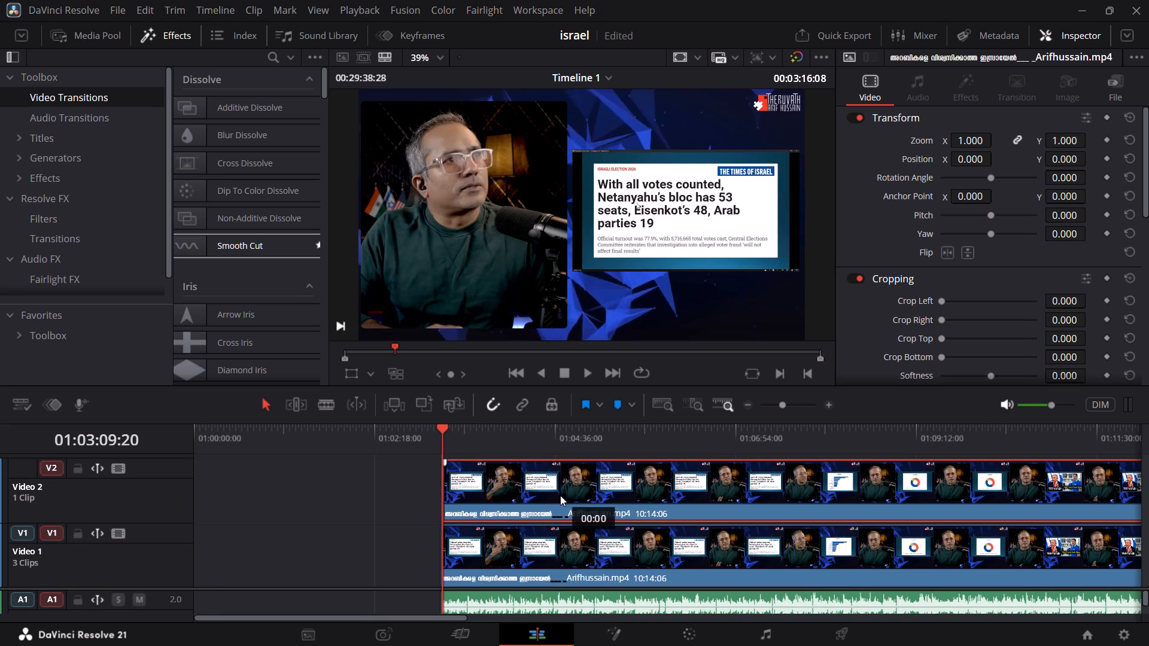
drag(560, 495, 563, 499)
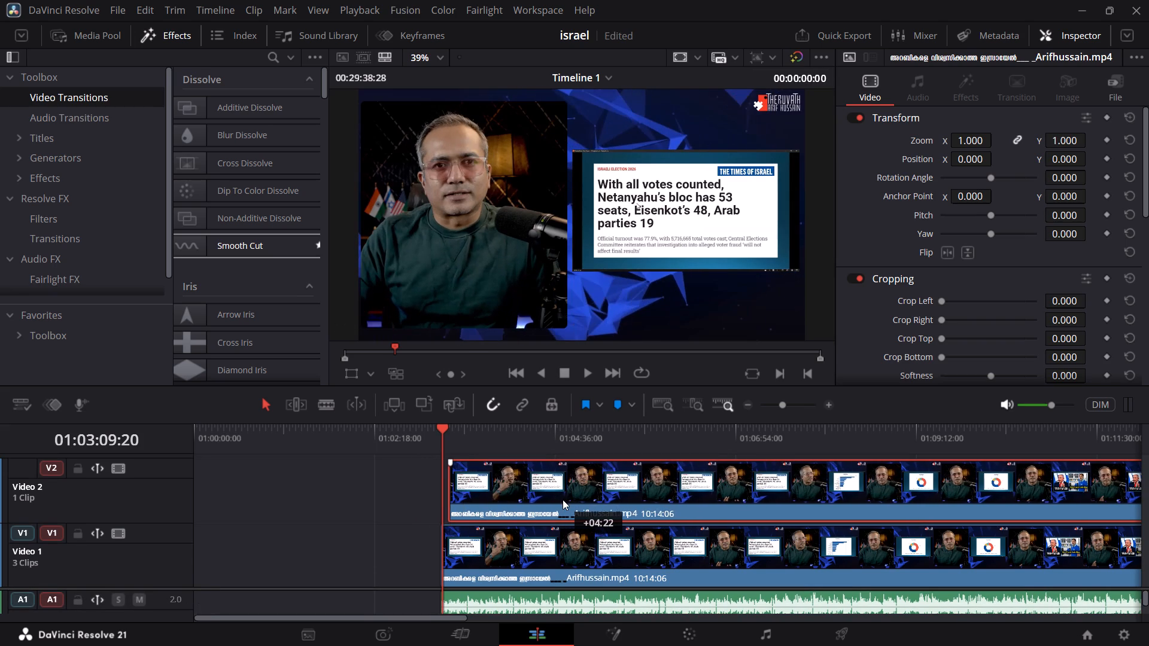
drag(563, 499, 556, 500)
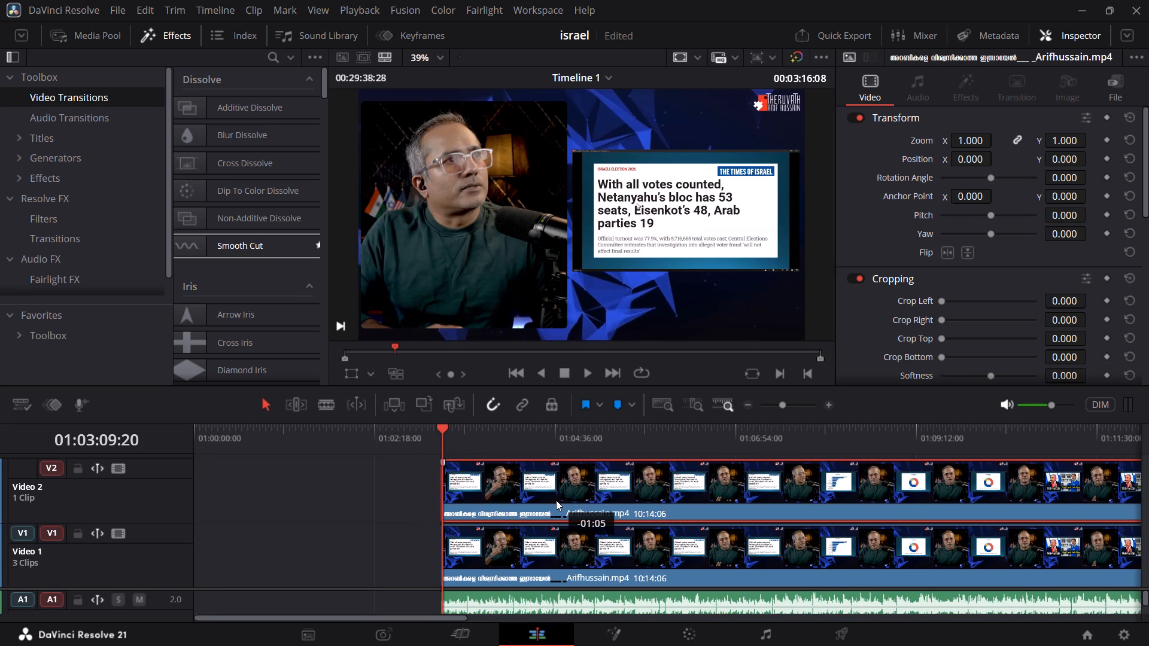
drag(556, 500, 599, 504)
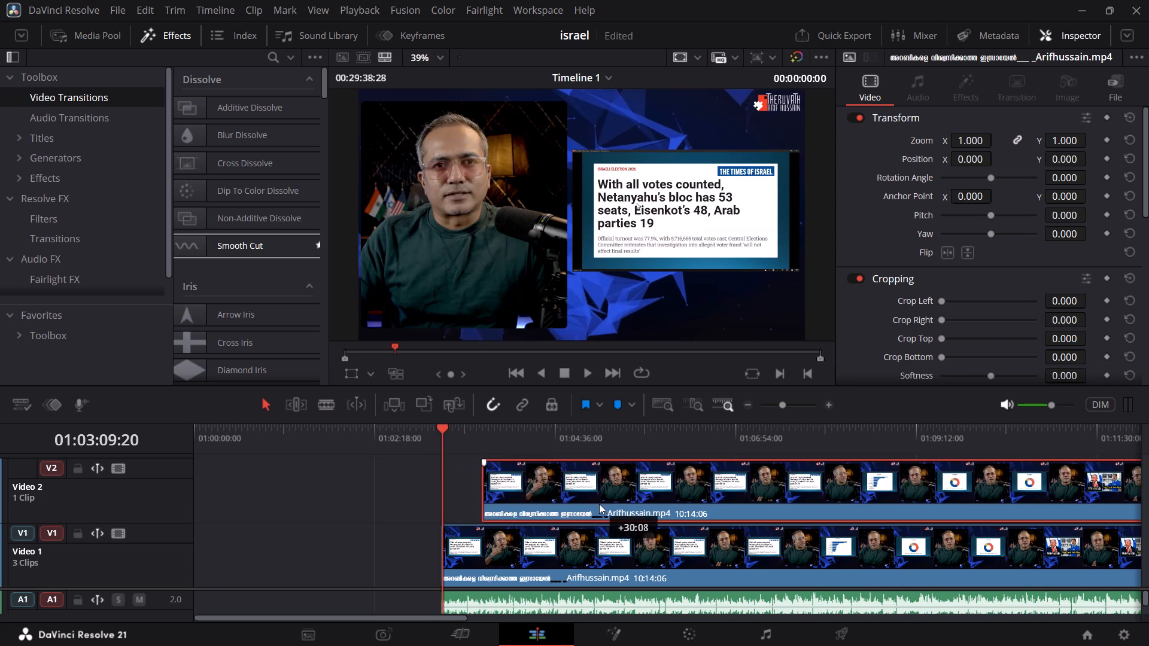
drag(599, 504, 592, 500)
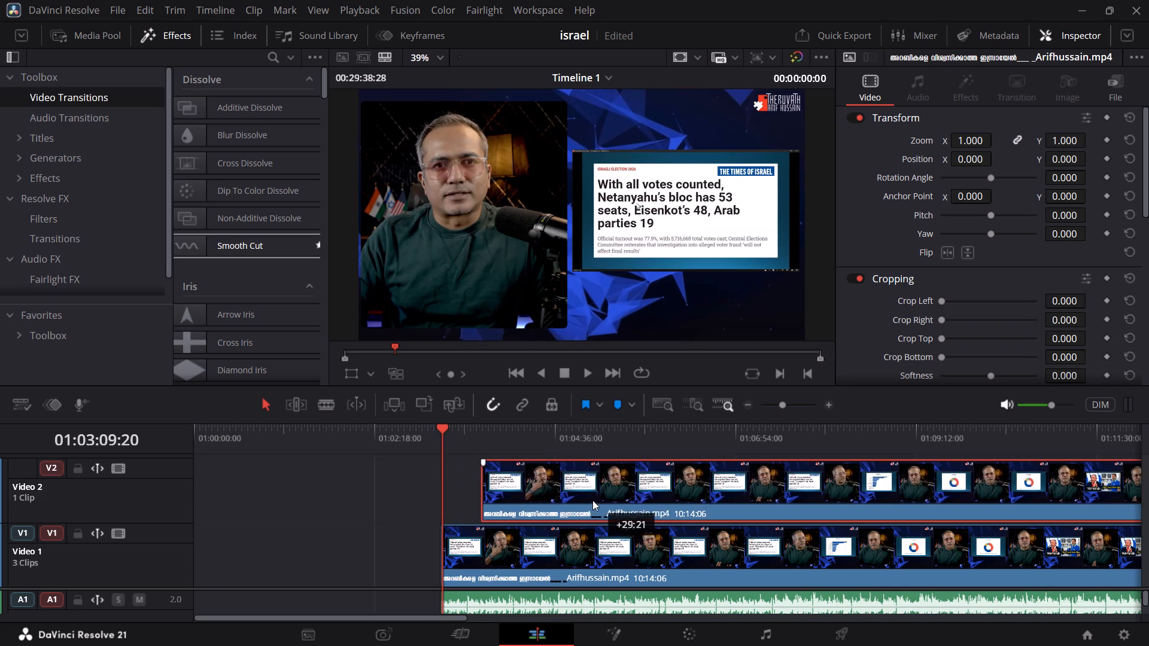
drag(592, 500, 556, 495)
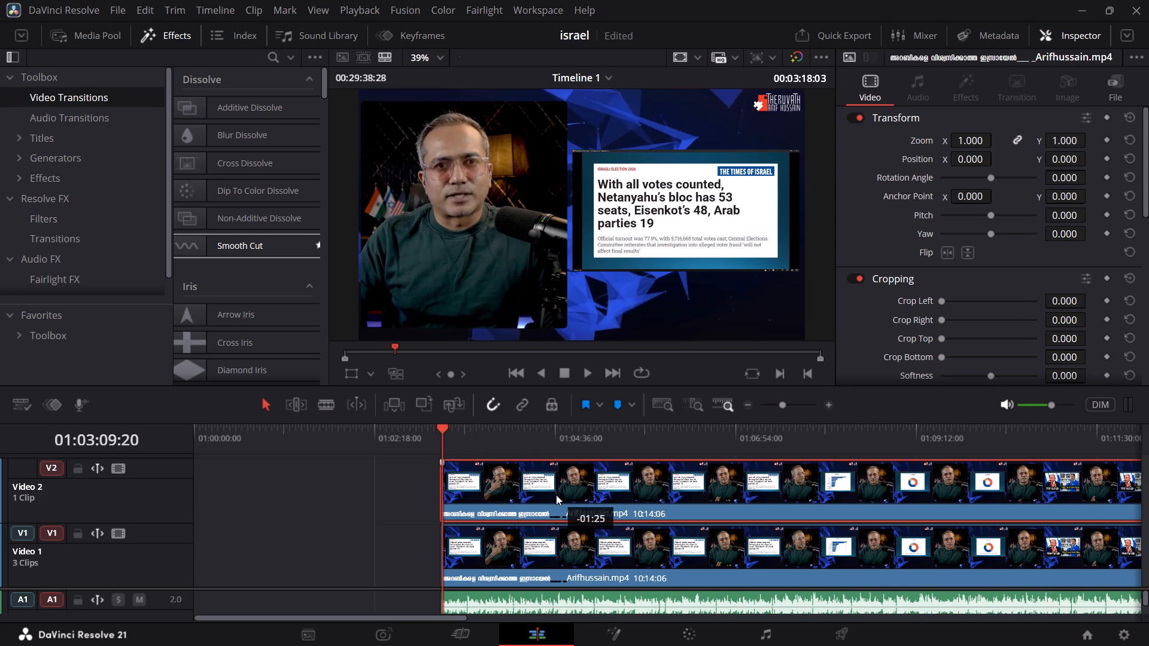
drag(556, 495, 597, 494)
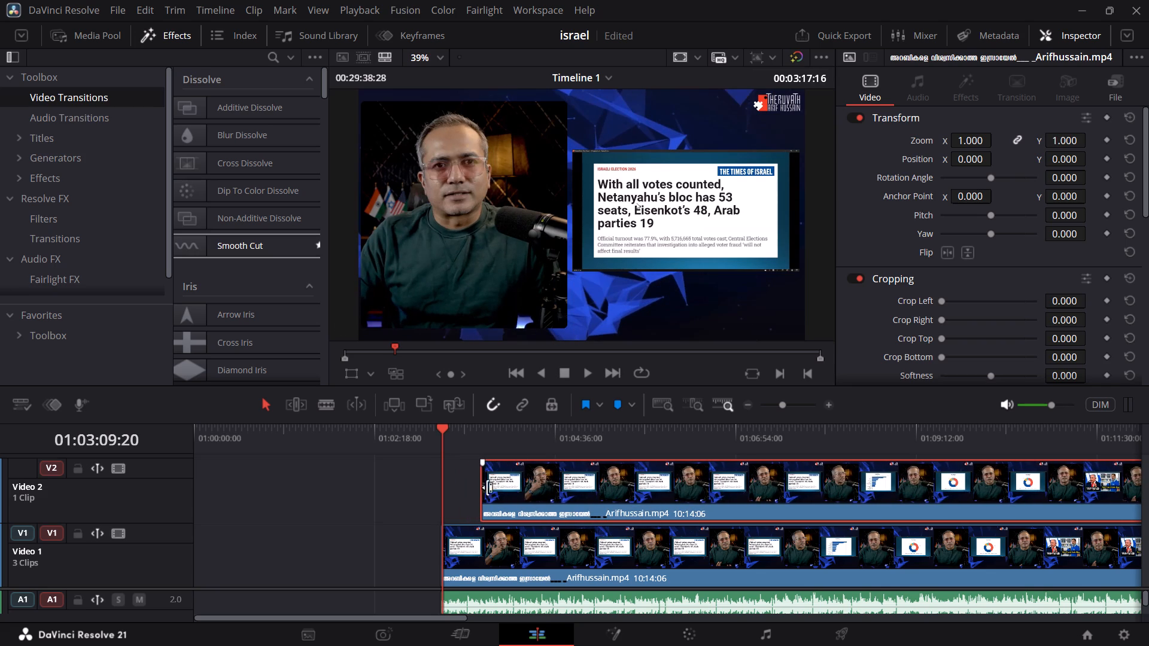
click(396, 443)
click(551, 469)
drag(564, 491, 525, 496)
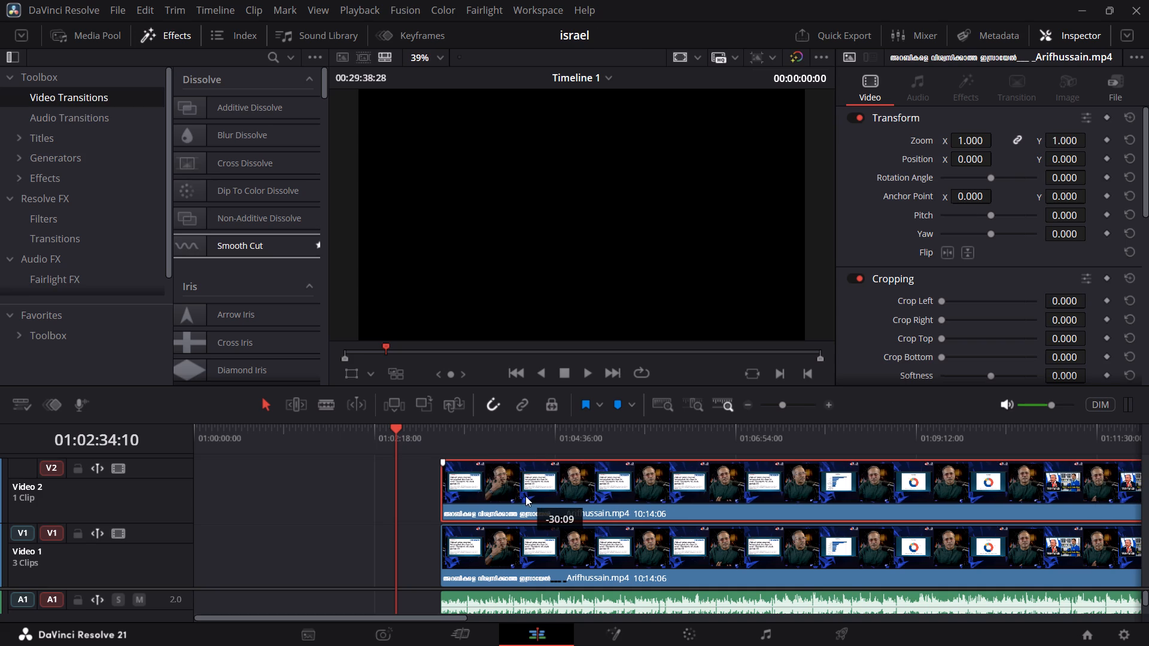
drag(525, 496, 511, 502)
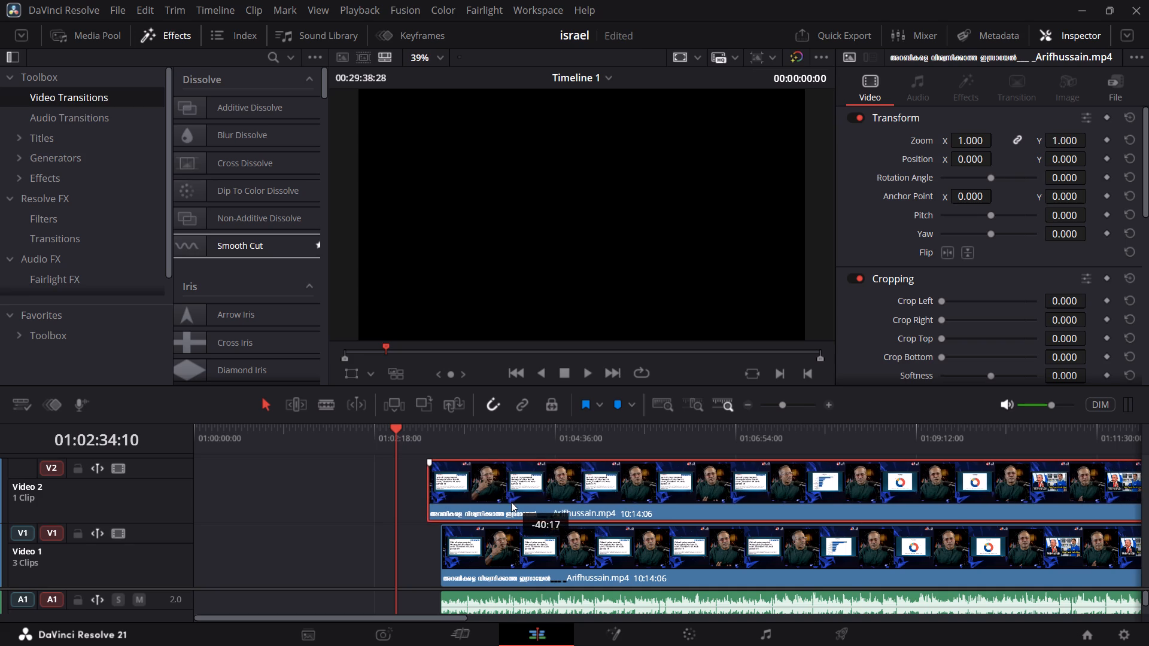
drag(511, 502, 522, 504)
At 01:03:47:03, crop the Video 2 clip around the Times of Israel graphic: left about 932, right 36, top 231, bottom 257.
key(space)
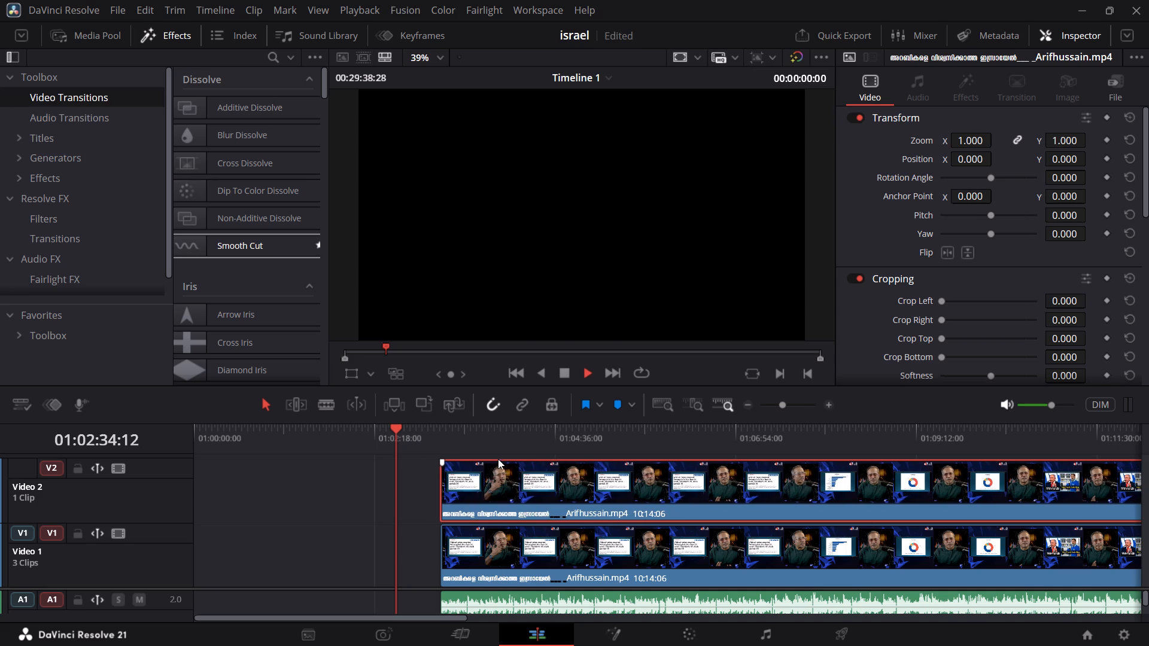
click(490, 434)
key(space)
click(553, 475)
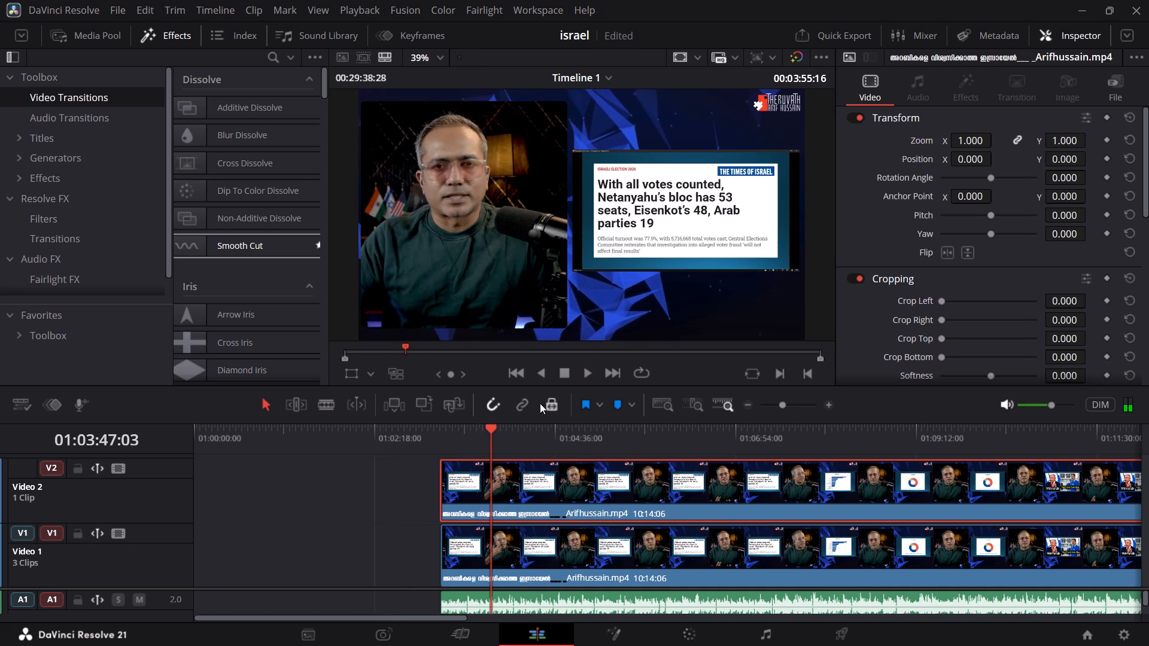
click(373, 379)
click(392, 421)
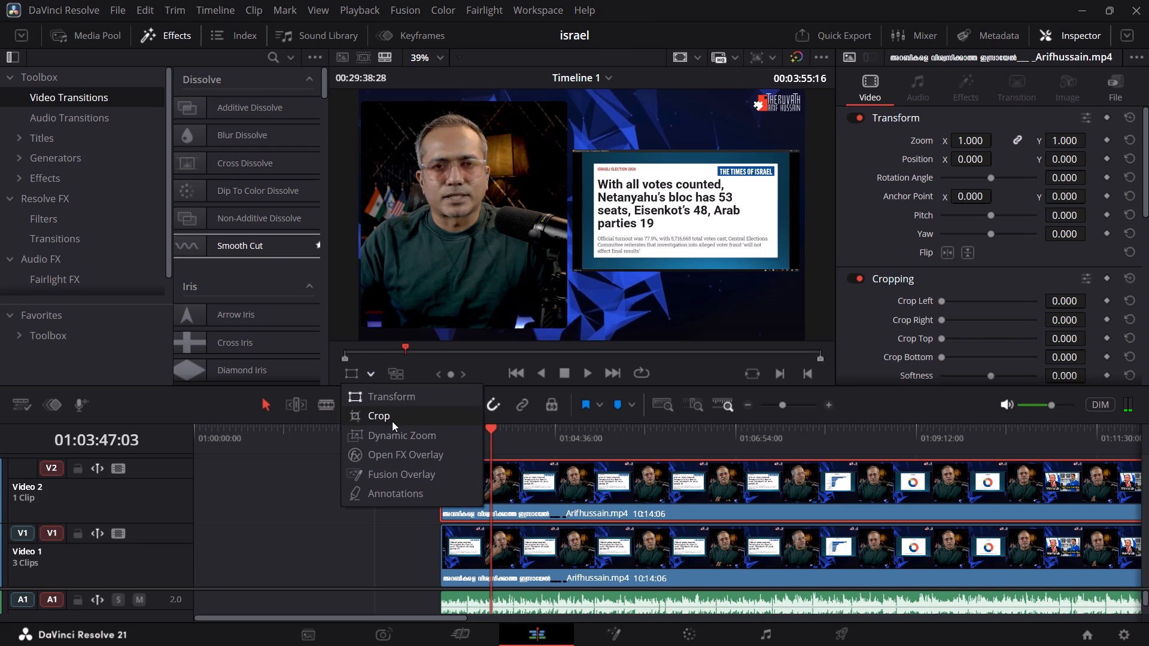
drag(359, 214, 544, 264)
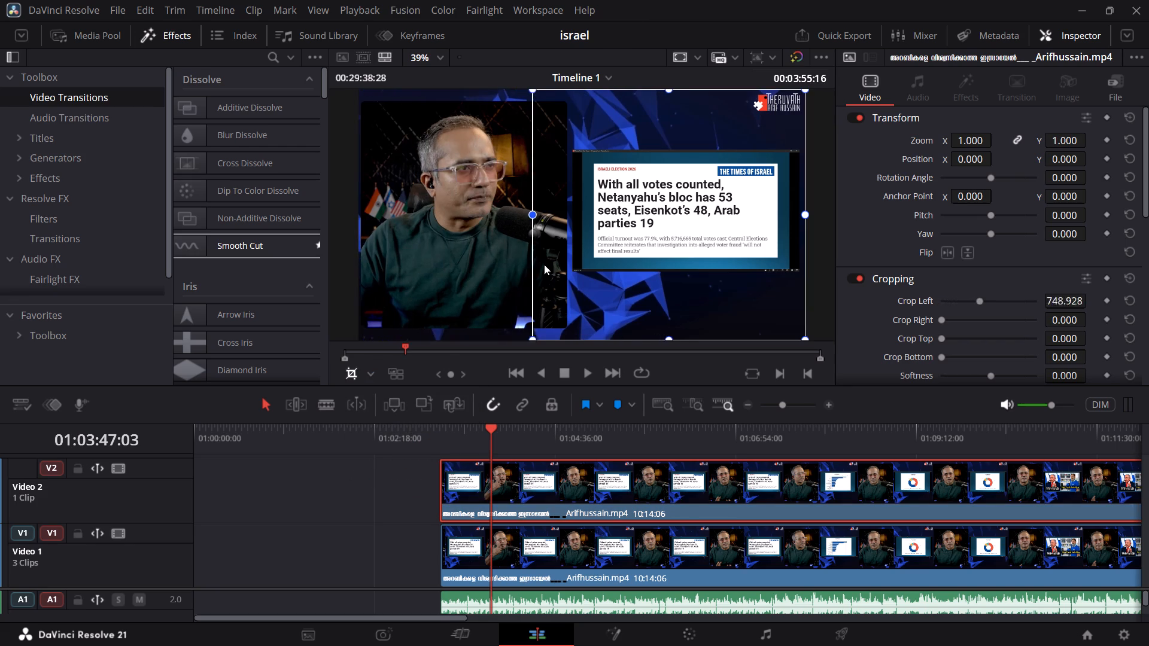
drag(544, 264, 575, 277)
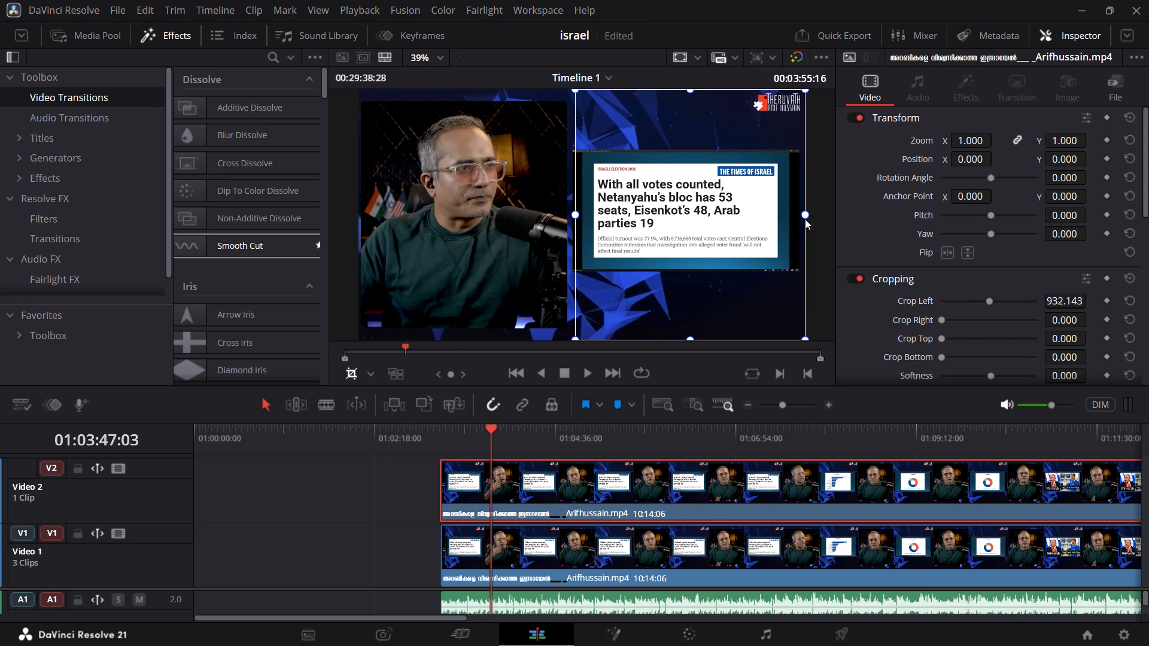
drag(805, 217, 797, 216)
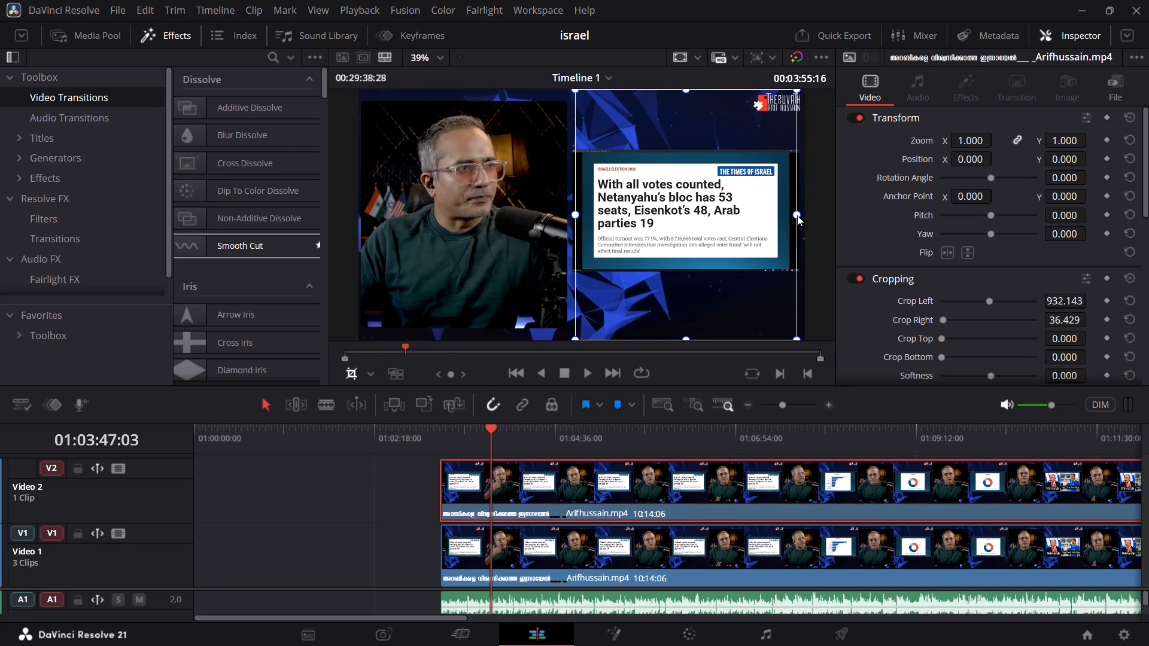
drag(688, 93, 688, 96)
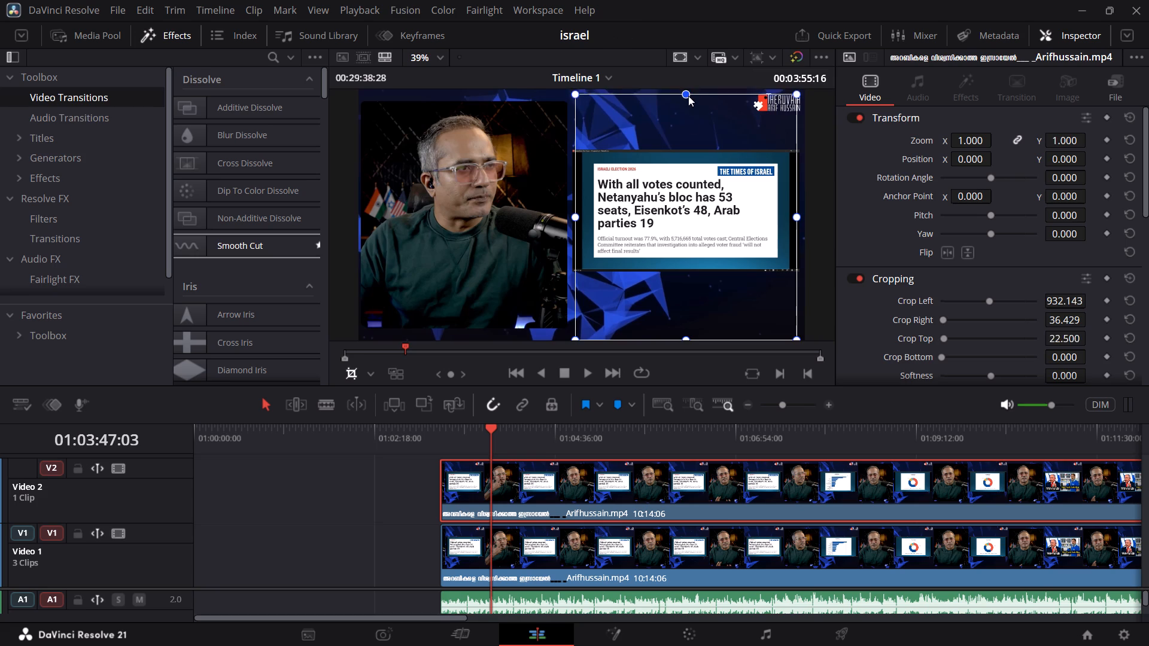
drag(688, 96, 692, 143)
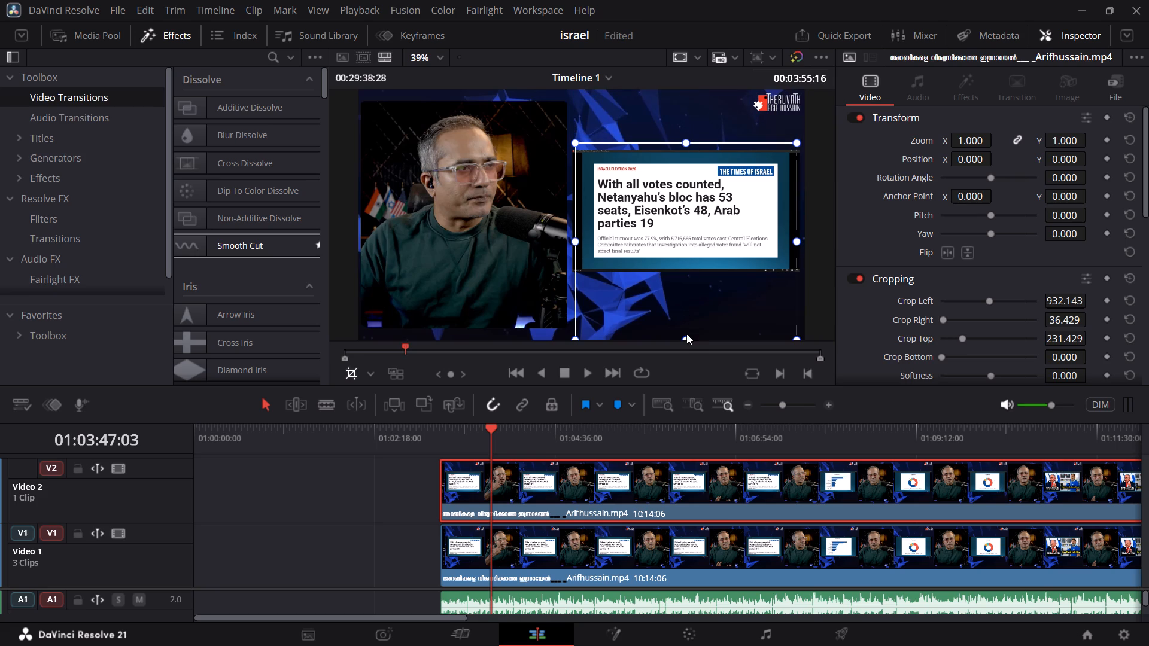
drag(683, 337, 682, 281)
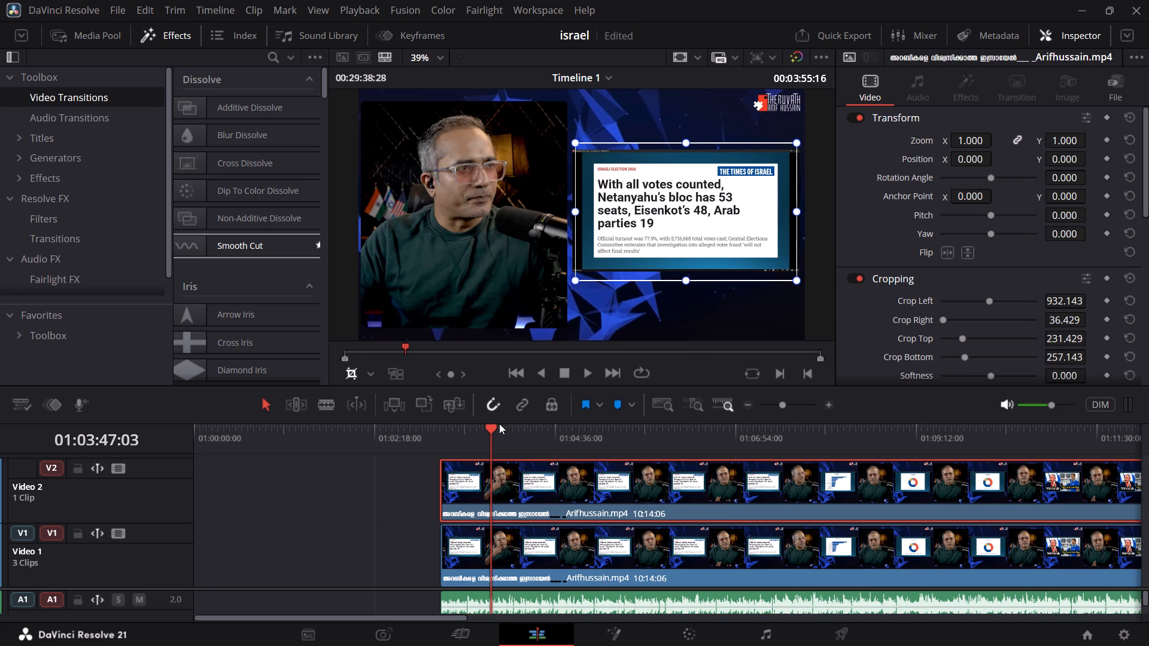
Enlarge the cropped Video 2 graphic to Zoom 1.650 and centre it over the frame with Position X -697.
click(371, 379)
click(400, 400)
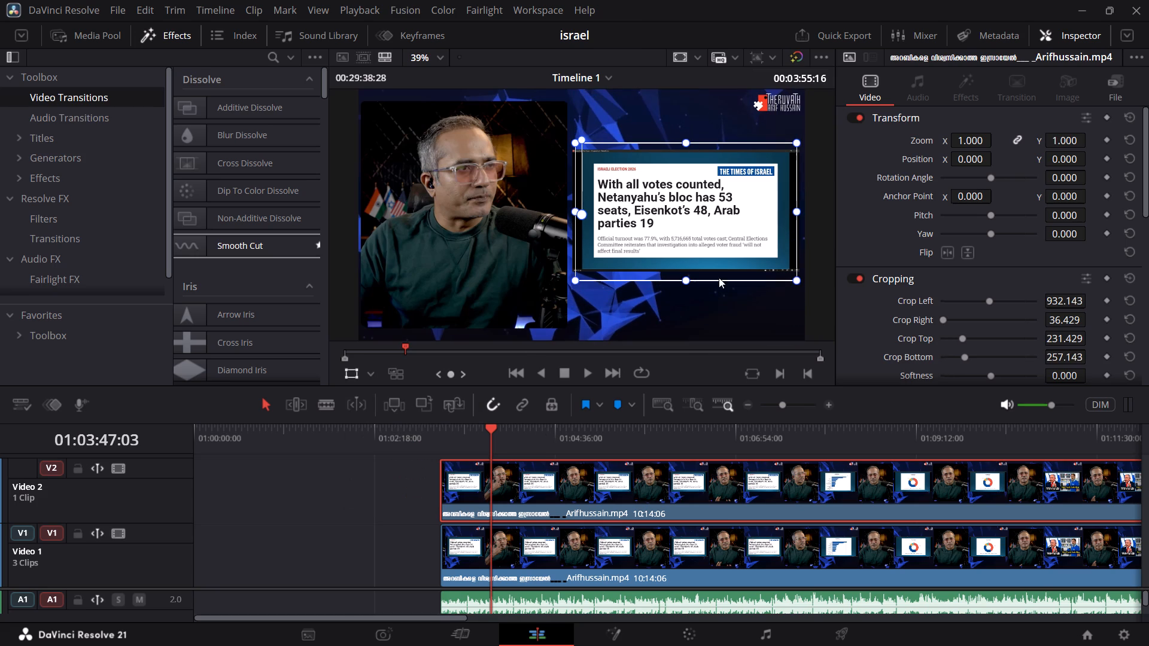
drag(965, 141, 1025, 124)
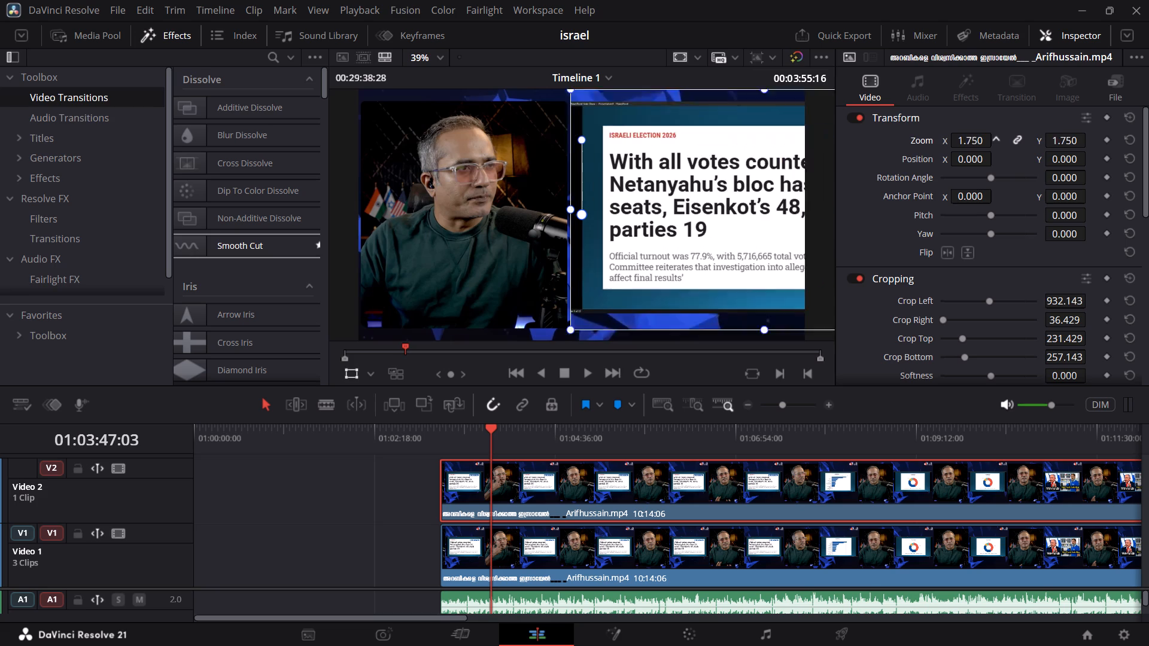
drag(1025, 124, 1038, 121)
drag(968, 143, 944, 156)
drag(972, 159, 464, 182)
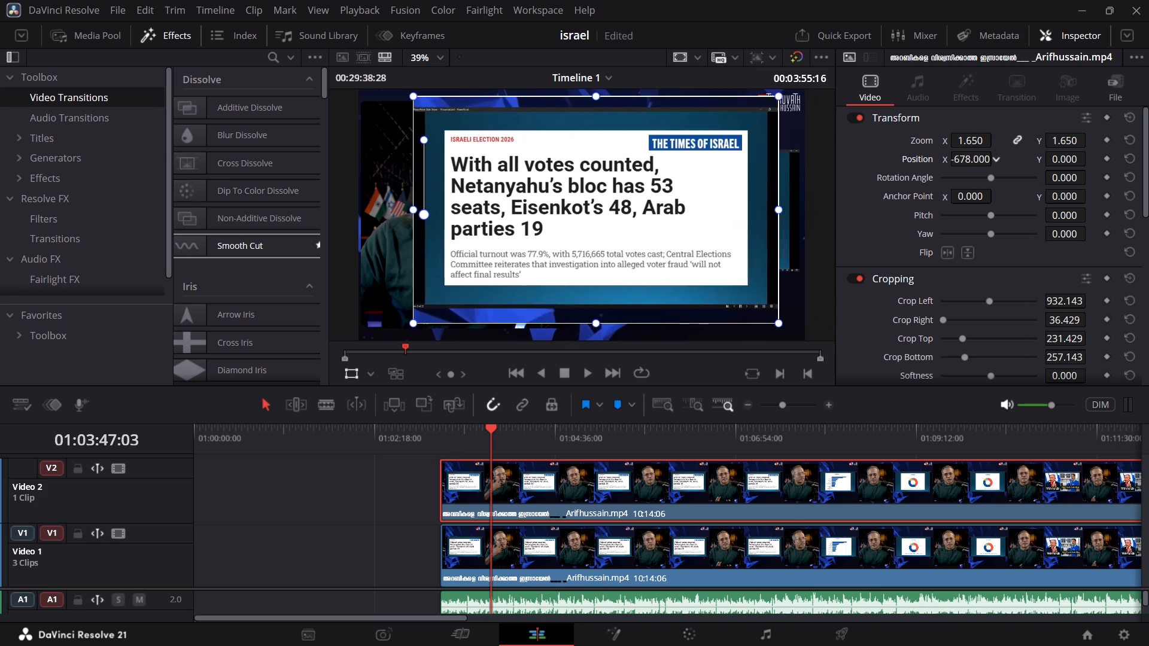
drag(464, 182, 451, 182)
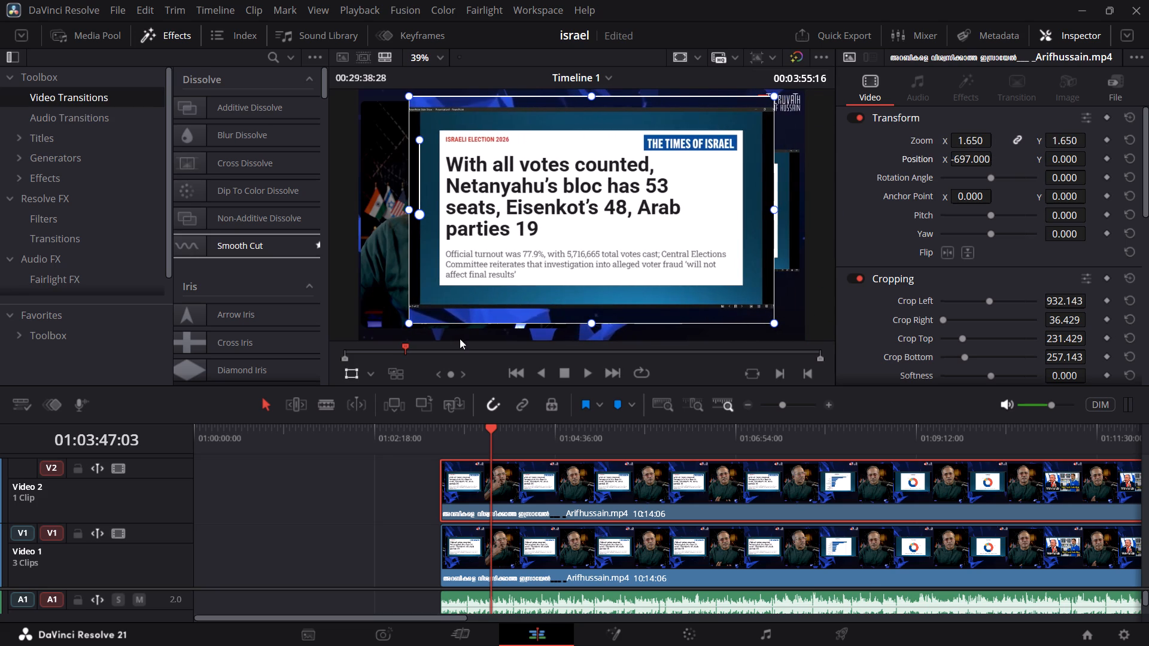
Tighten the Video 2 crop to the graphic's blue border: left about 960, right 65, top 269, bottom 306.
click(371, 372)
click(389, 412)
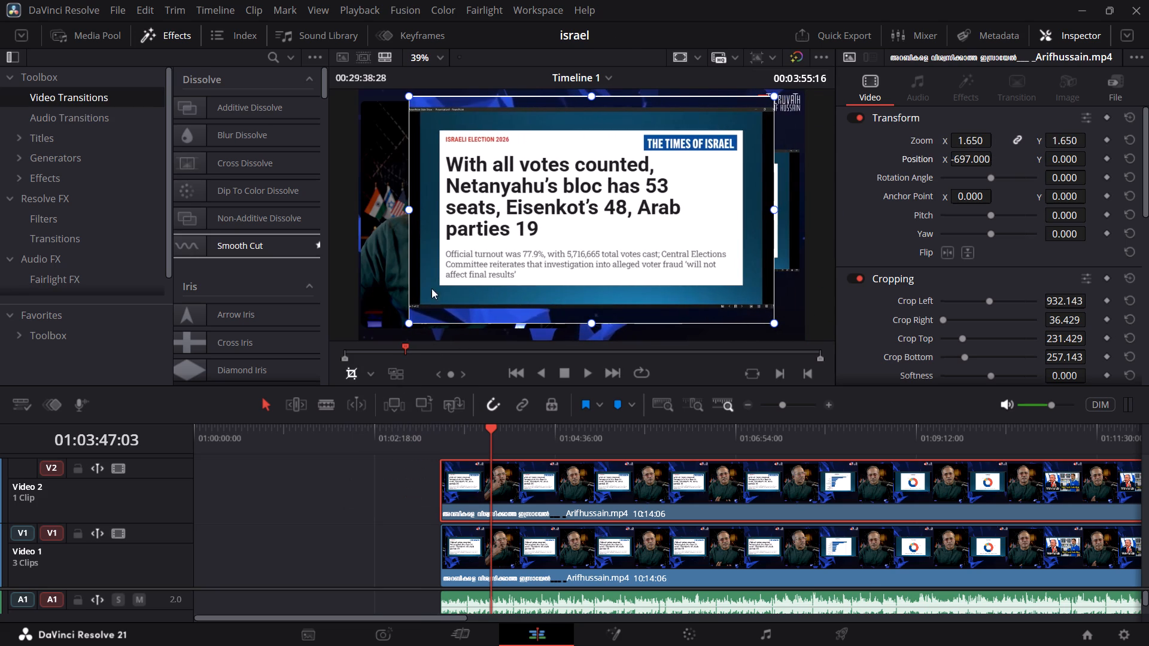
drag(409, 209, 411, 214)
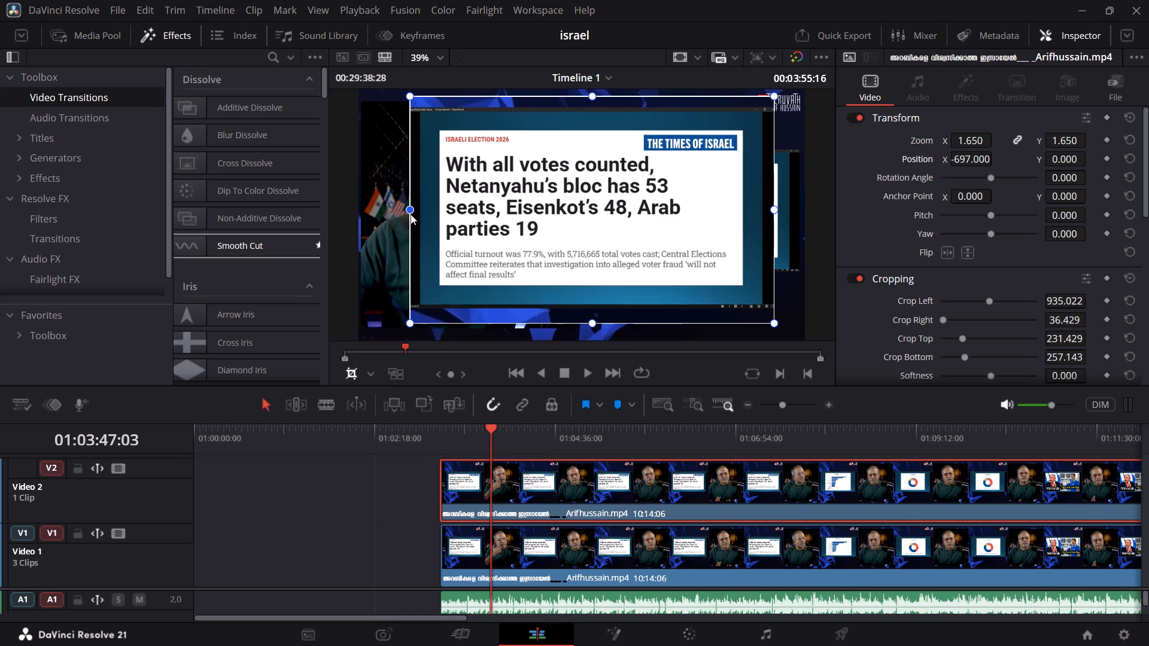
drag(411, 214, 420, 219)
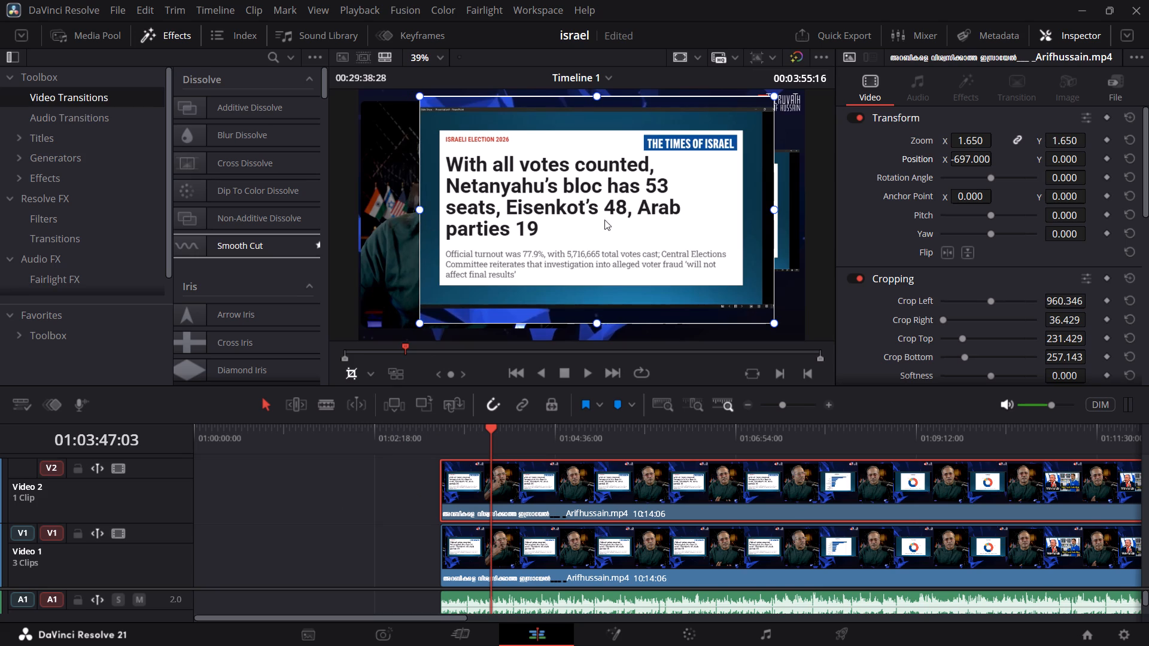
drag(773, 212, 766, 213)
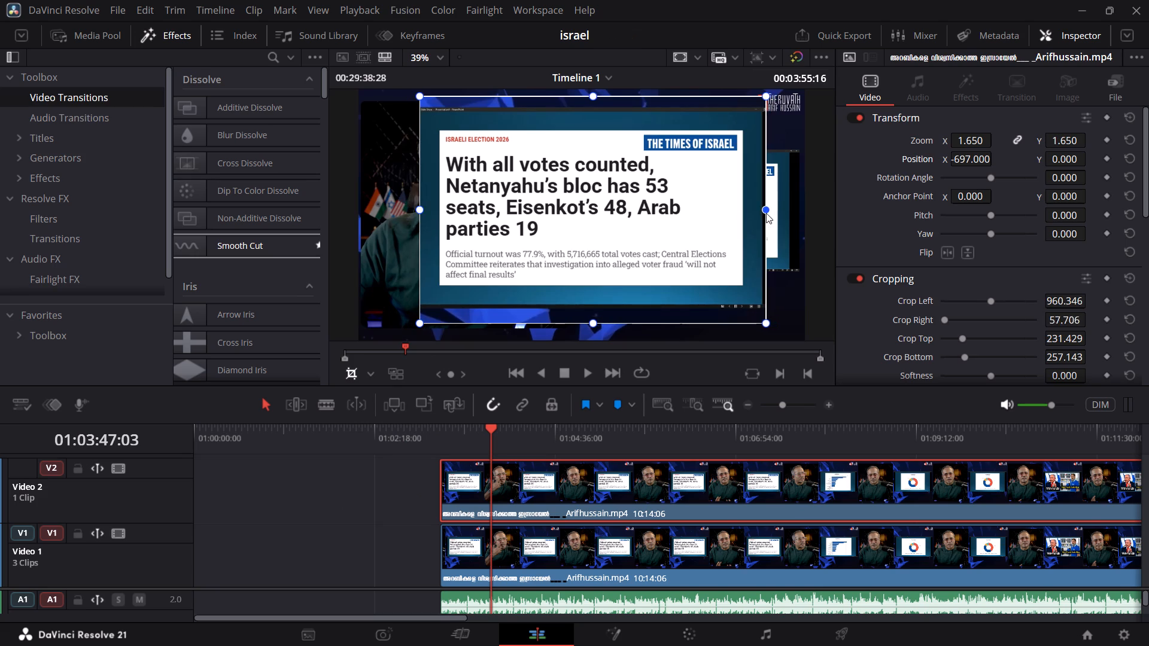
drag(766, 213, 763, 213)
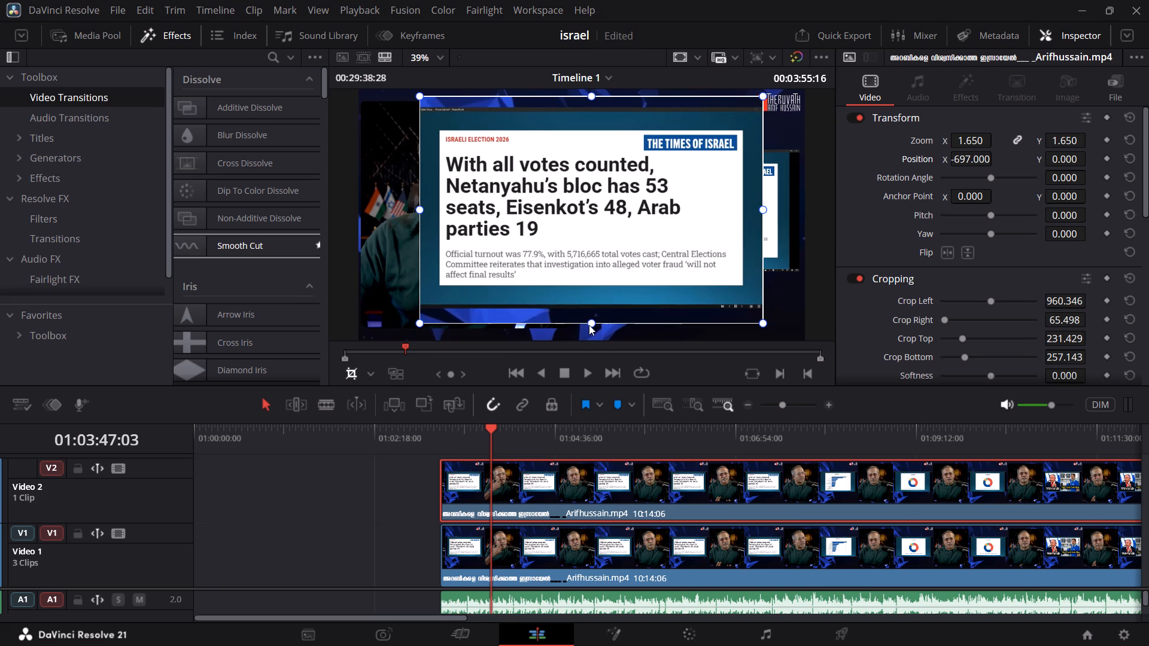
drag(589, 324, 585, 307)
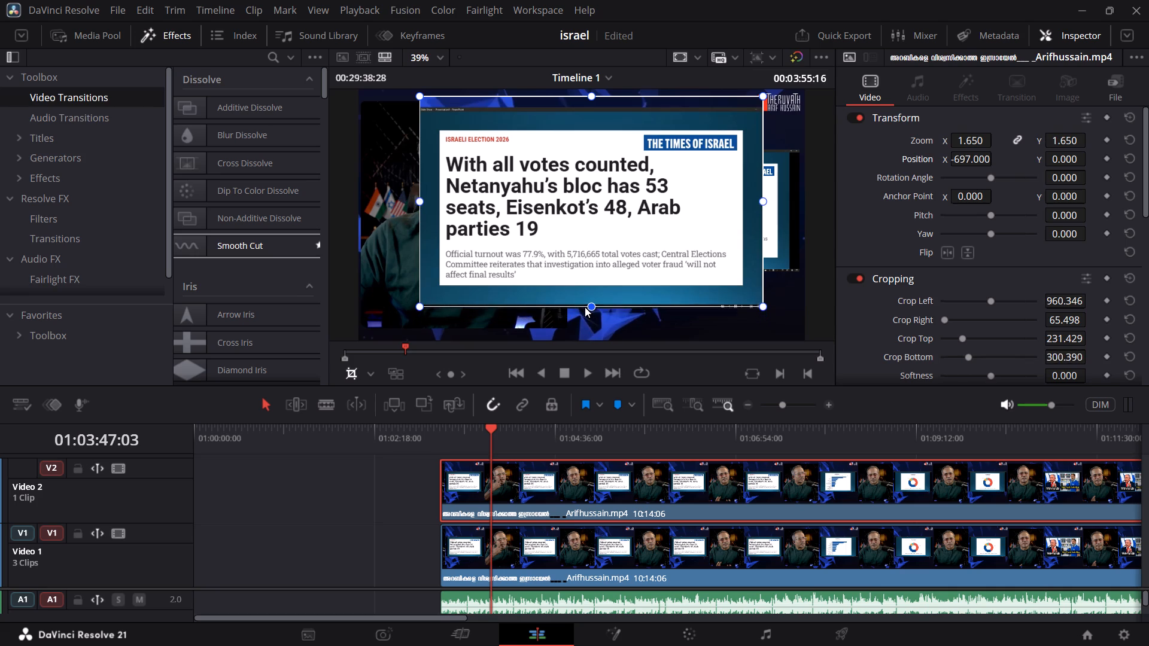
drag(585, 307, 585, 304)
drag(592, 95, 593, 98)
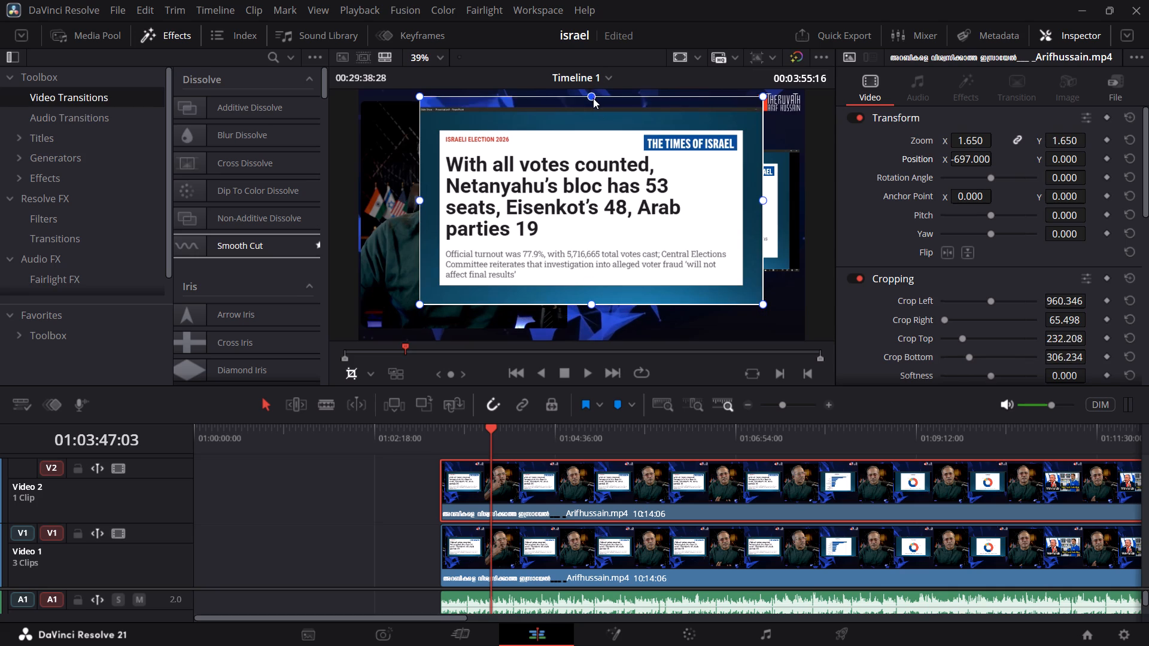
drag(593, 98, 598, 111)
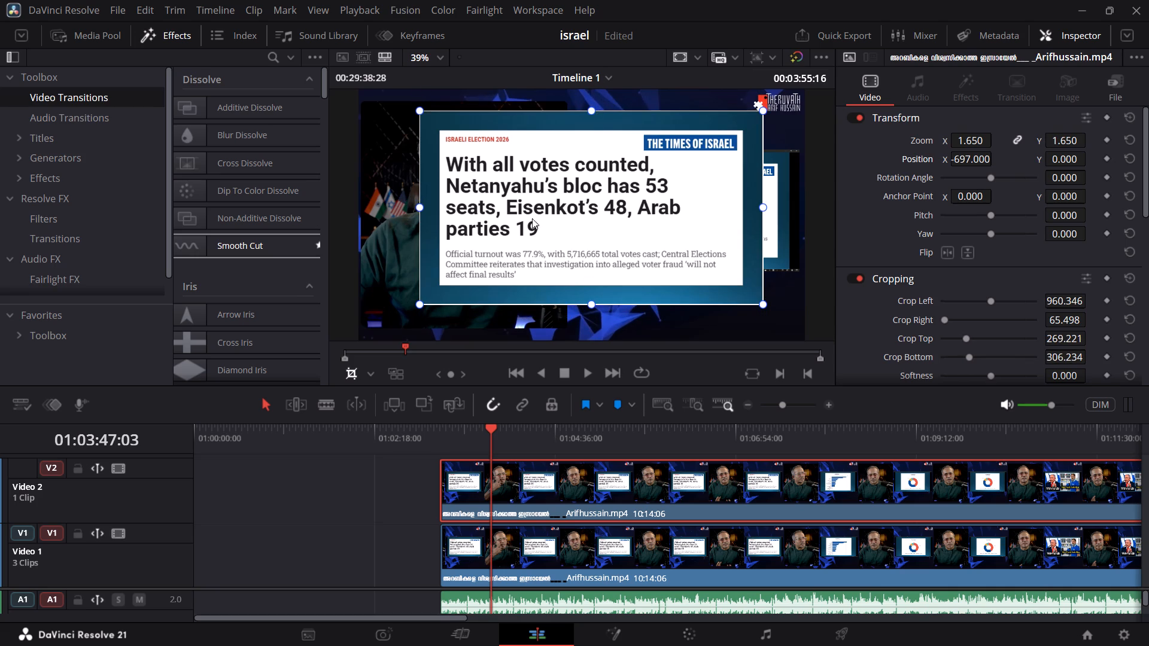
Shrink the cropped Video 2 graphic to Zoom 1.080 and move it back over the original graphic with Position X -36.
click(370, 377)
click(376, 388)
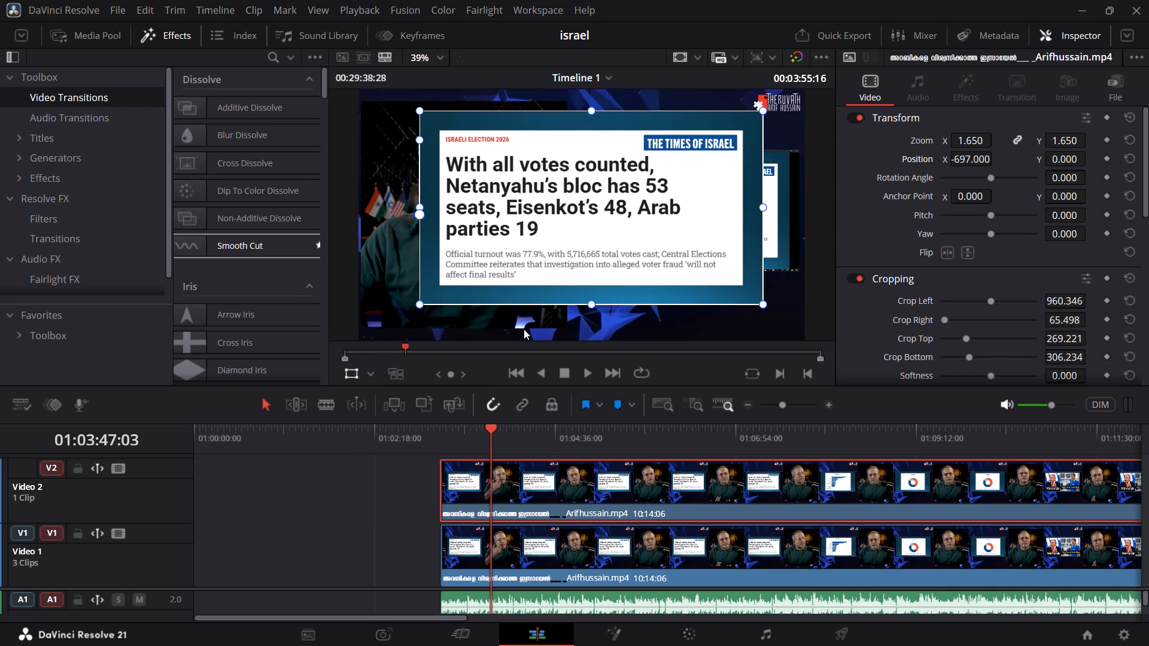
key(space)
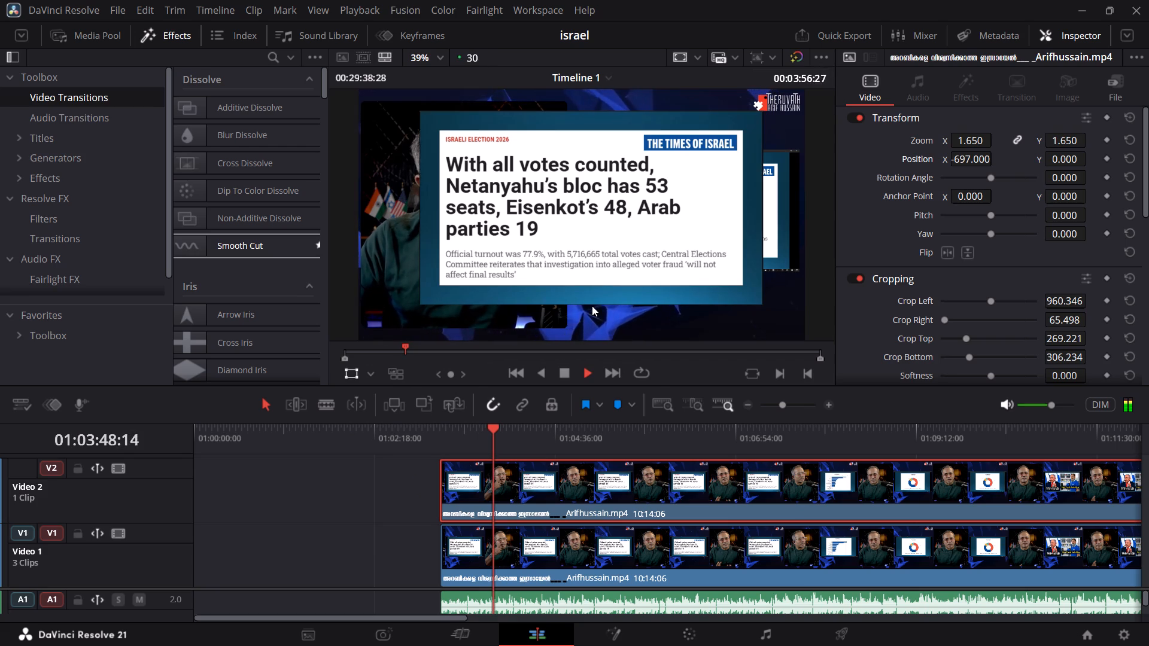
key(space)
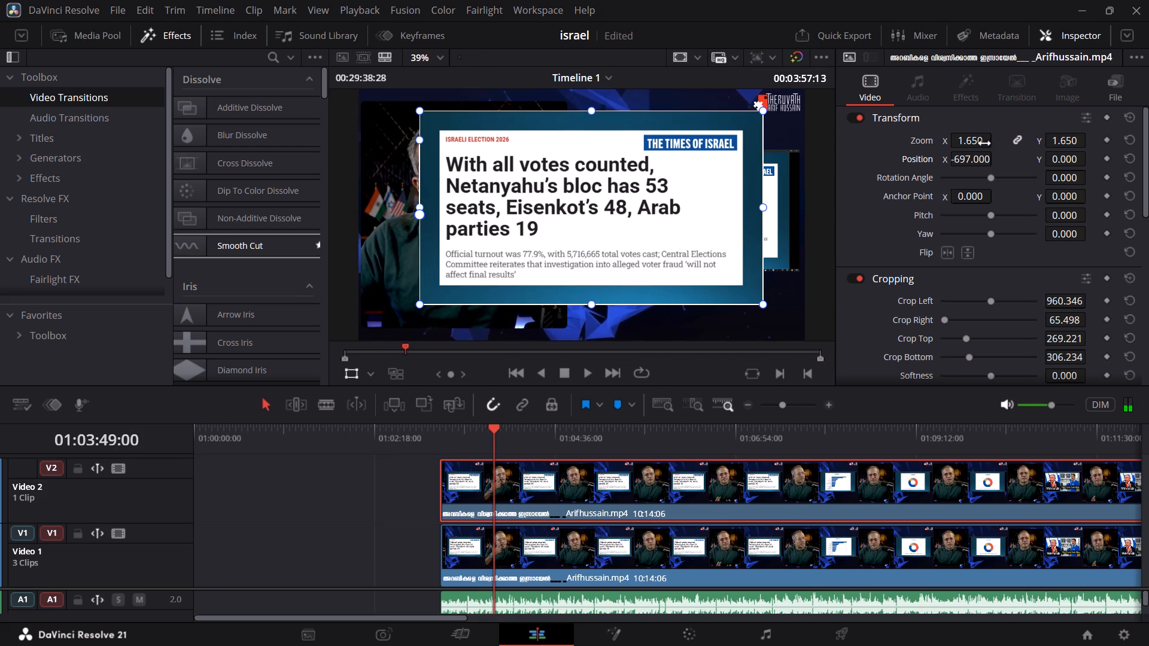
drag(984, 144, 956, 162)
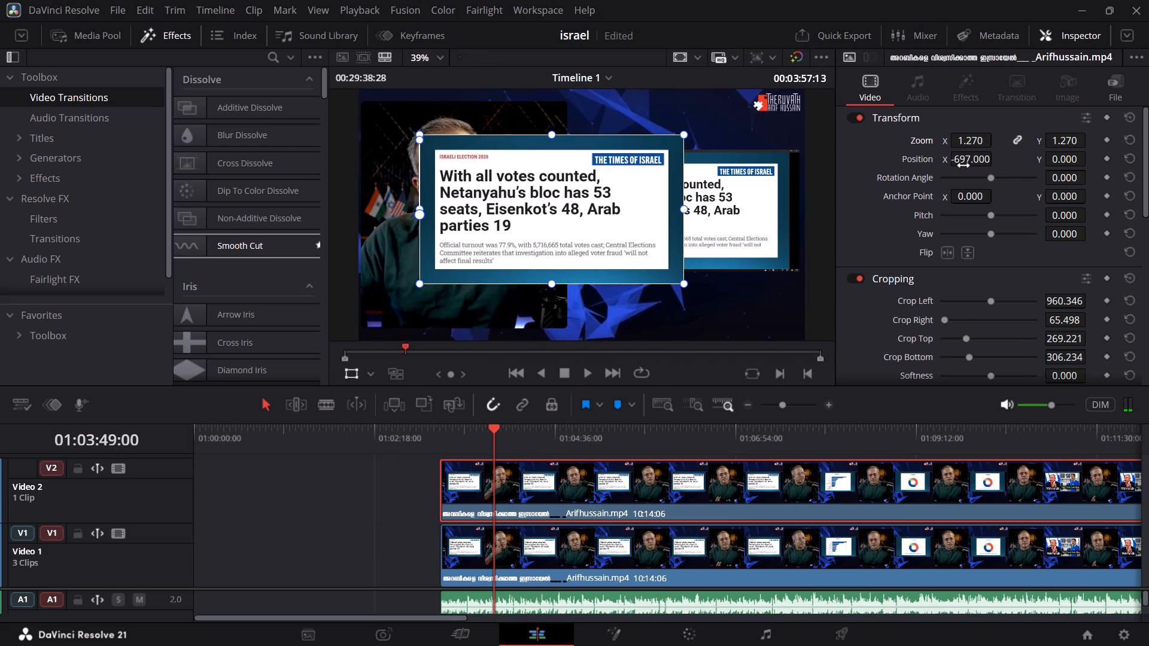
drag(970, 163, 863, 302)
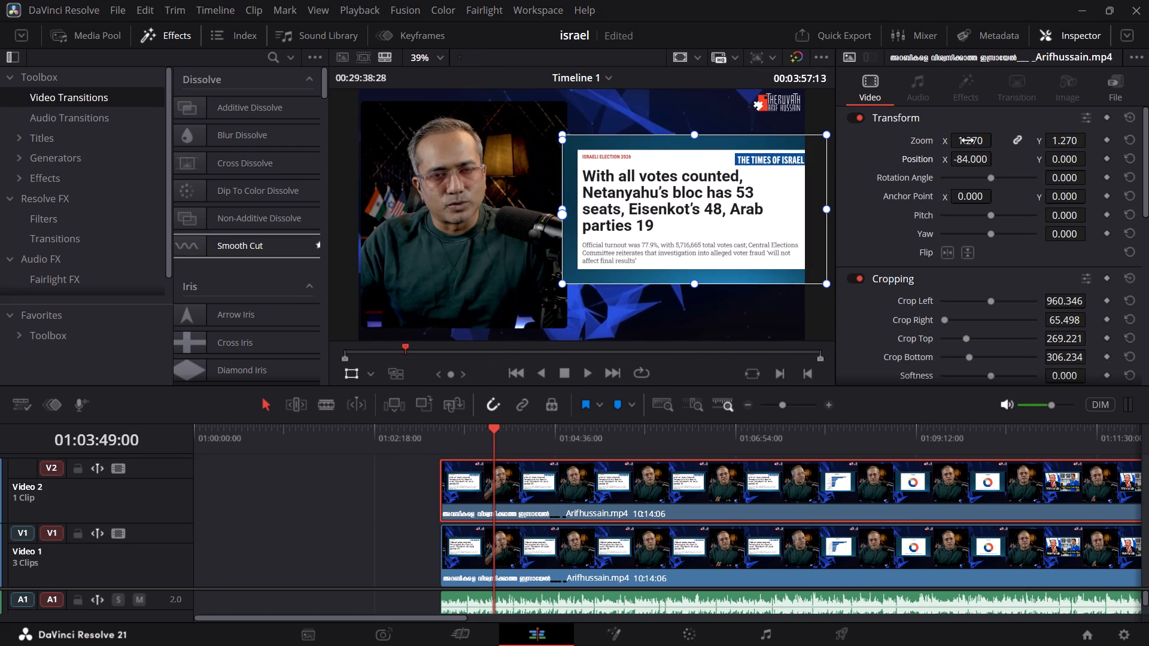
drag(971, 143, 957, 153)
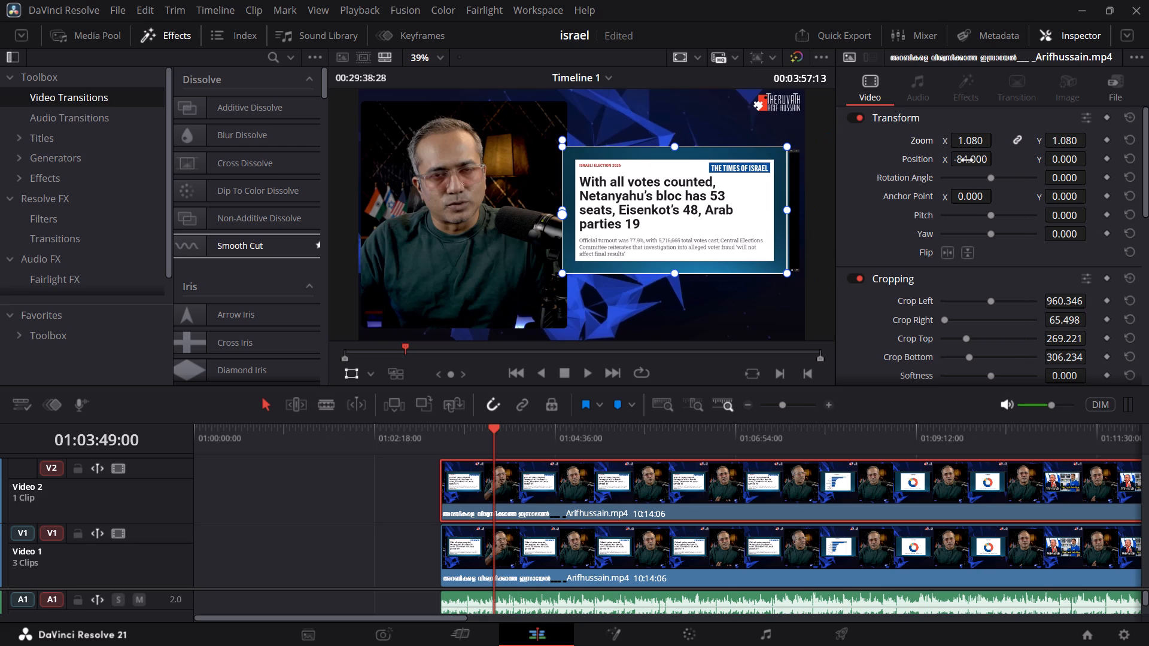
drag(974, 159, 1009, 158)
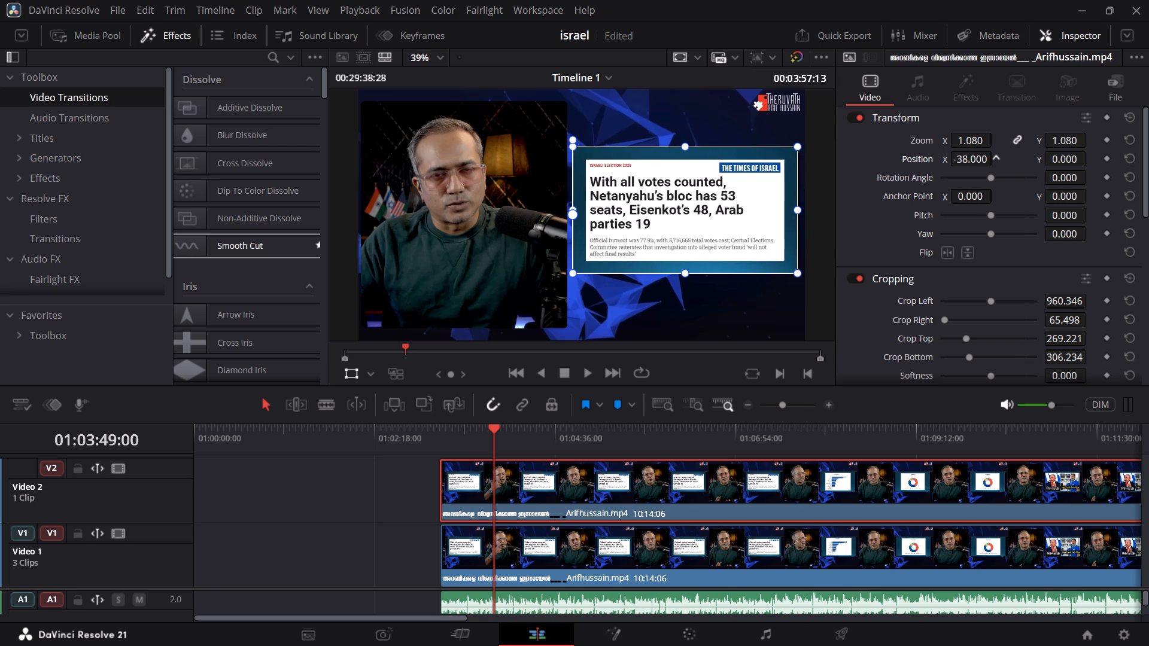
drag(1009, 158, 1010, 159)
key(space)
key(space)
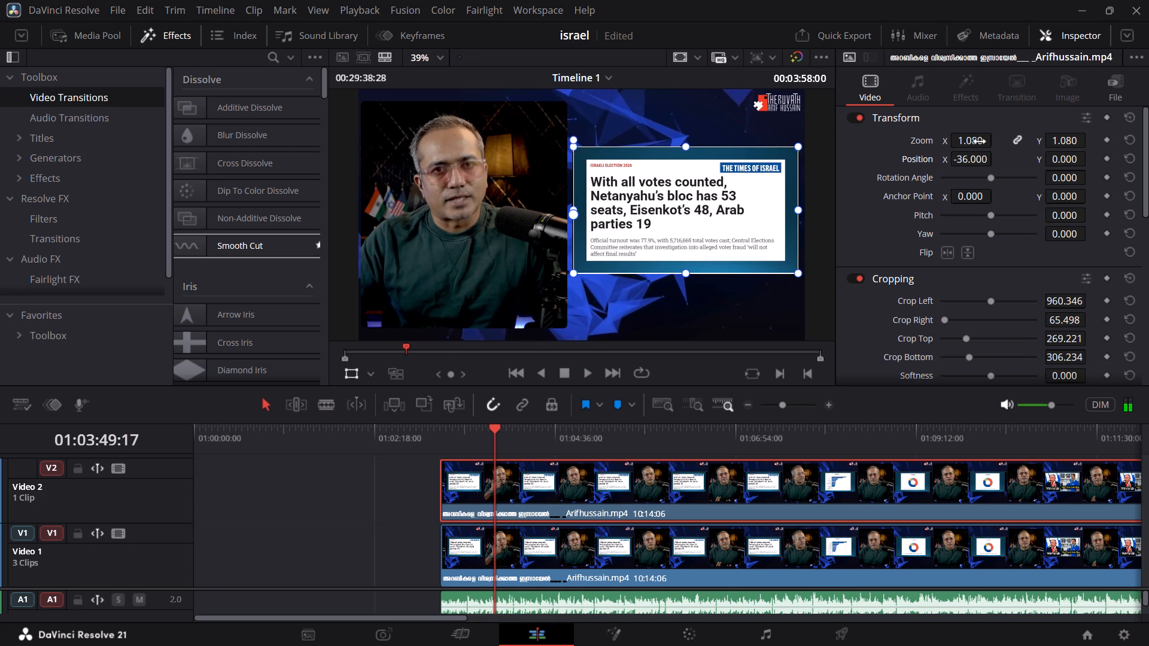
Refine the Video 2 graphic to Zoom 1.110, Position X -48 and Position Y -8, and check it in playback.
click(975, 142)
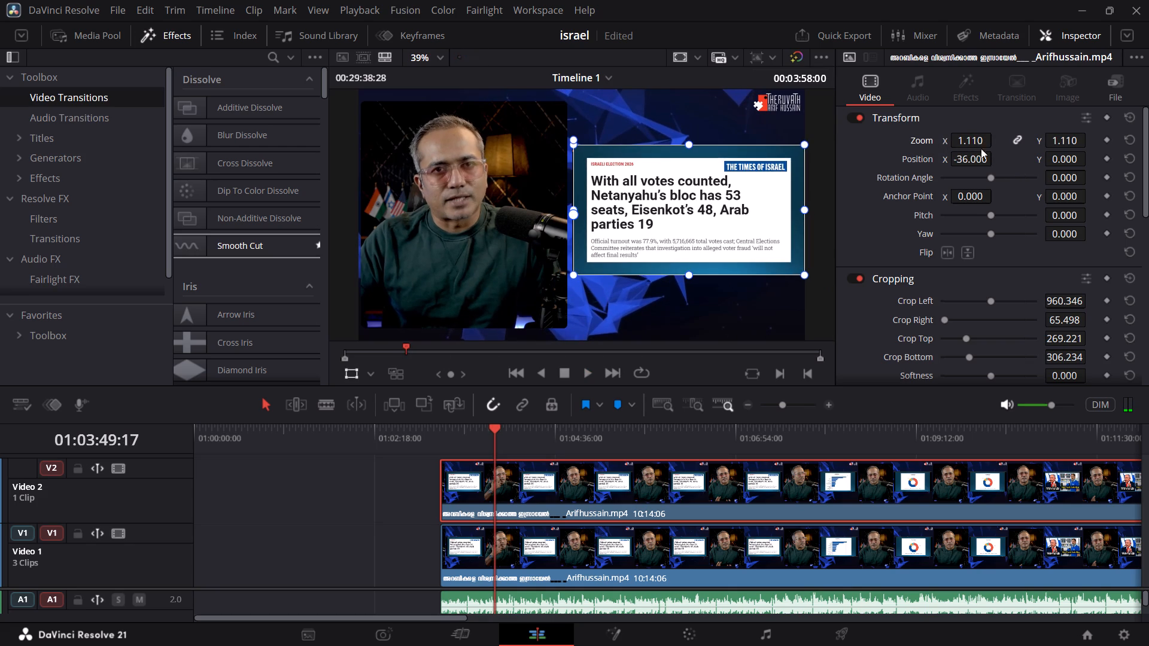
drag(975, 159, 962, 166)
drag(1068, 159, 1062, 164)
key(space)
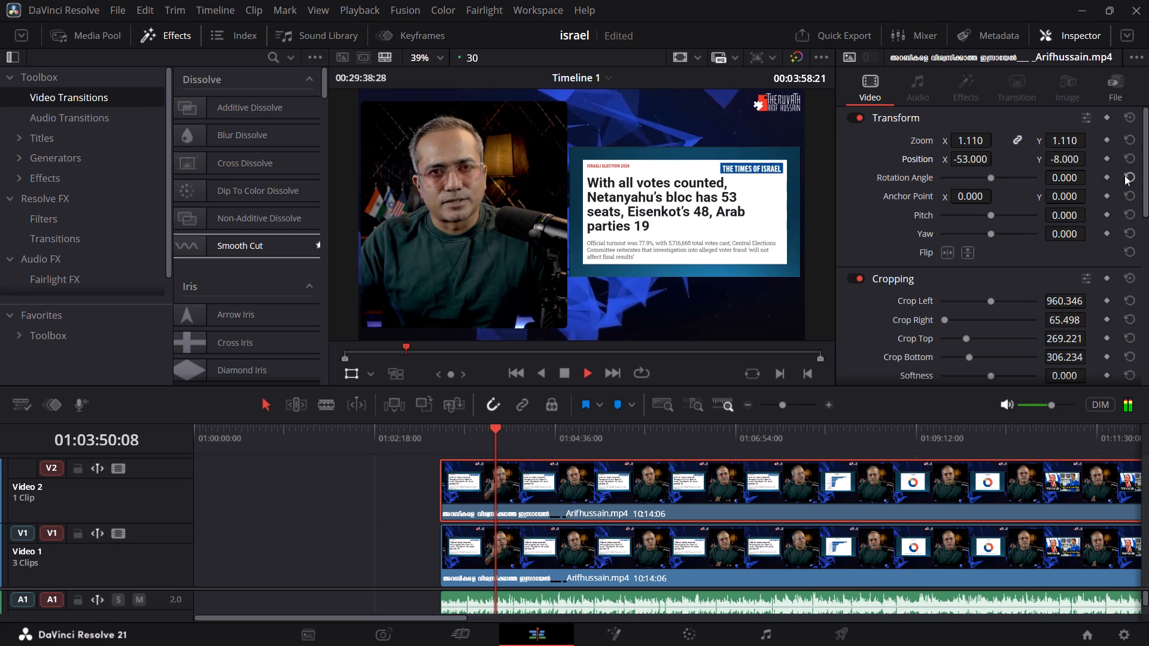
key(space)
click(978, 161)
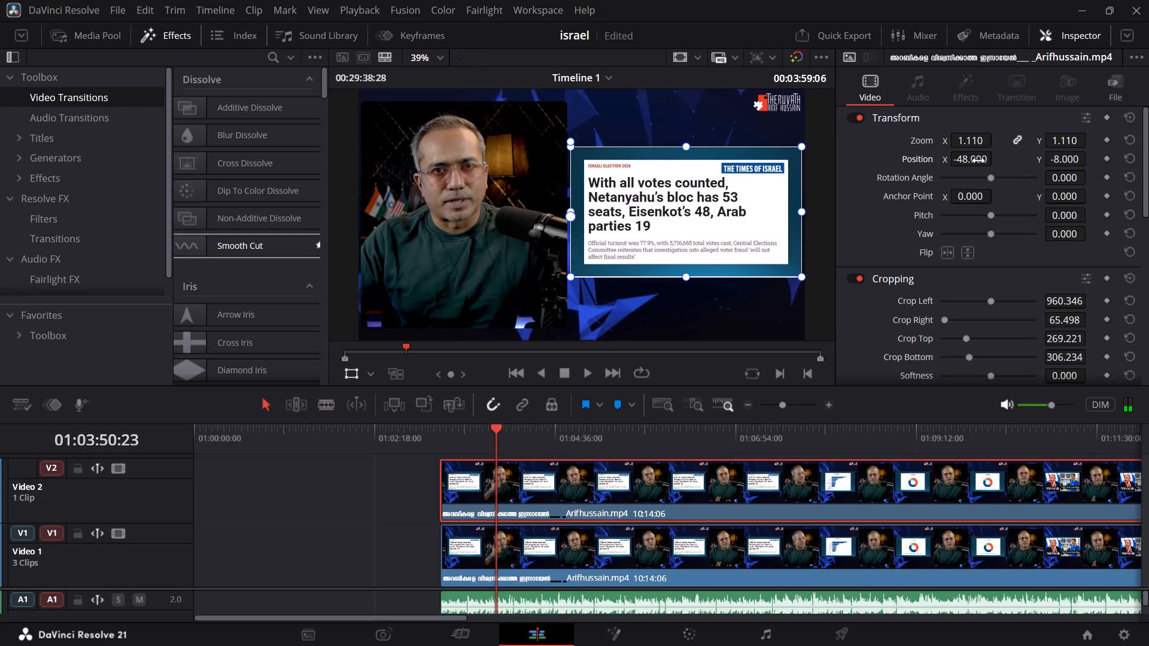
key(space)
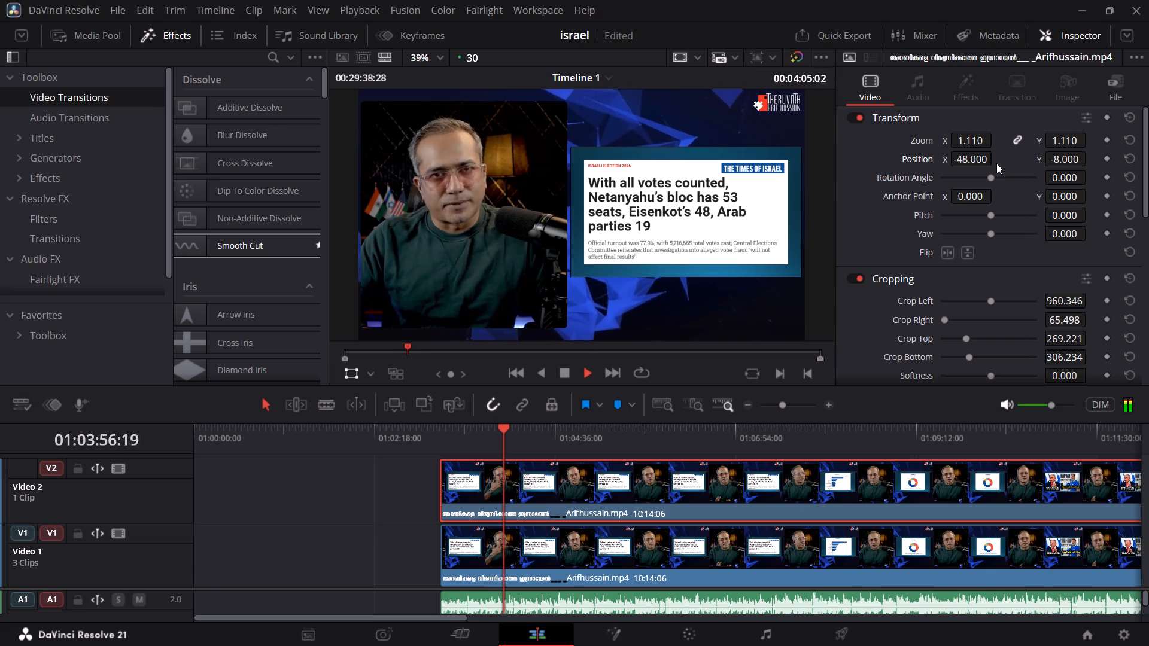
Extend the end of the Video 2 clip to line up with the last Video 1 clip's end, for a duration of 26:31:03.
click(610, 376)
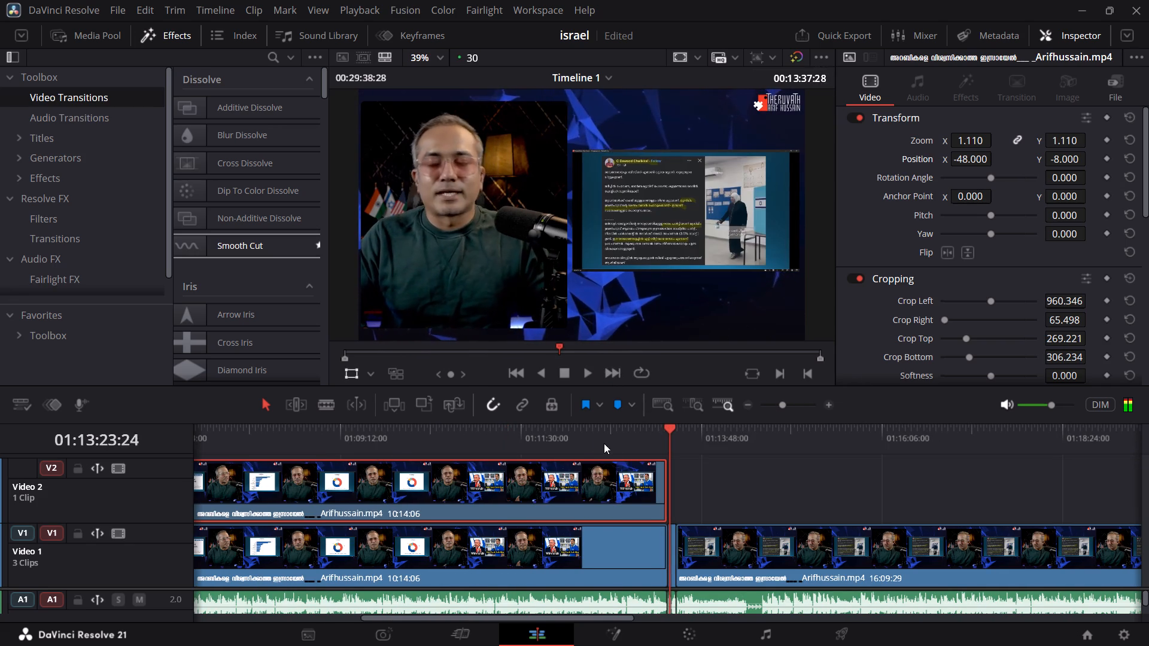
click(589, 439)
key(space)
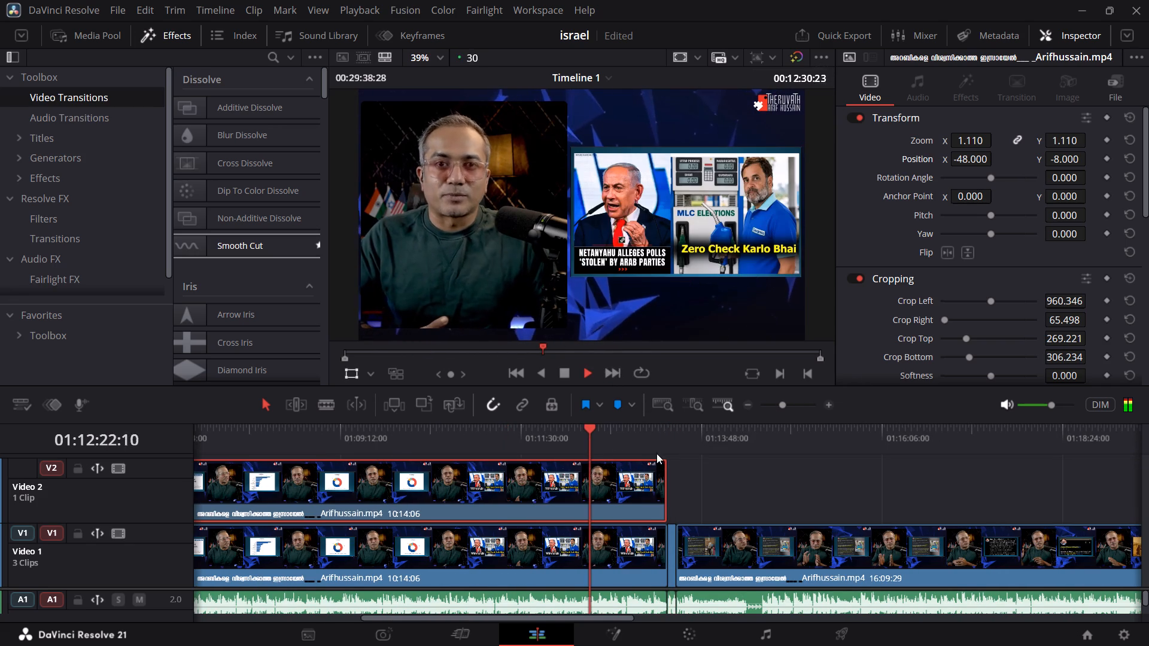
drag(660, 480, 669, 480)
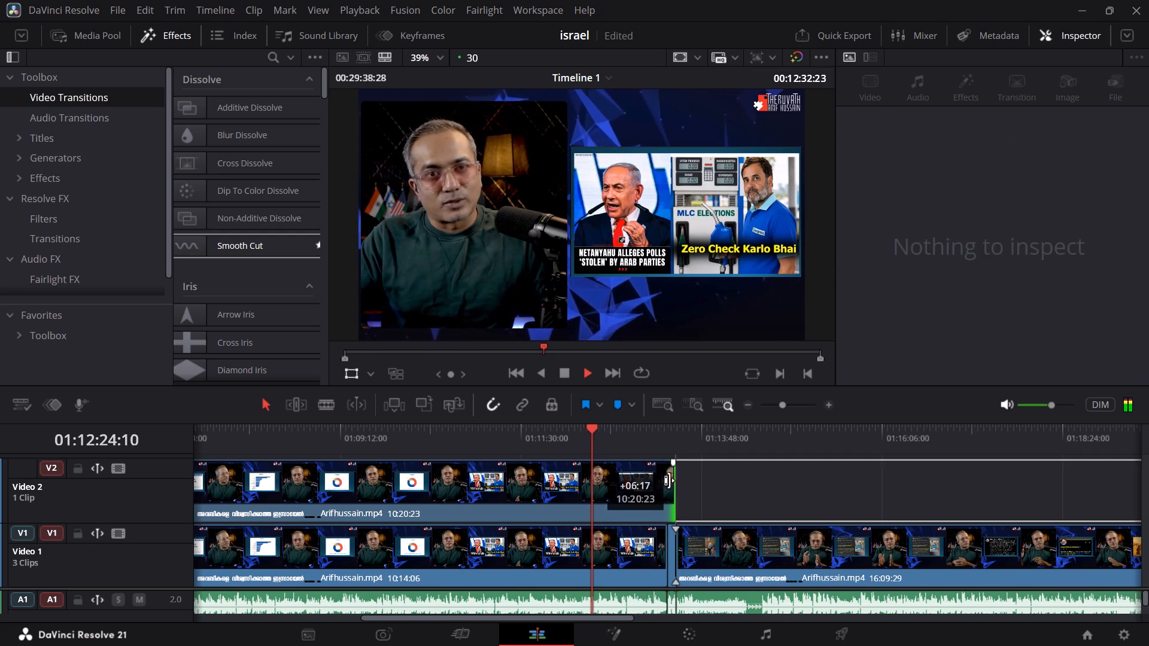
drag(669, 480, 869, 504)
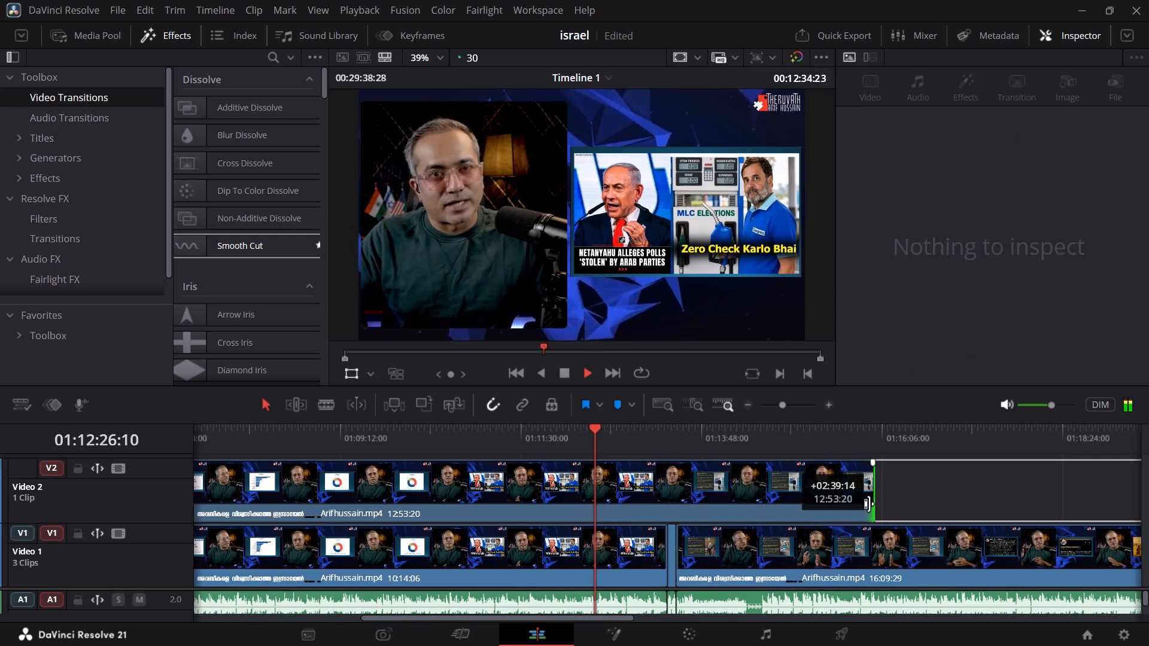
drag(869, 504, 881, 503)
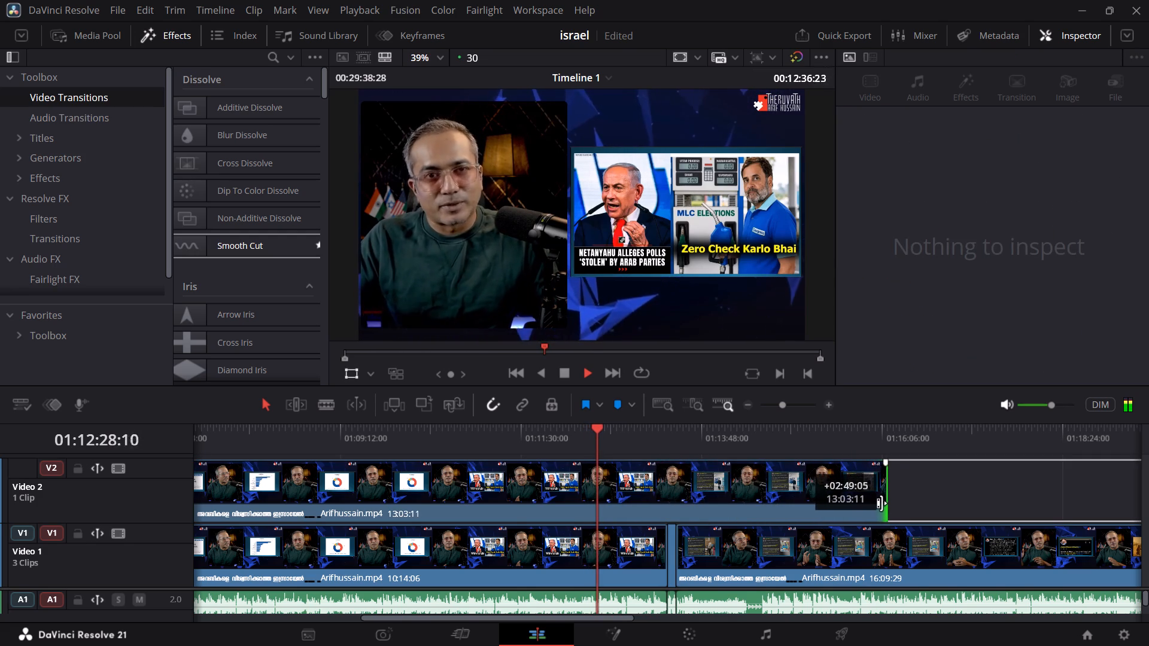
drag(881, 503, 963, 508)
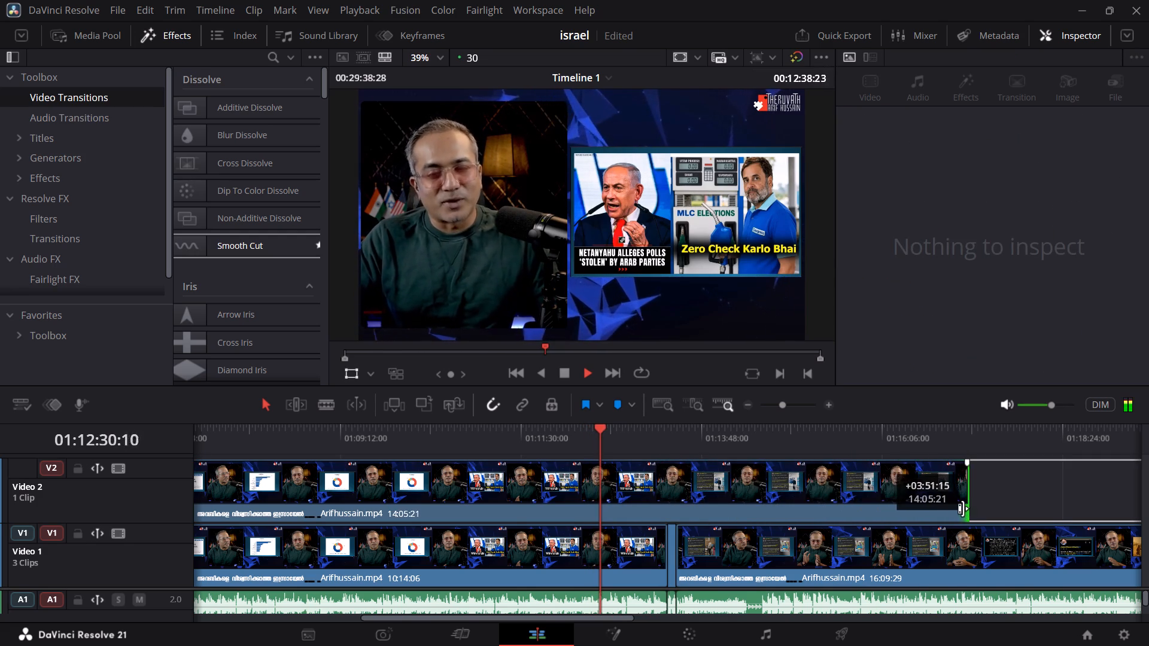
drag(963, 508, 1102, 496)
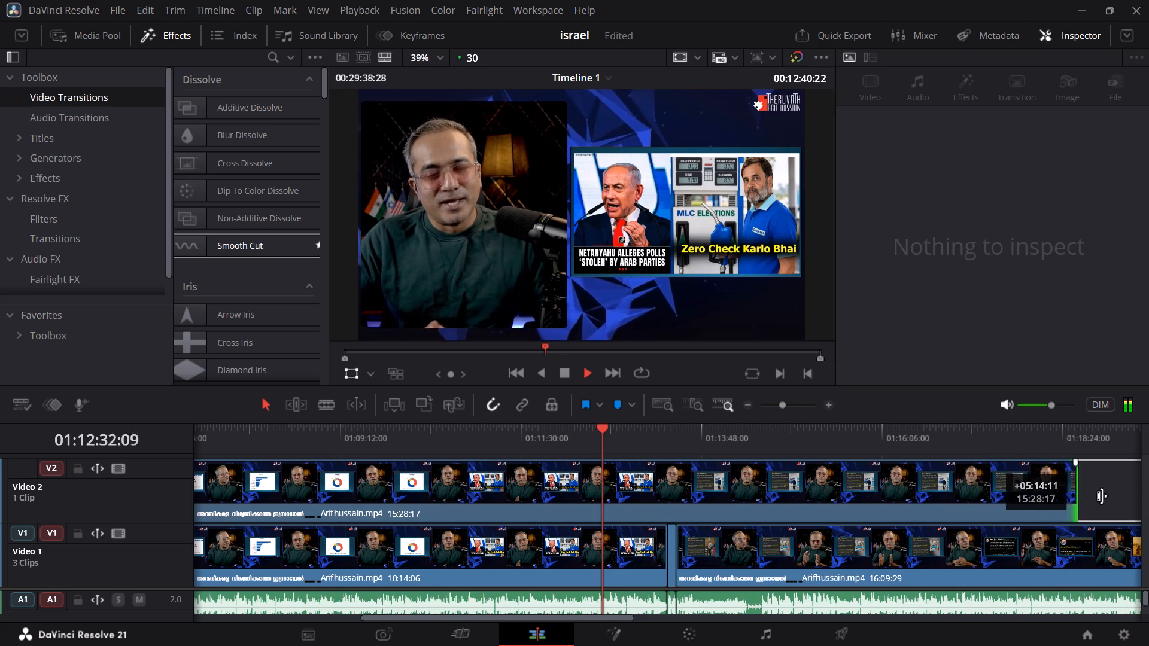
drag(1102, 496, 891, 473)
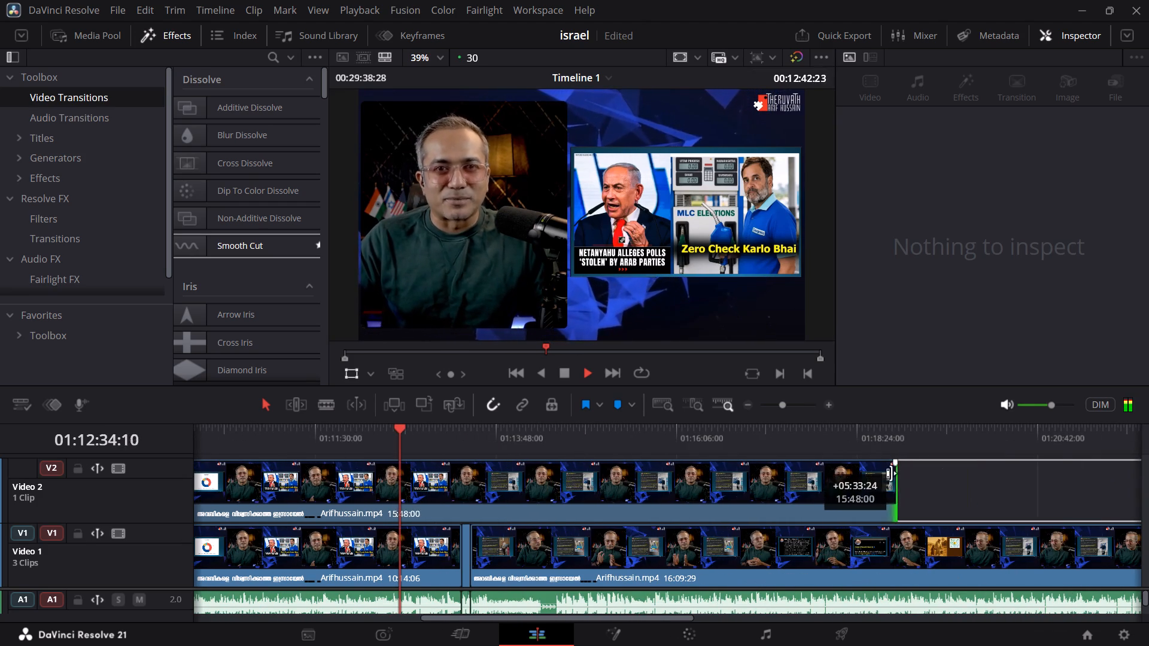
drag(891, 473, 1103, 486)
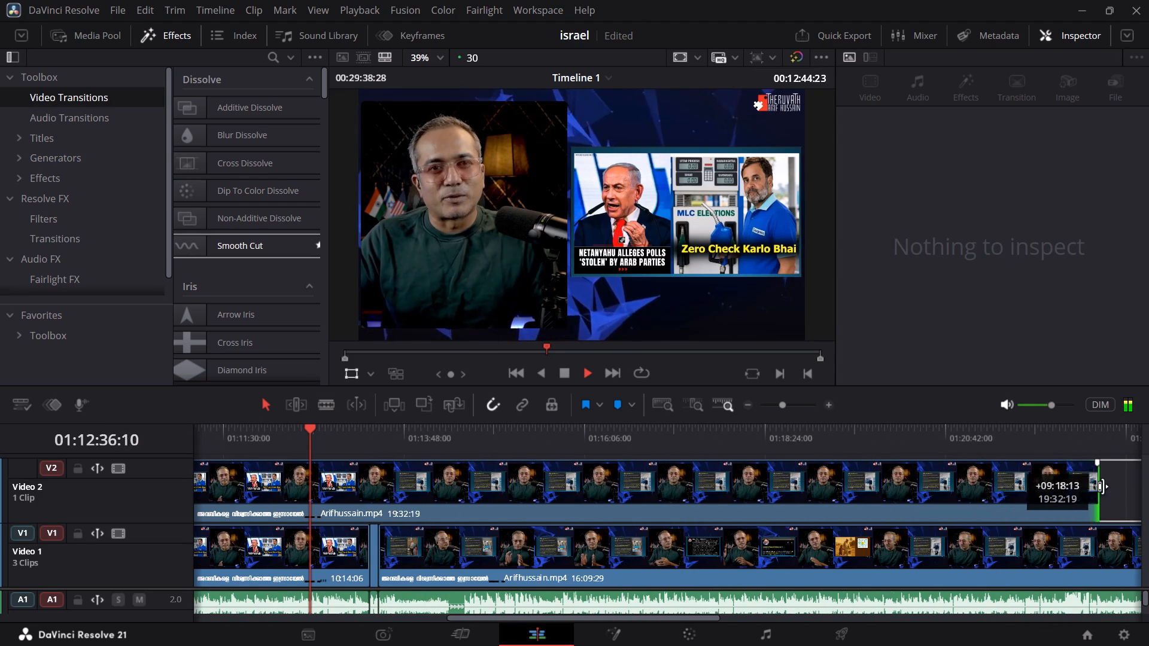
drag(1103, 486, 1125, 499)
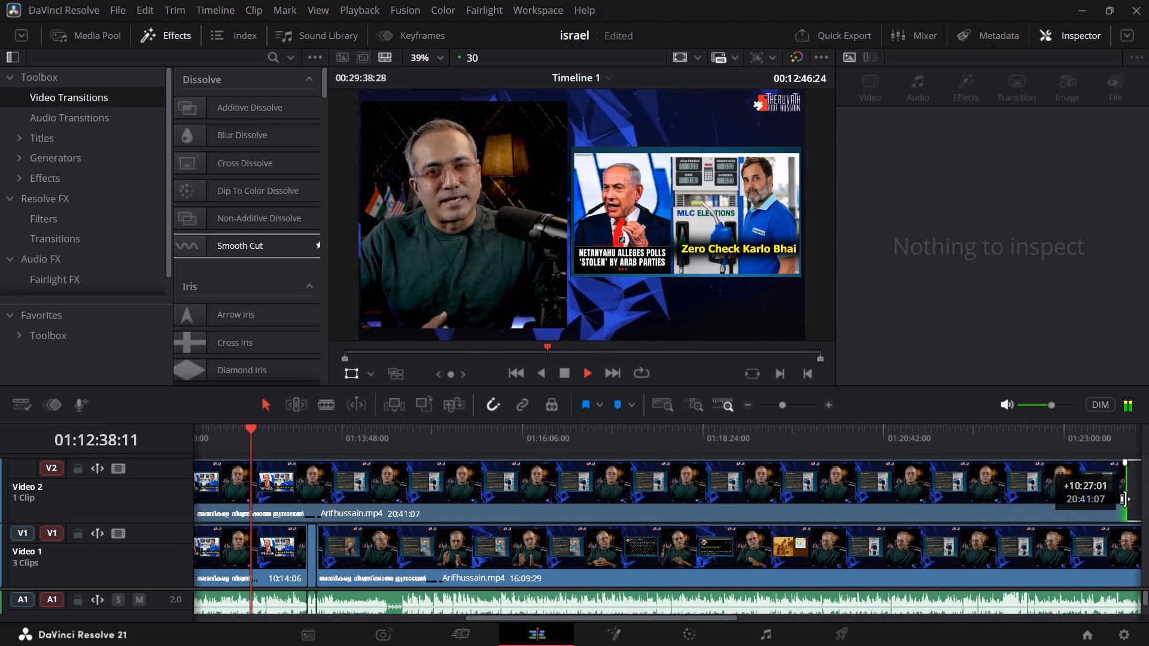
drag(1125, 499, 1135, 499)
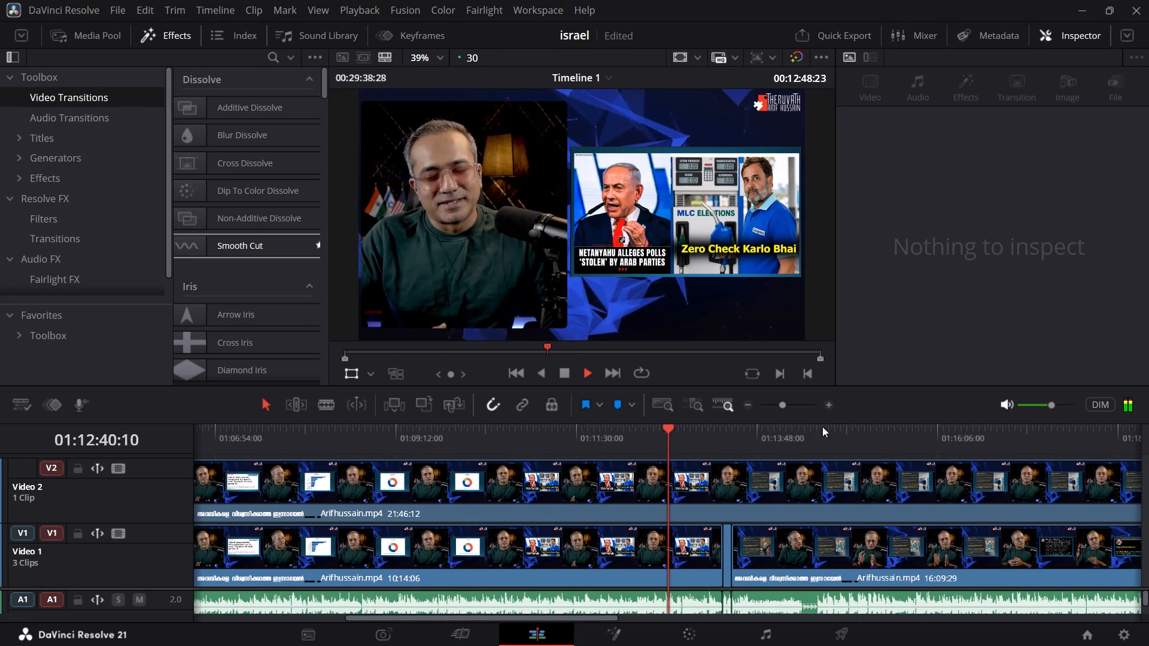
click(777, 405)
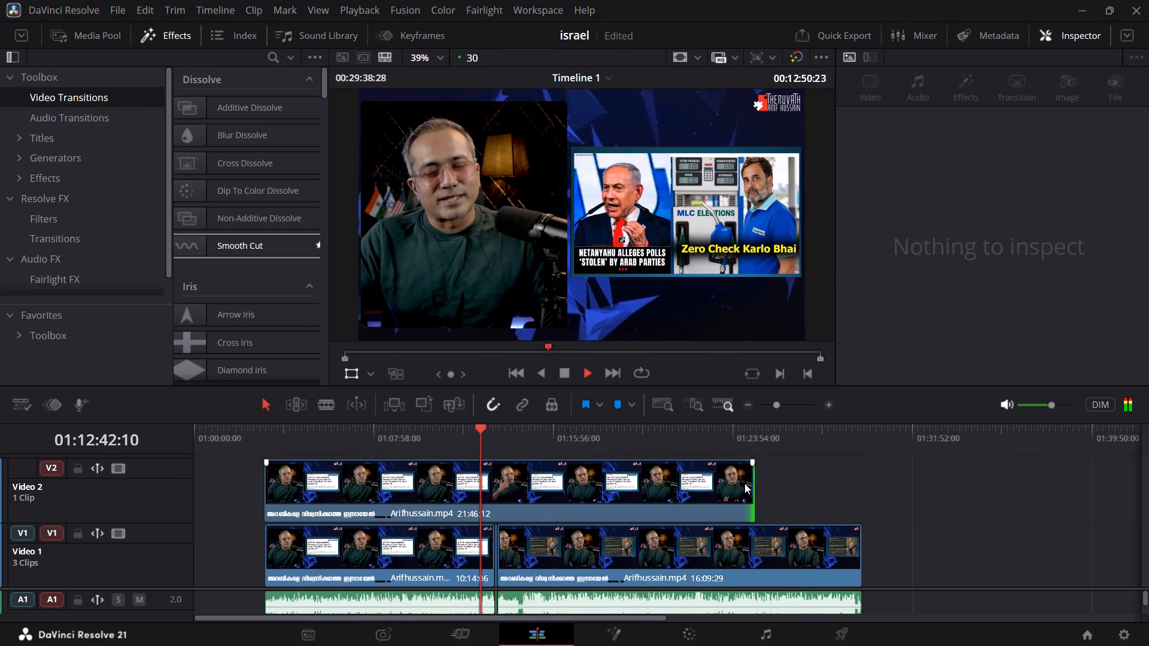
drag(752, 487, 869, 508)
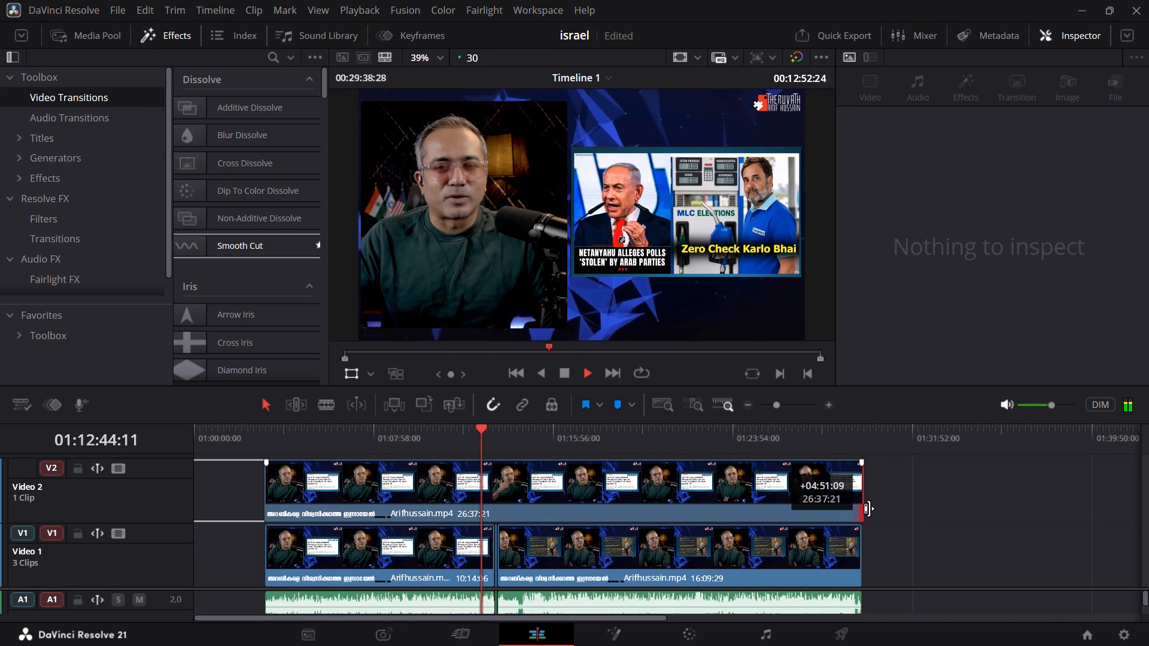
drag(869, 508, 864, 509)
Find the end of the first long Video 1 section's matching audio and split the Video 2 clip at 01:13:22:01.
click(782, 401)
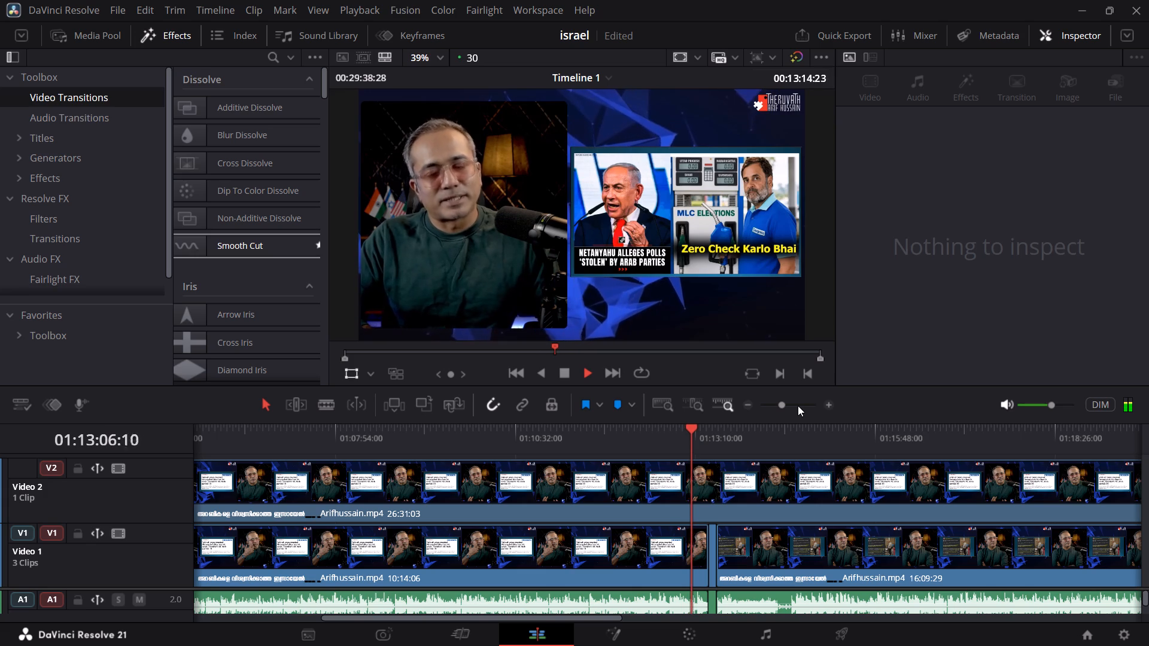
click(798, 406)
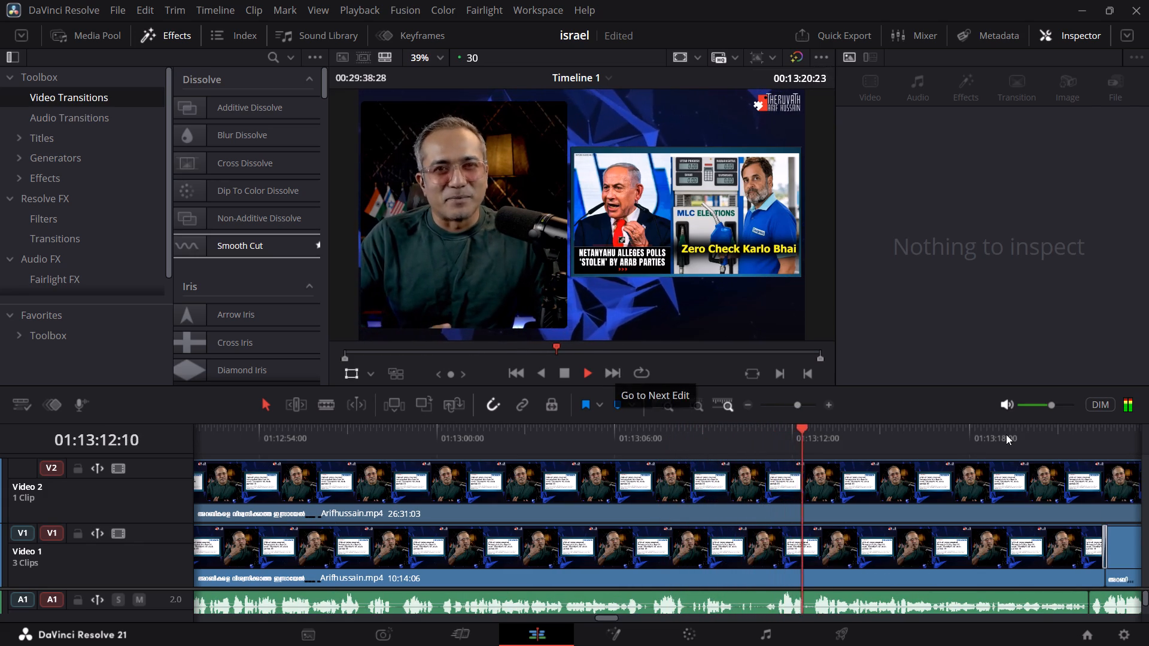
click(1042, 437)
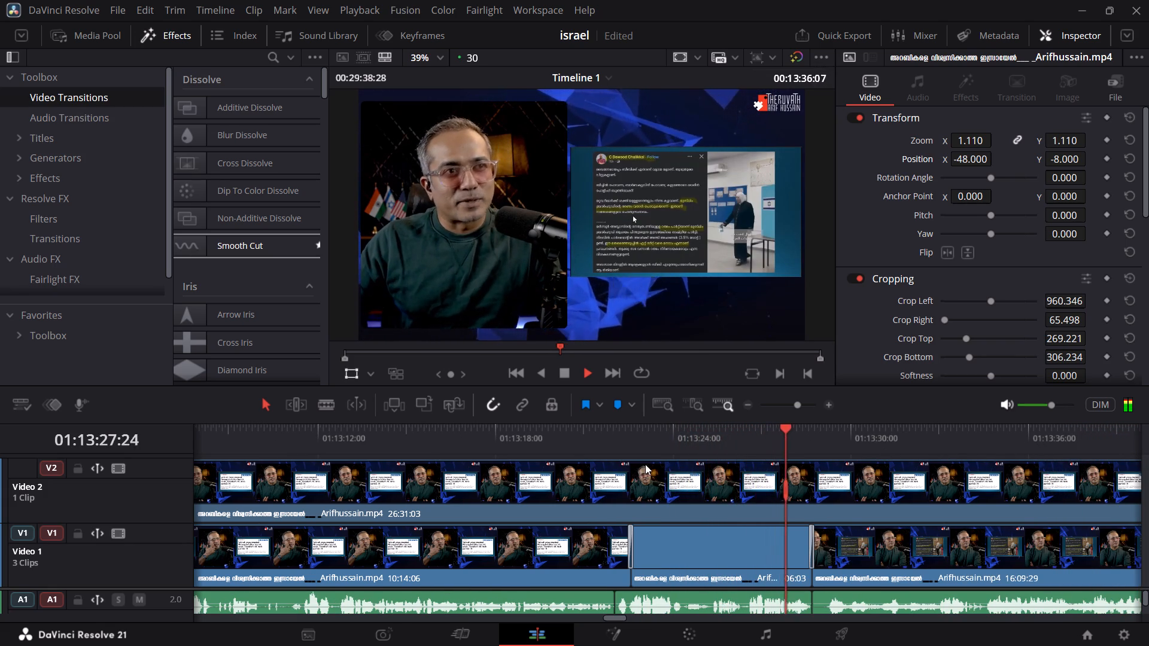
click(546, 435)
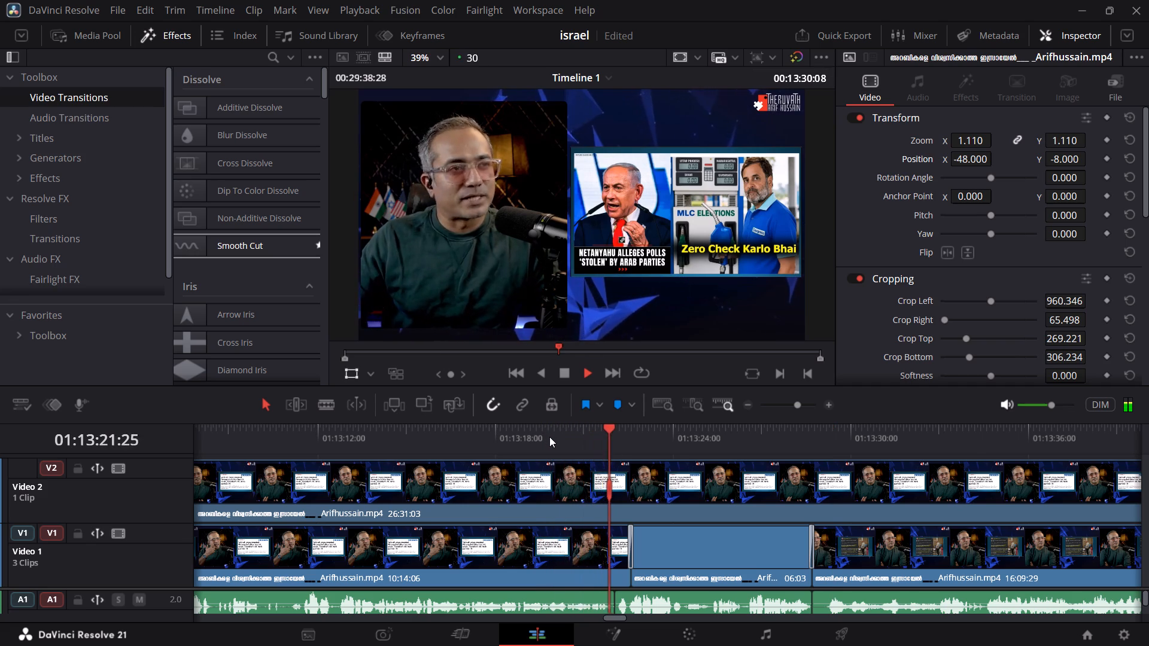
key(space)
key(space)
click(556, 437)
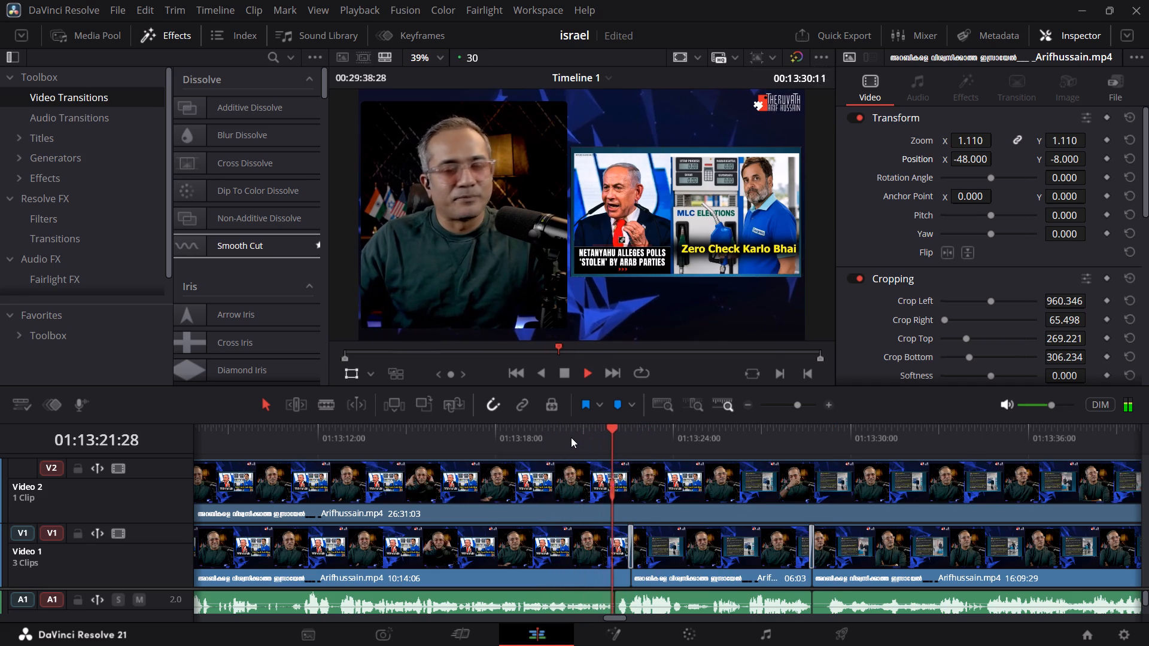
key(space)
key(space)
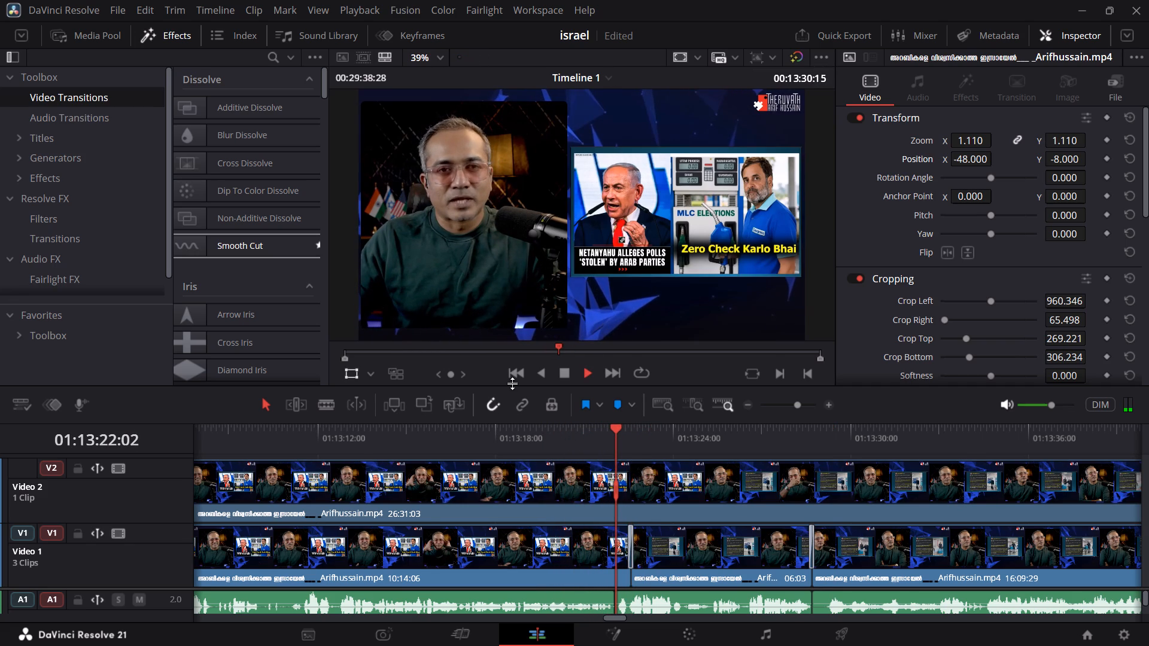
key(space)
click(519, 375)
click(518, 377)
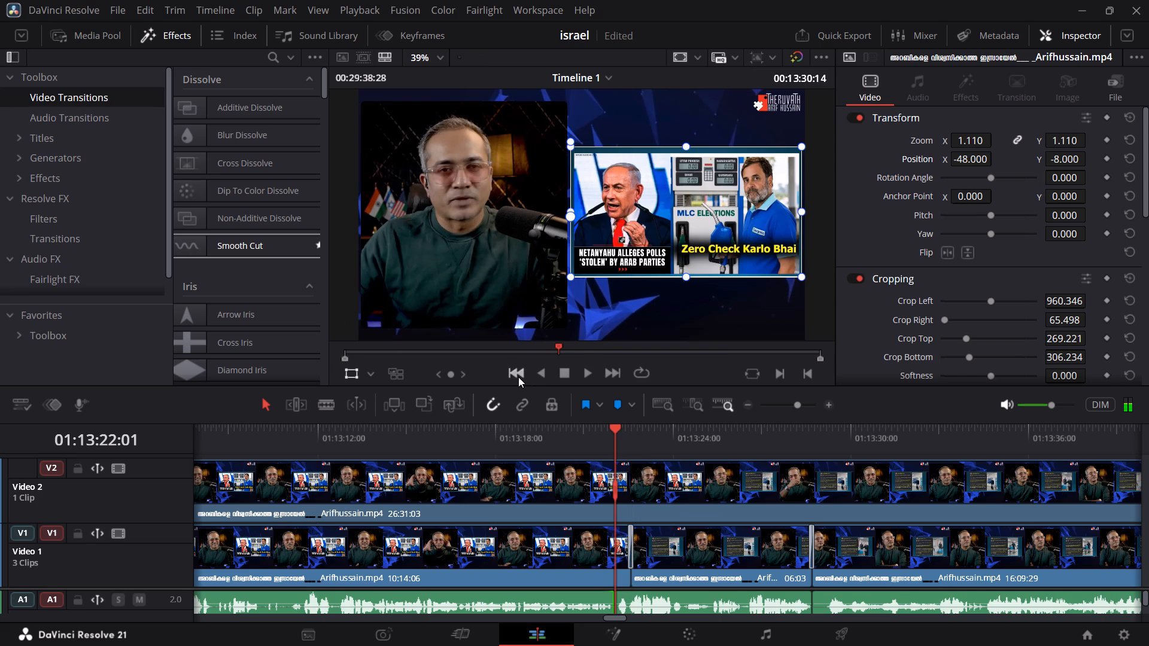
click(321, 401)
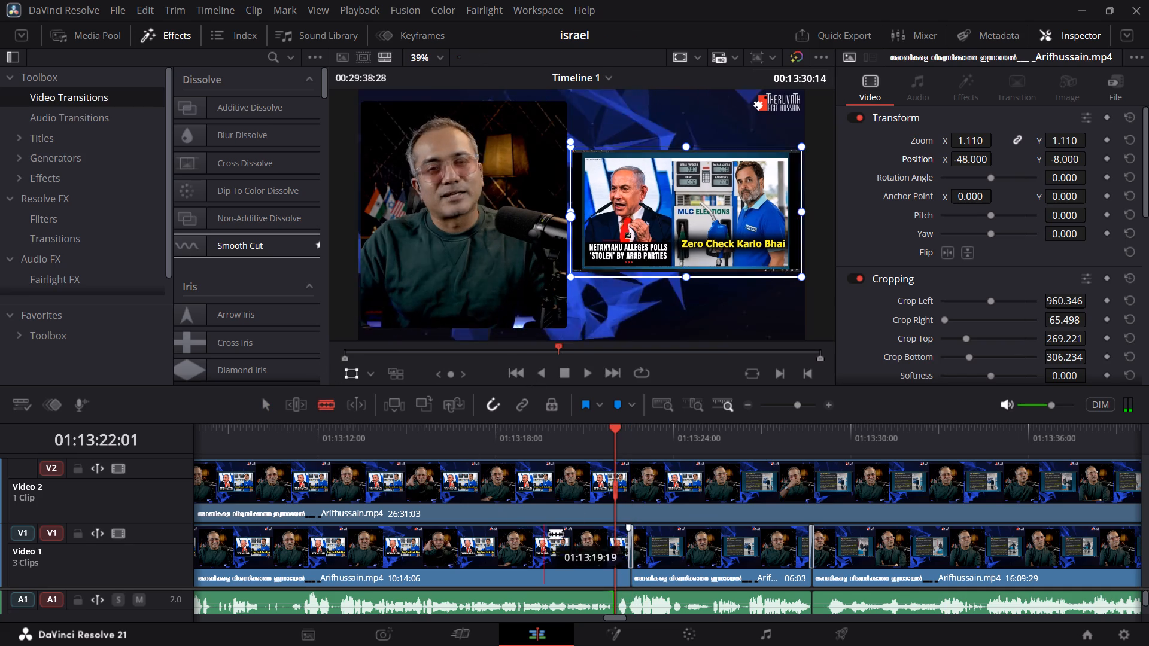
click(615, 479)
key(space)
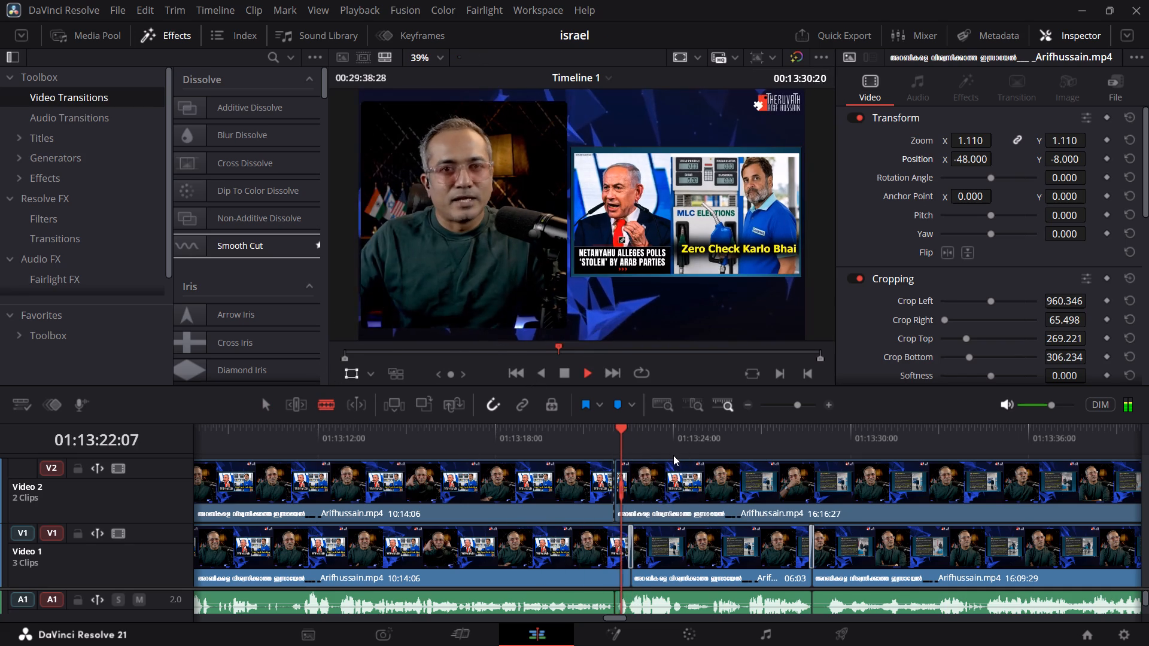
click(259, 403)
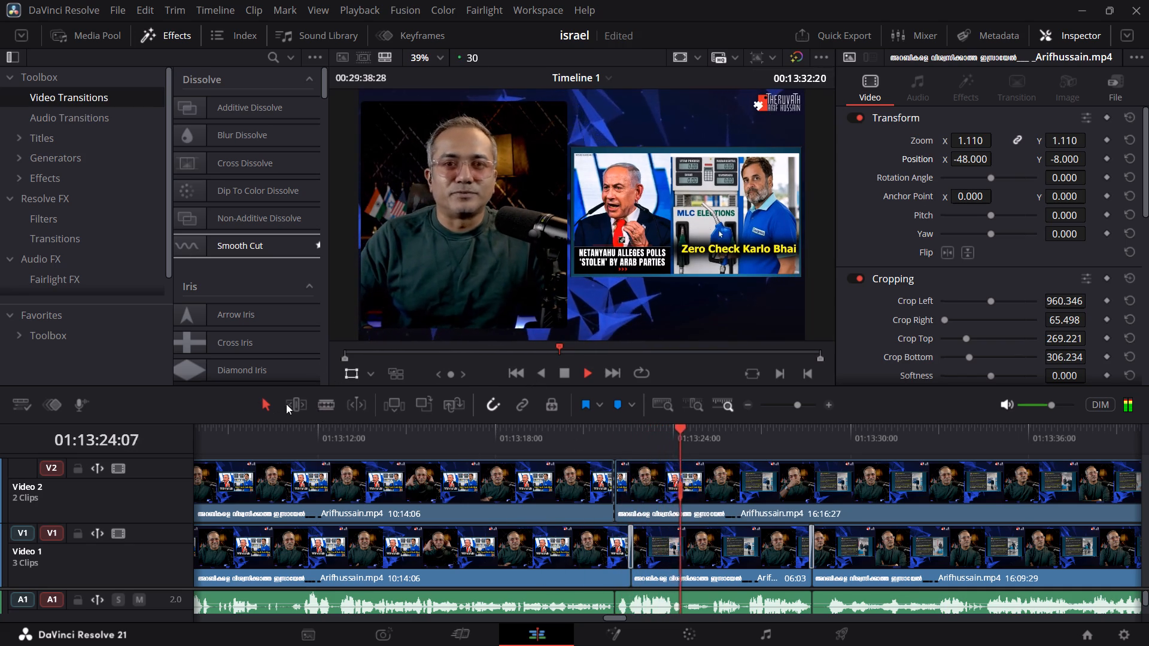
Play and scrub Video 2 between about 01:13:22 and 01:13:25 to examine where the graphic changes relative to the speech.
key(space)
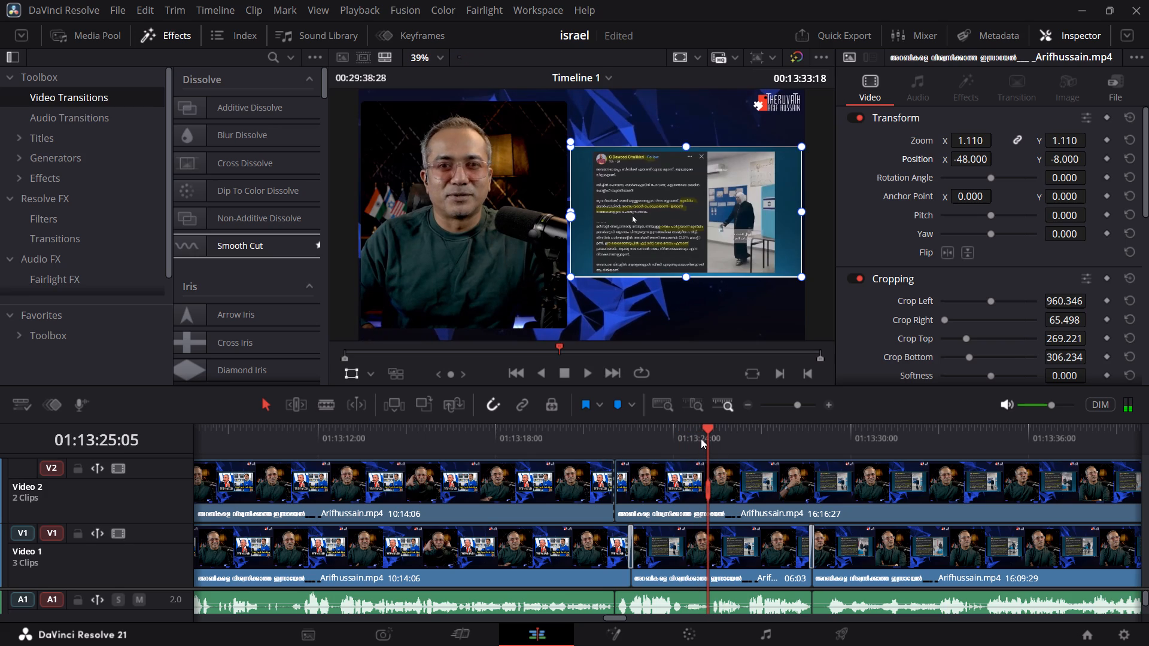
click(701, 432)
click(689, 432)
key(space)
key(space)
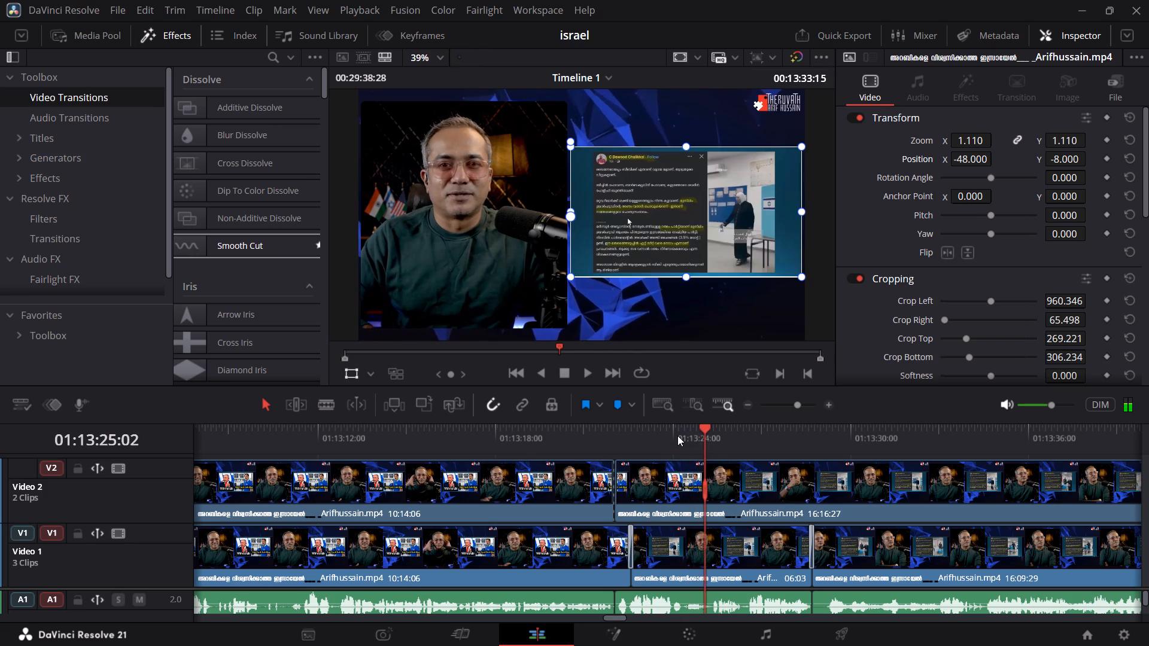
click(677, 436)
key(space)
click(661, 439)
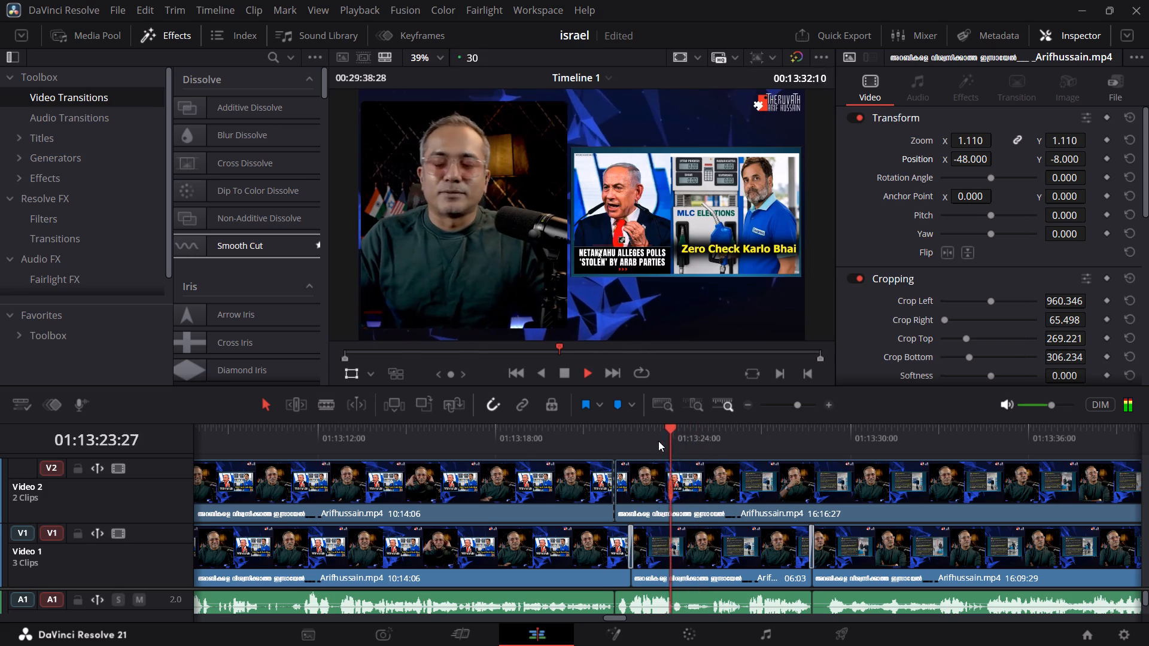
click(630, 441)
key(space)
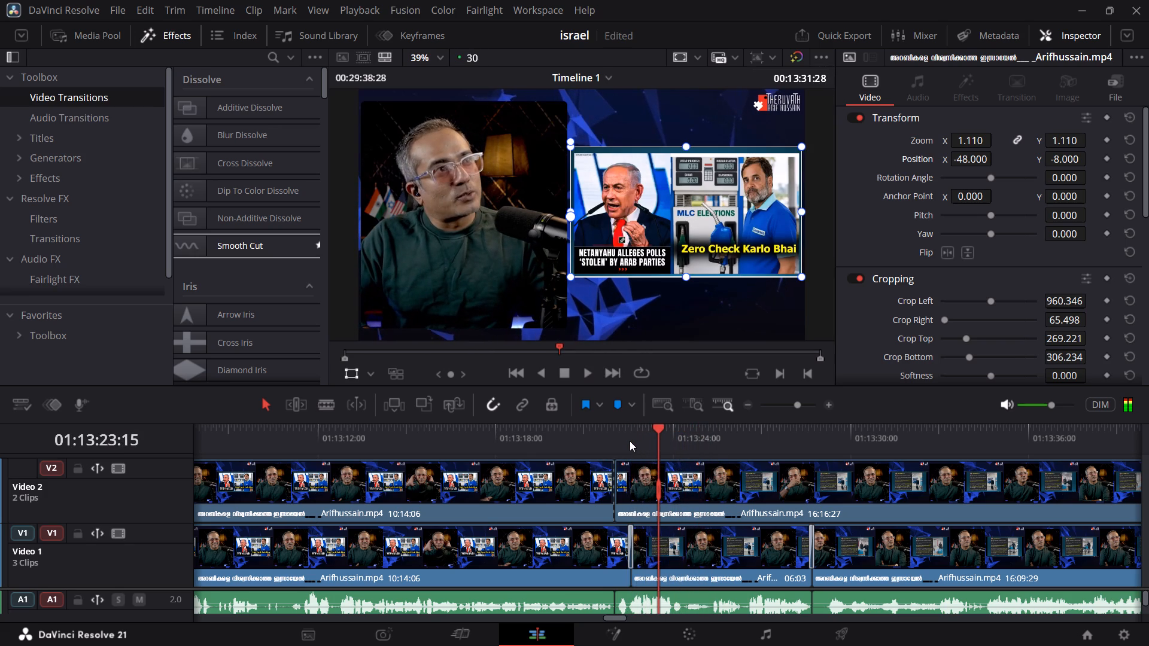
click(631, 422)
key(space)
click(629, 432)
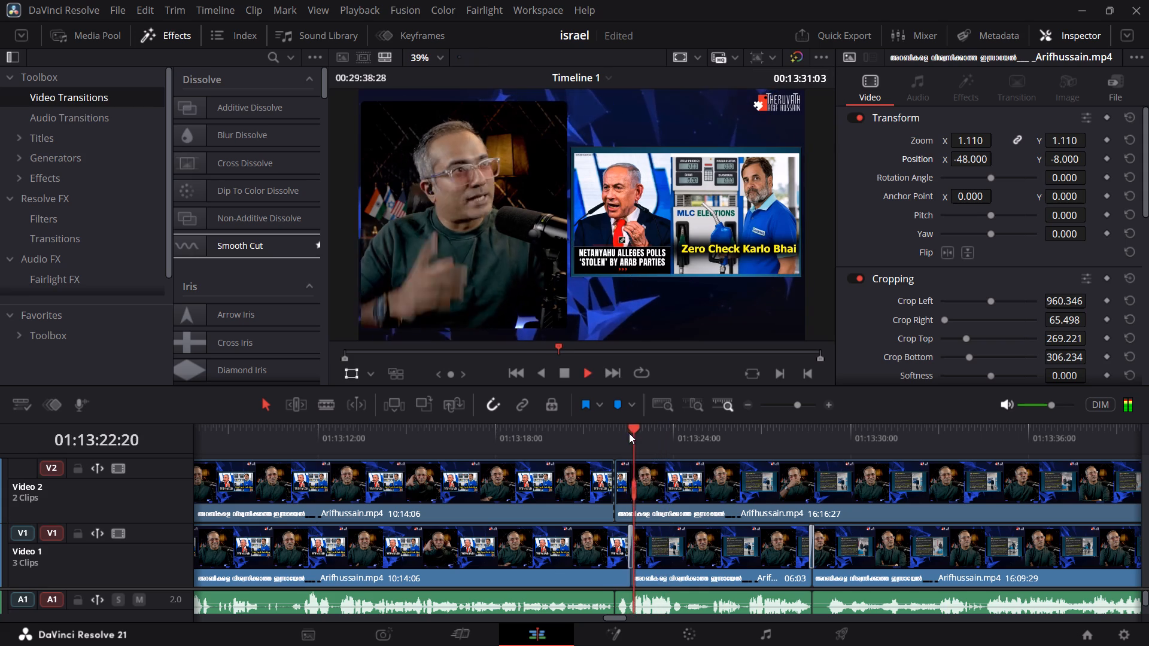
key(space)
click(611, 430)
key(space)
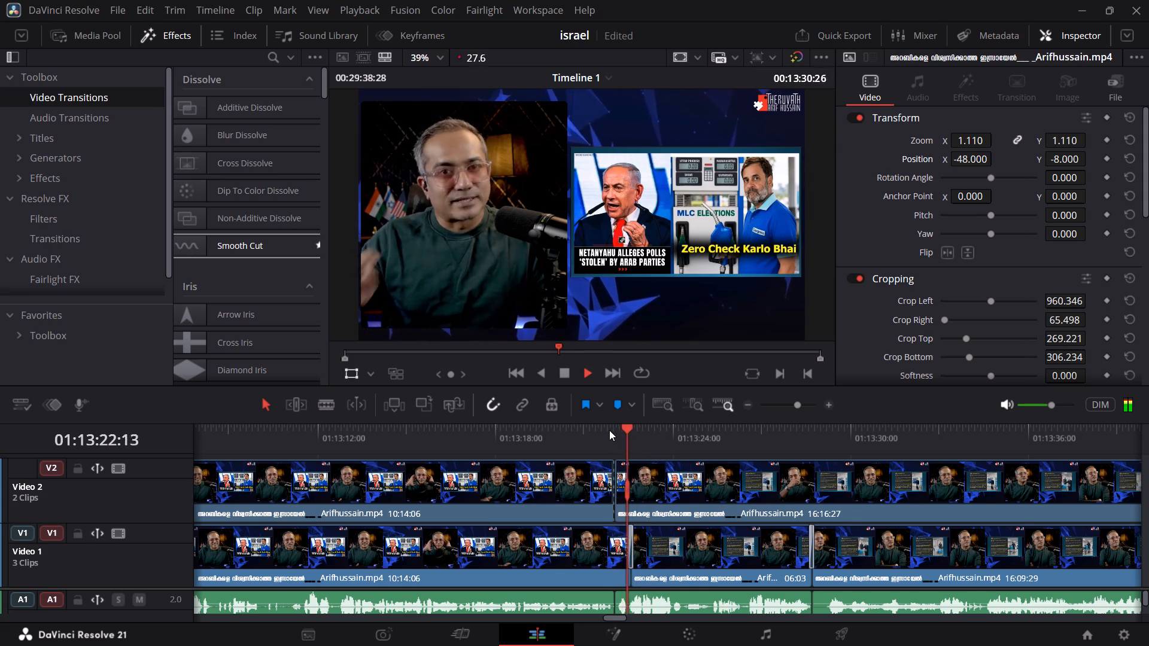
key(space)
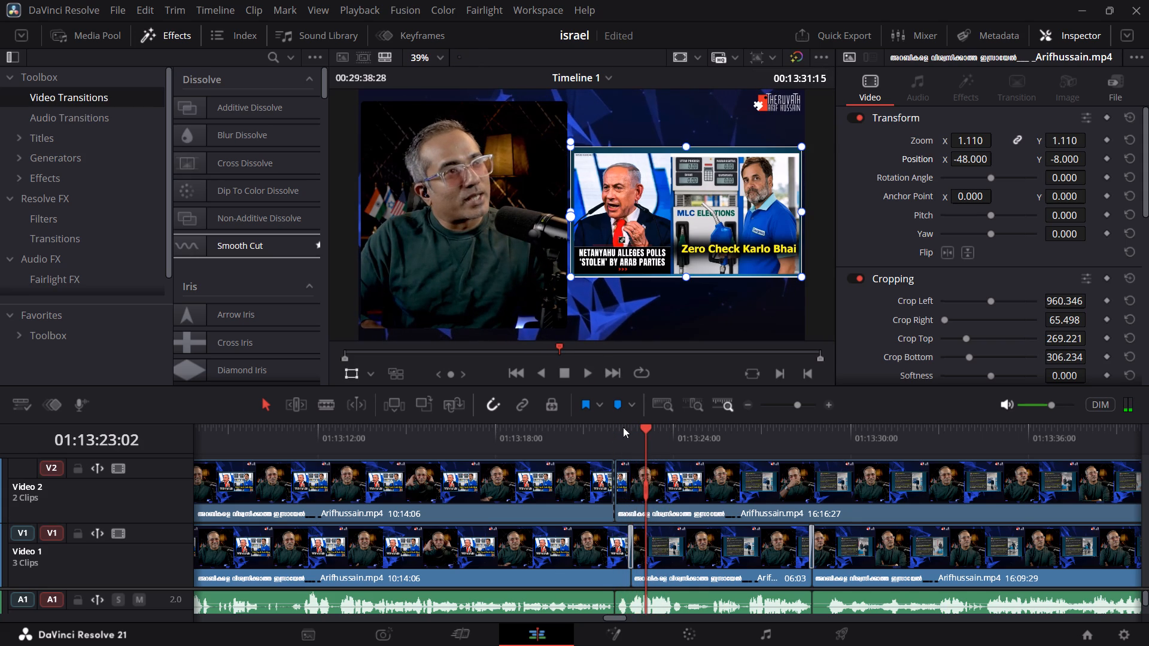
click(516, 368)
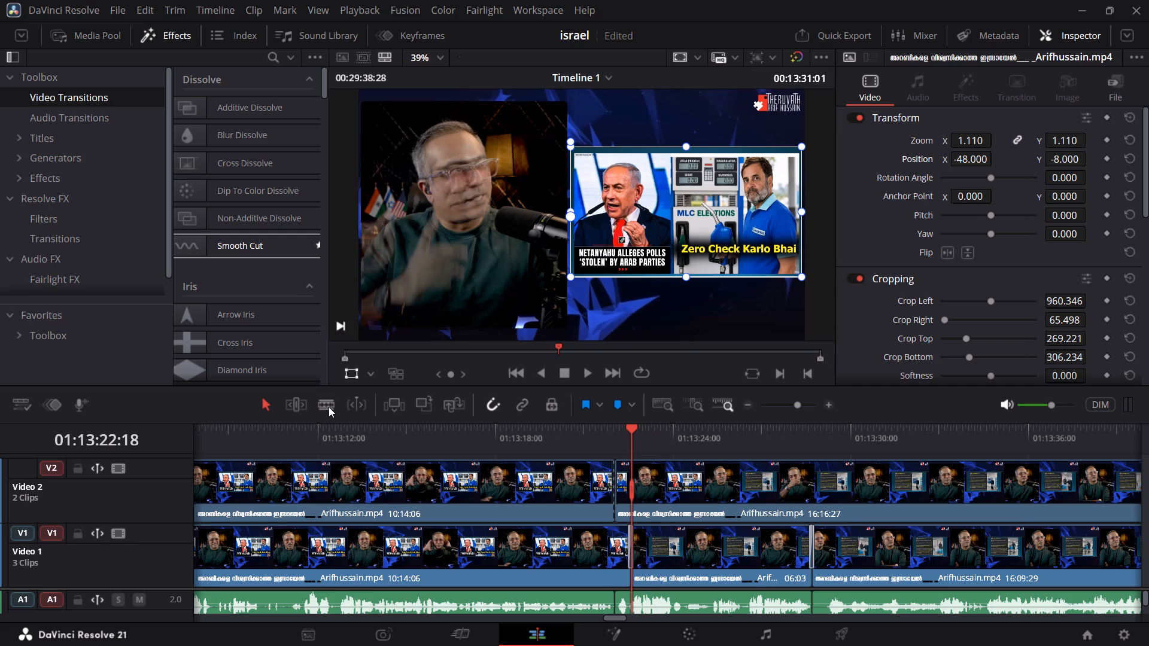
key(space)
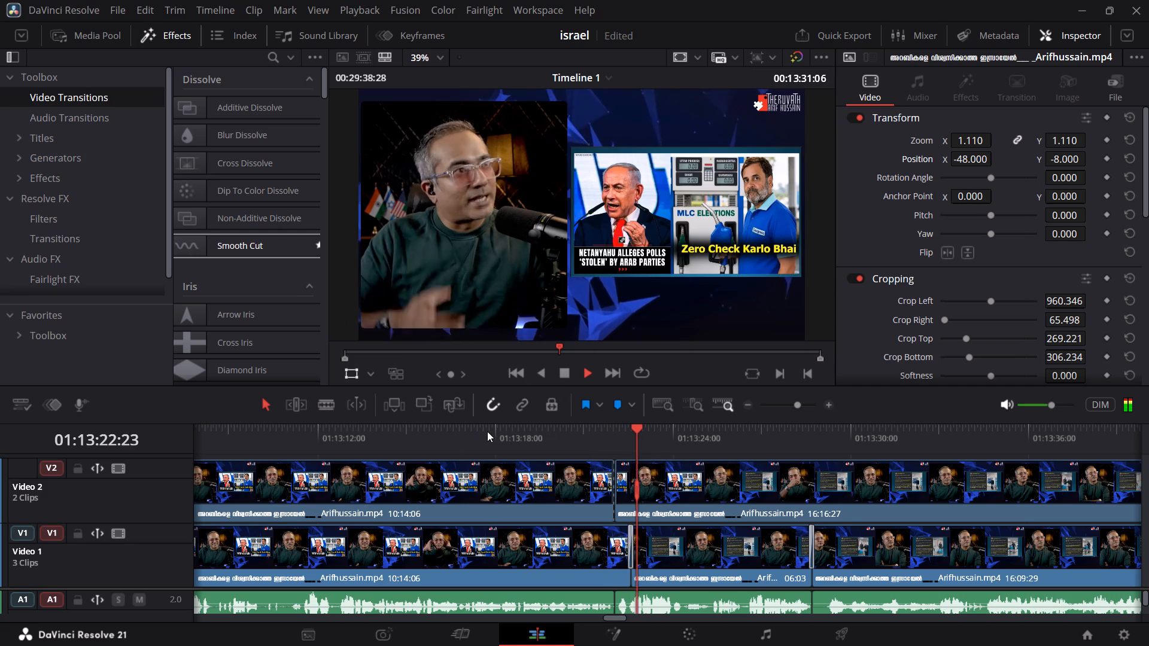
key(space)
key(space)
key(space)
key(space)
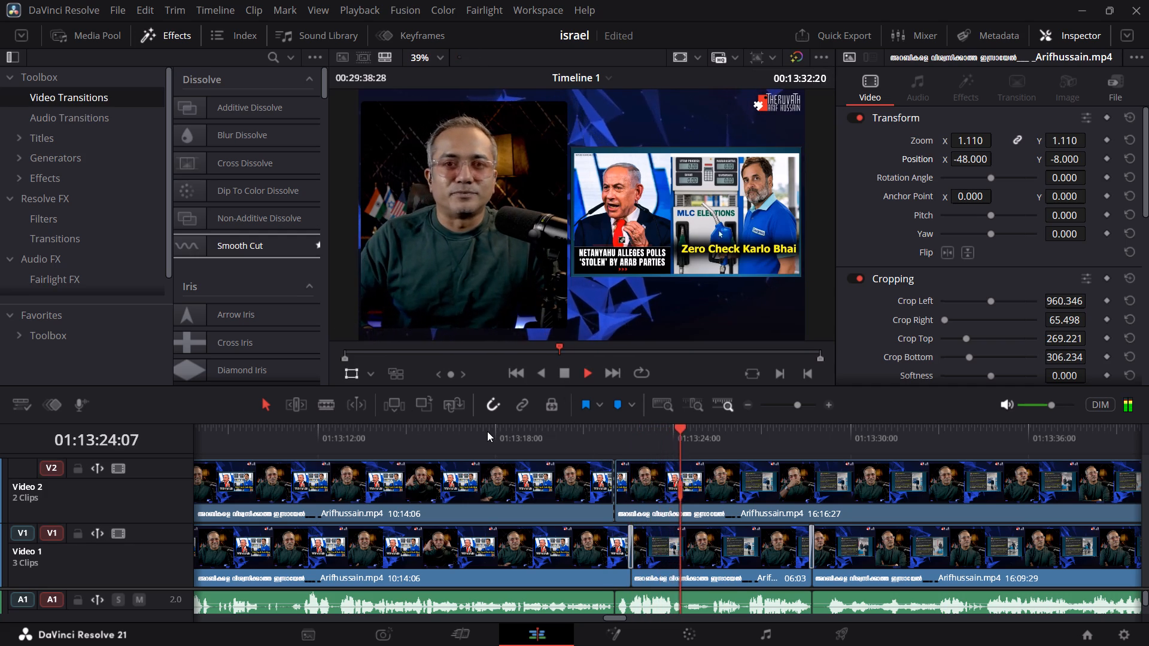
key(space)
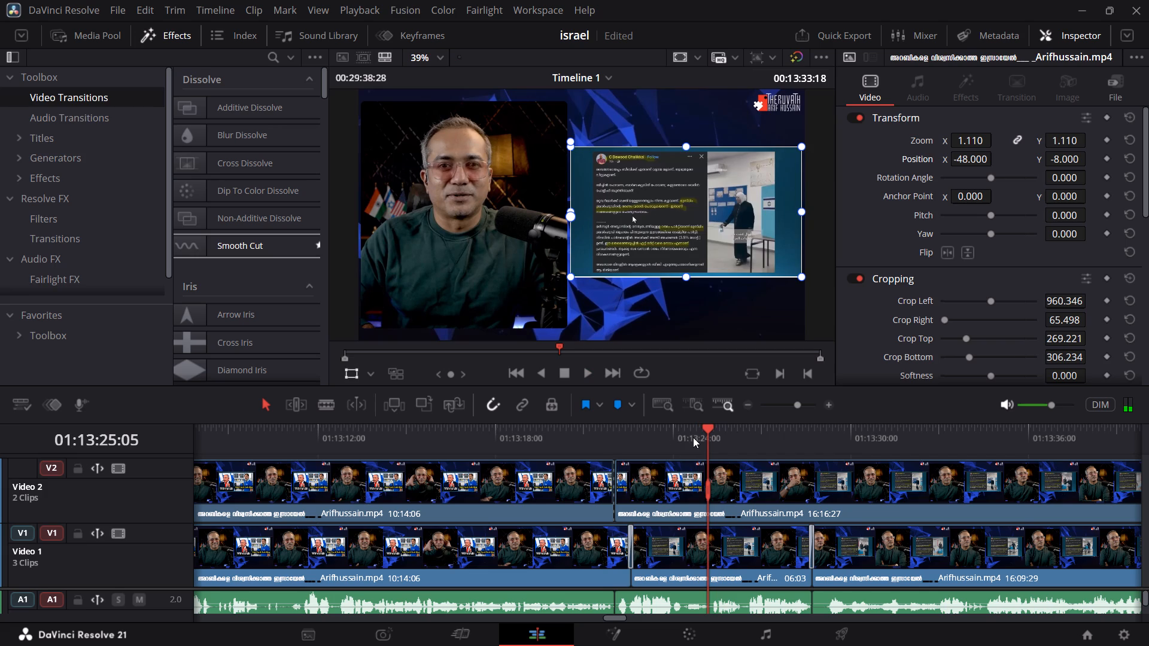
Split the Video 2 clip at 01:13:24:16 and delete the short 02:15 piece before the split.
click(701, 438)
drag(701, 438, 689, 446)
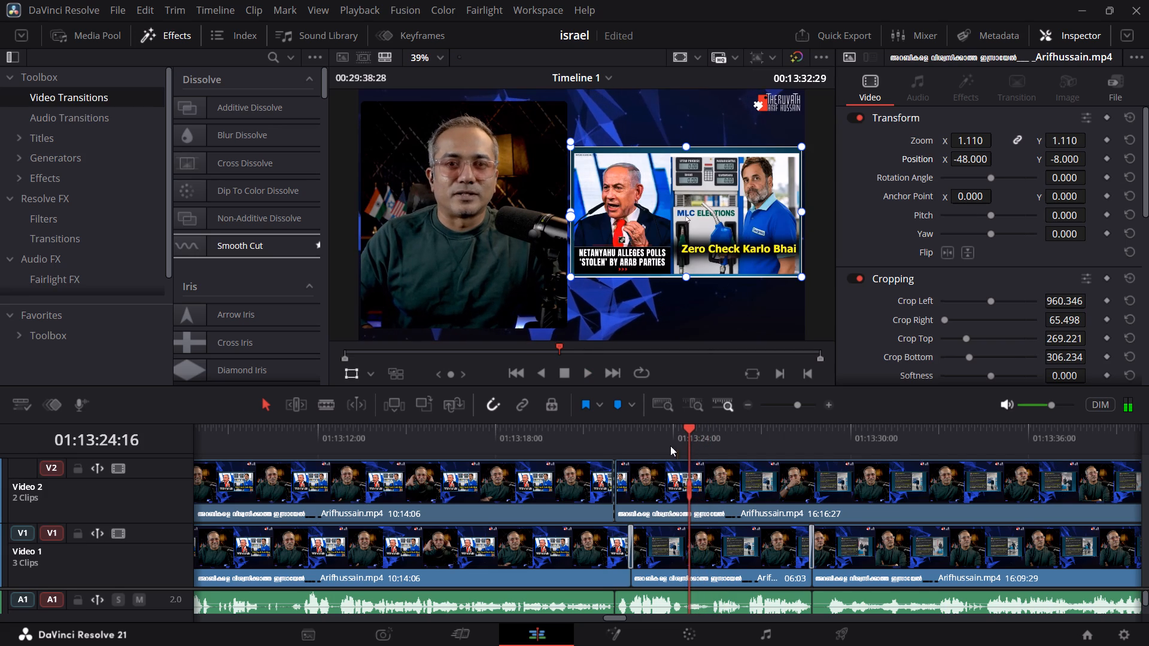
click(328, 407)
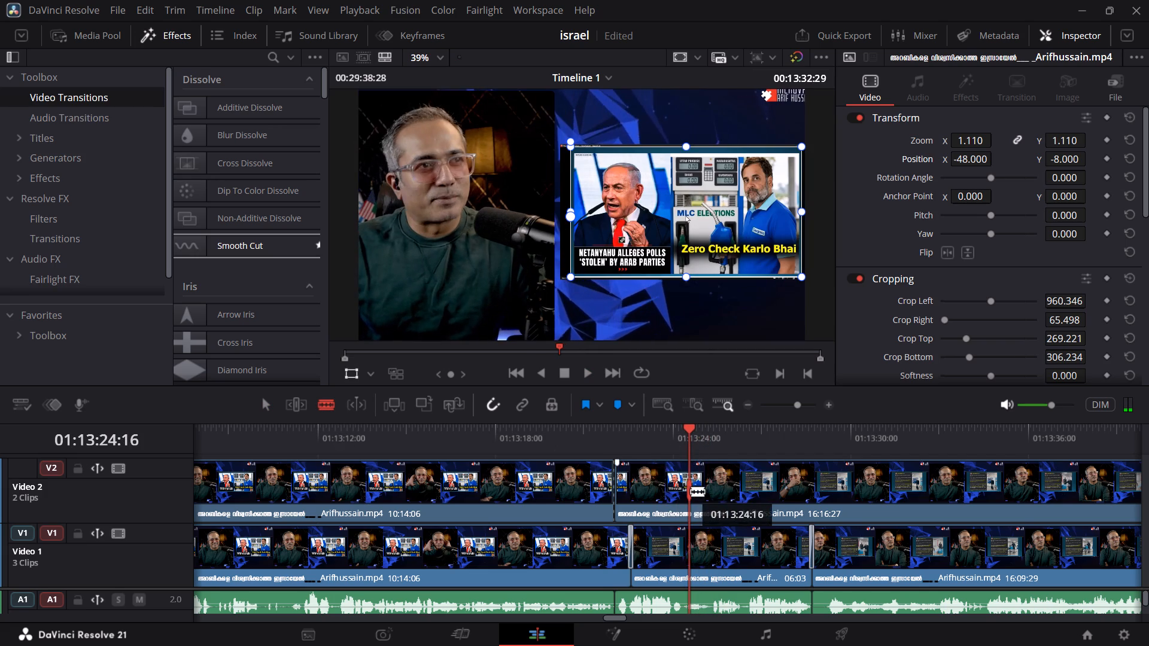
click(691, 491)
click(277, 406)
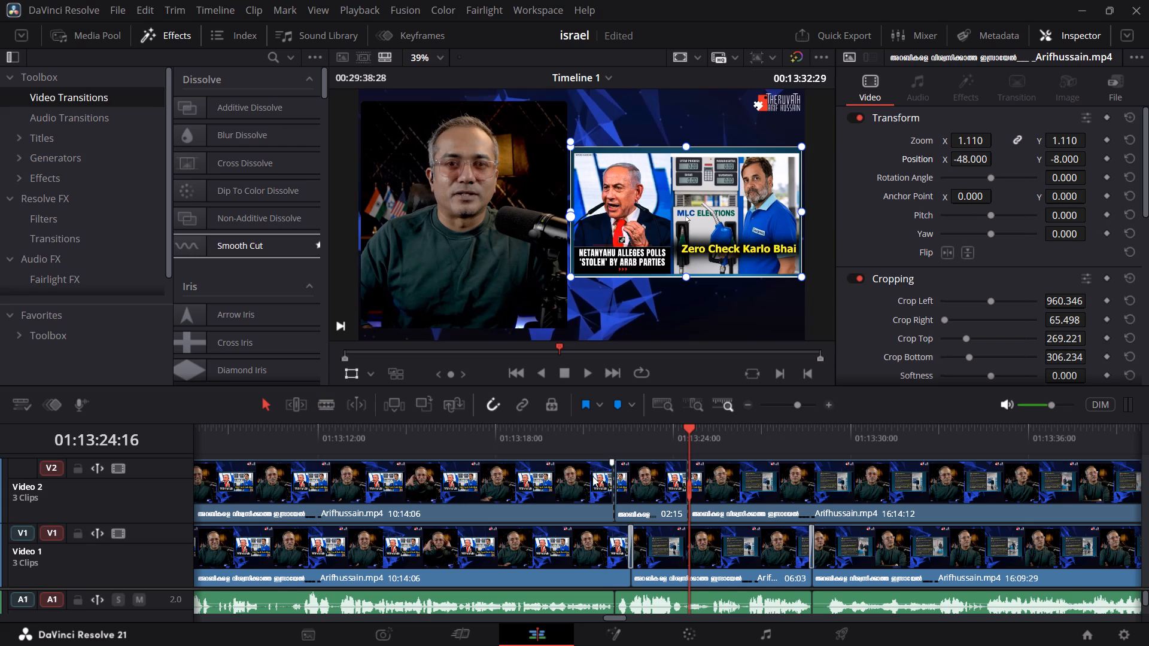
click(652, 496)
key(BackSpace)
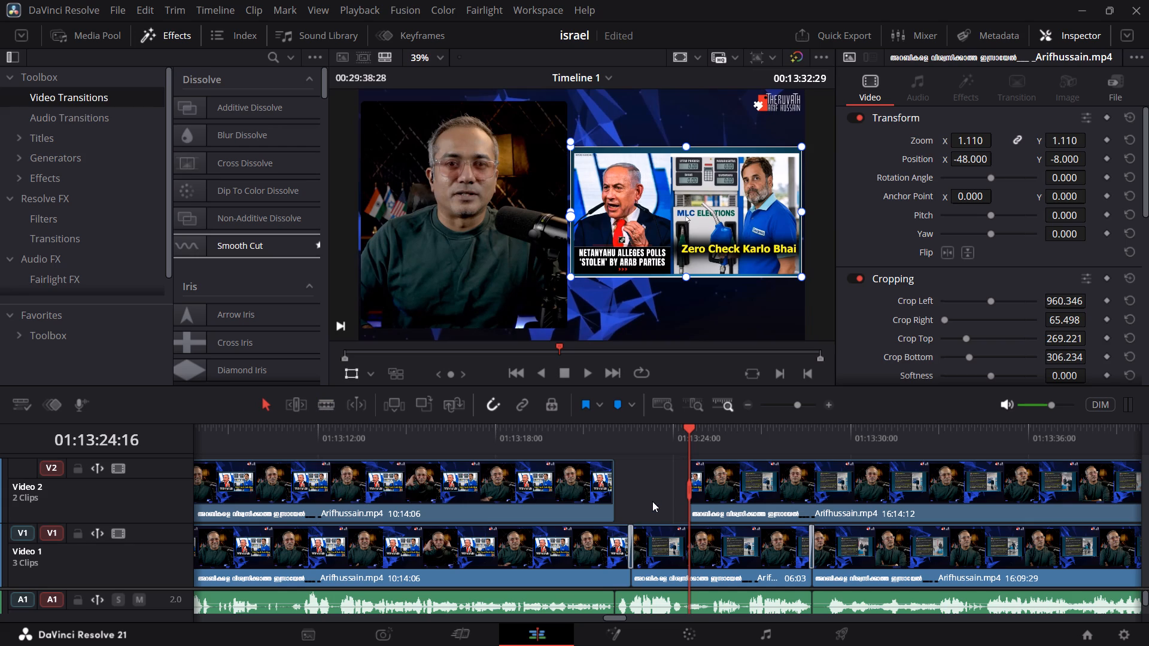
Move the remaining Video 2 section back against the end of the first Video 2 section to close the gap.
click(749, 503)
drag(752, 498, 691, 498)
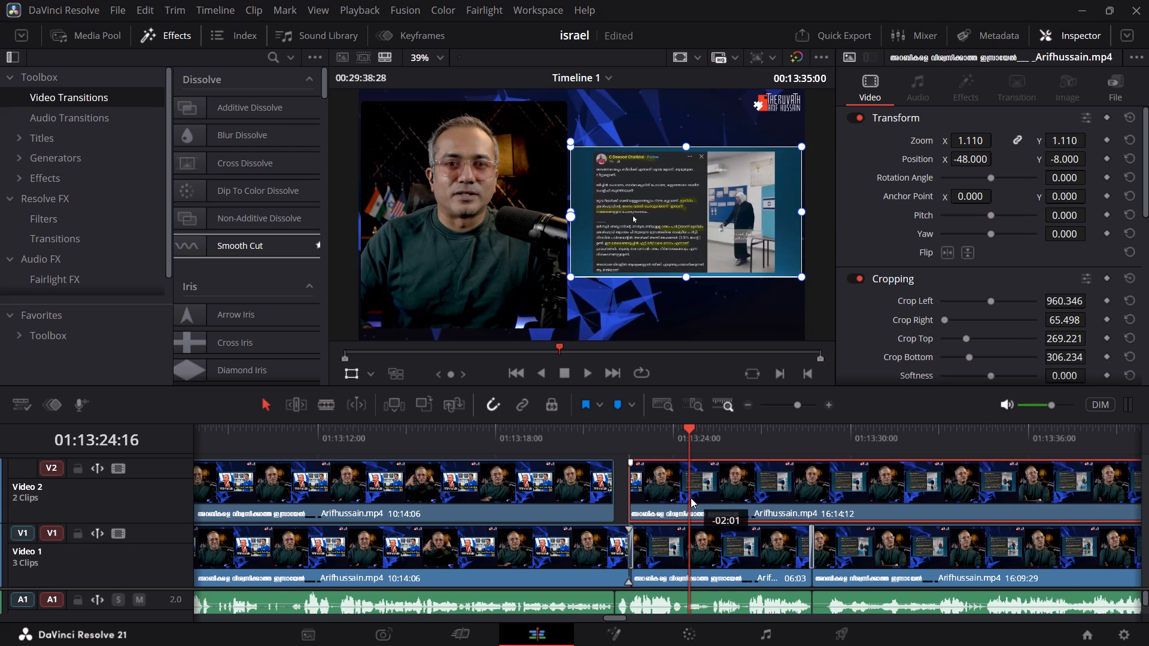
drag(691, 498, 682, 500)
Play and scrub across the closed Video 2 join and the following Video 1 cuts to examine the graphic's timing.
click(600, 446)
key(space)
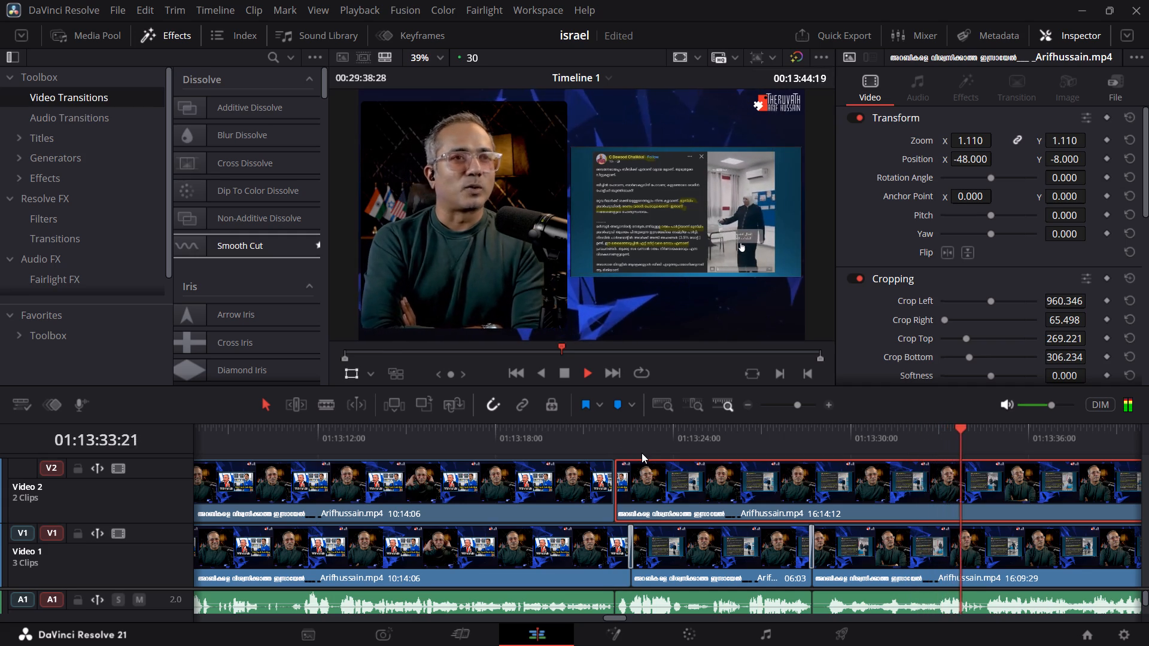
key(space)
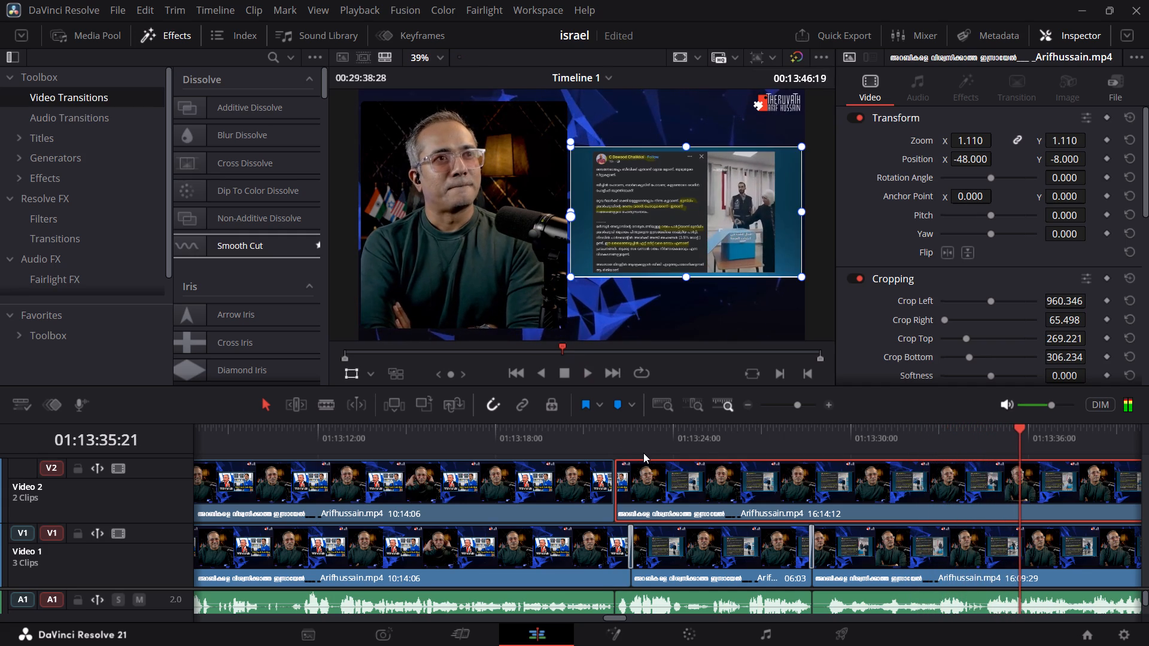
key(space)
click(701, 436)
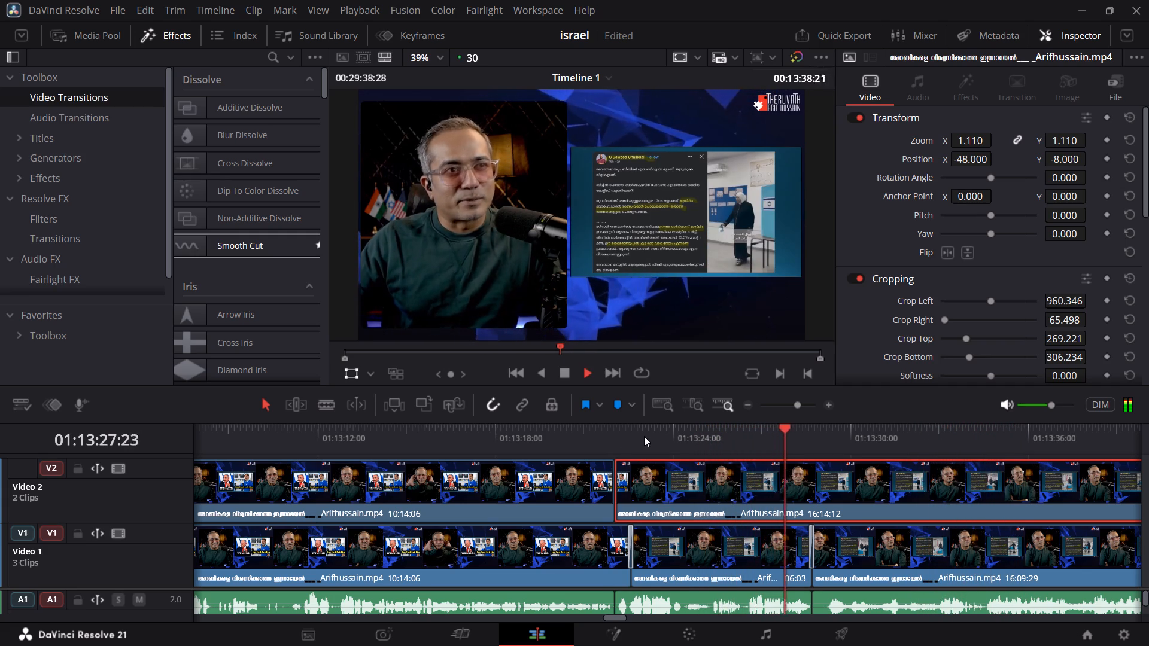
key(space)
drag(683, 442, 719, 522)
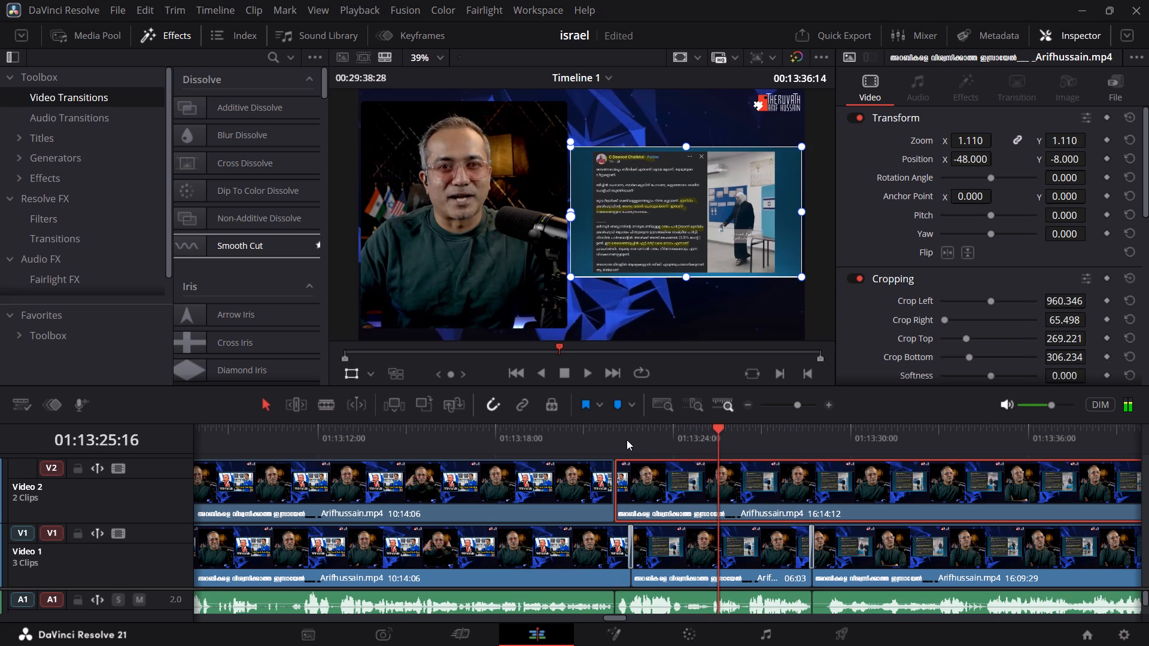
drag(625, 438, 641, 479)
Delete every clip after the first long section on Video 2, Video 1 and Audio 1.
click(786, 410)
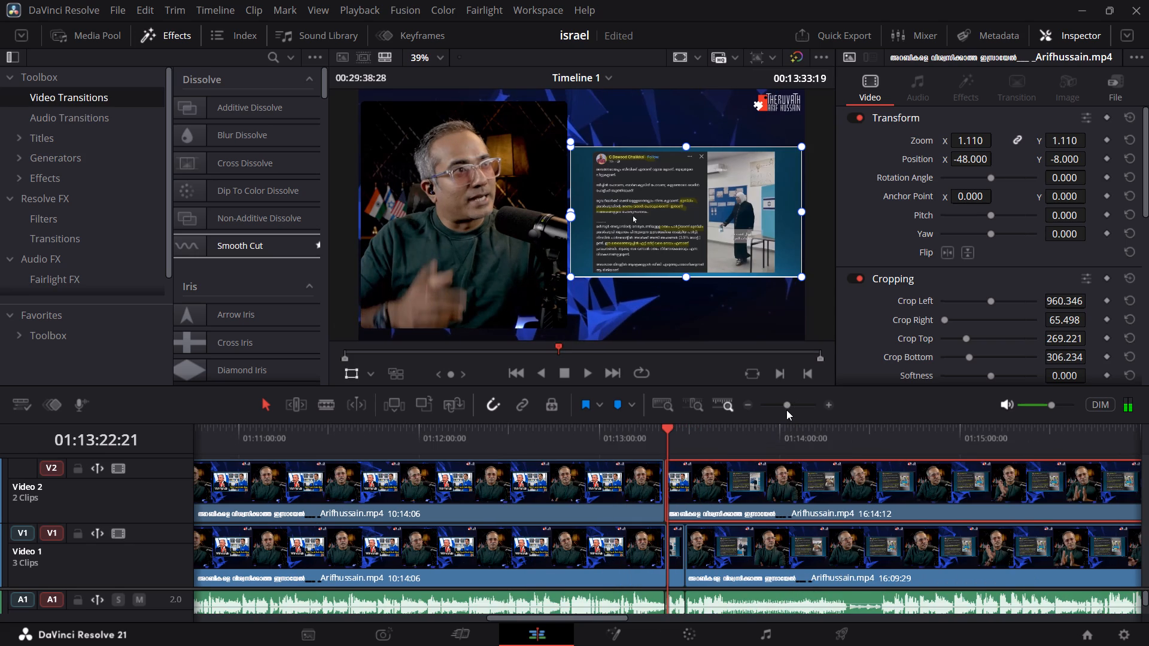
click(782, 409)
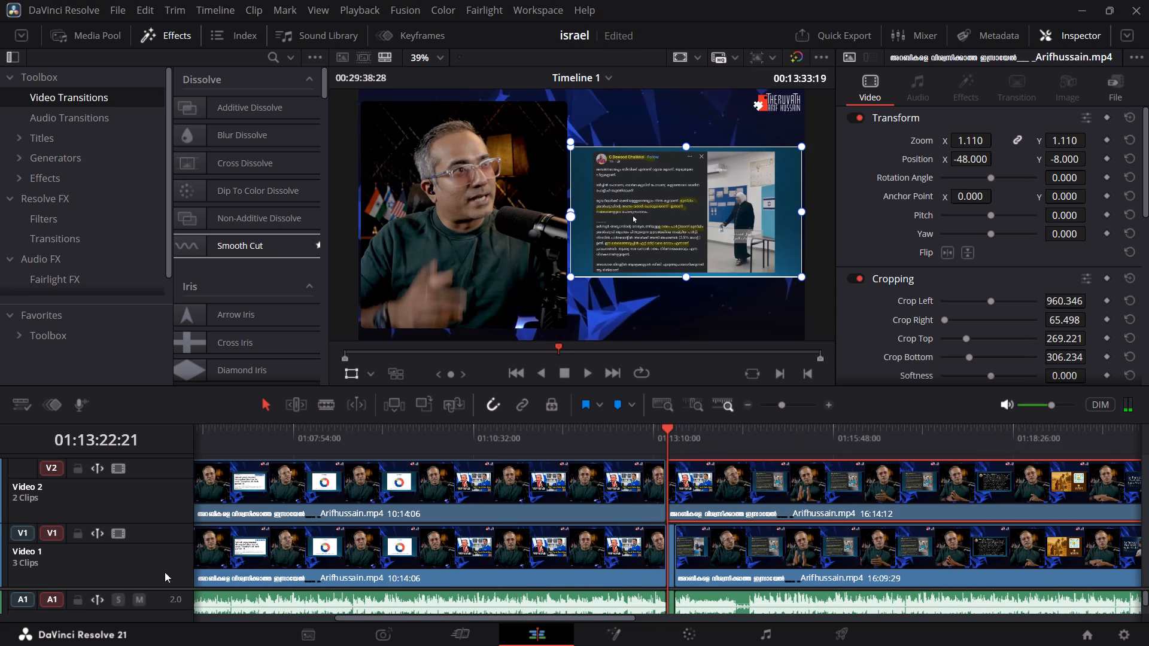
drag(157, 587, 157, 538)
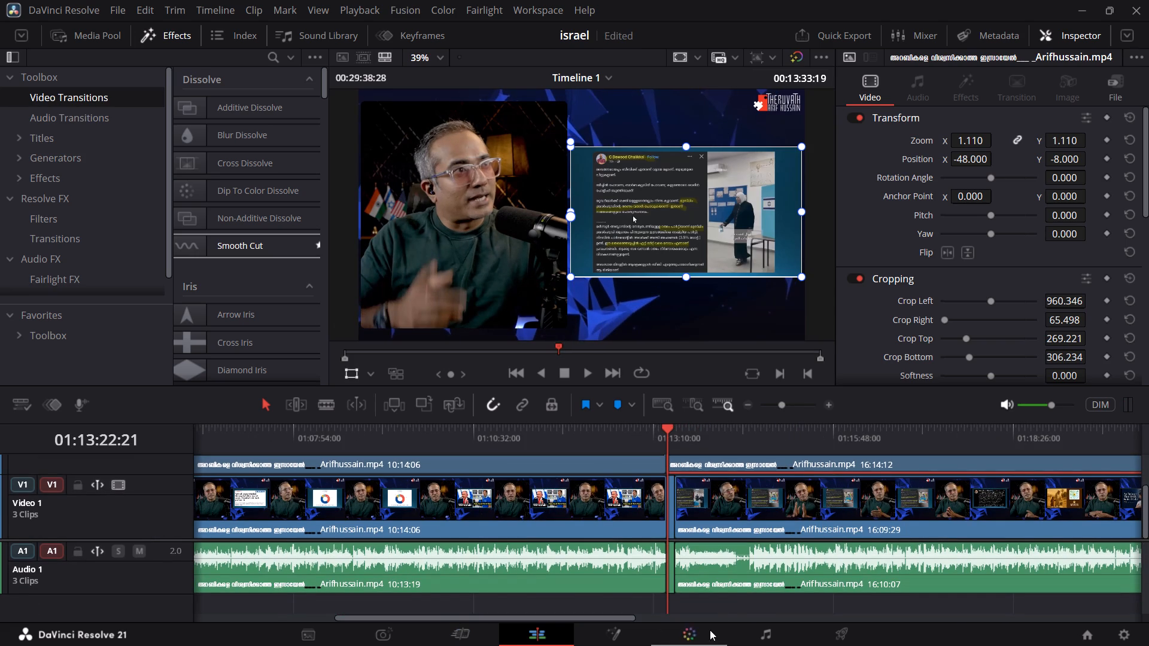
drag(755, 601, 770, 446)
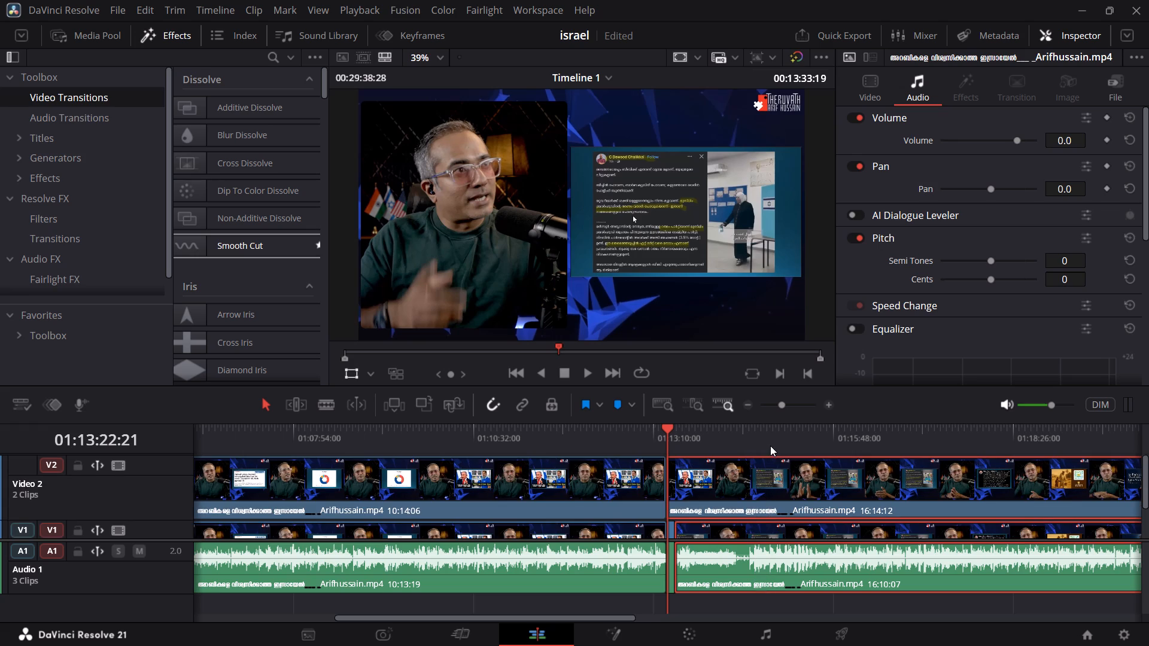
key(BackSpace)
click(792, 404)
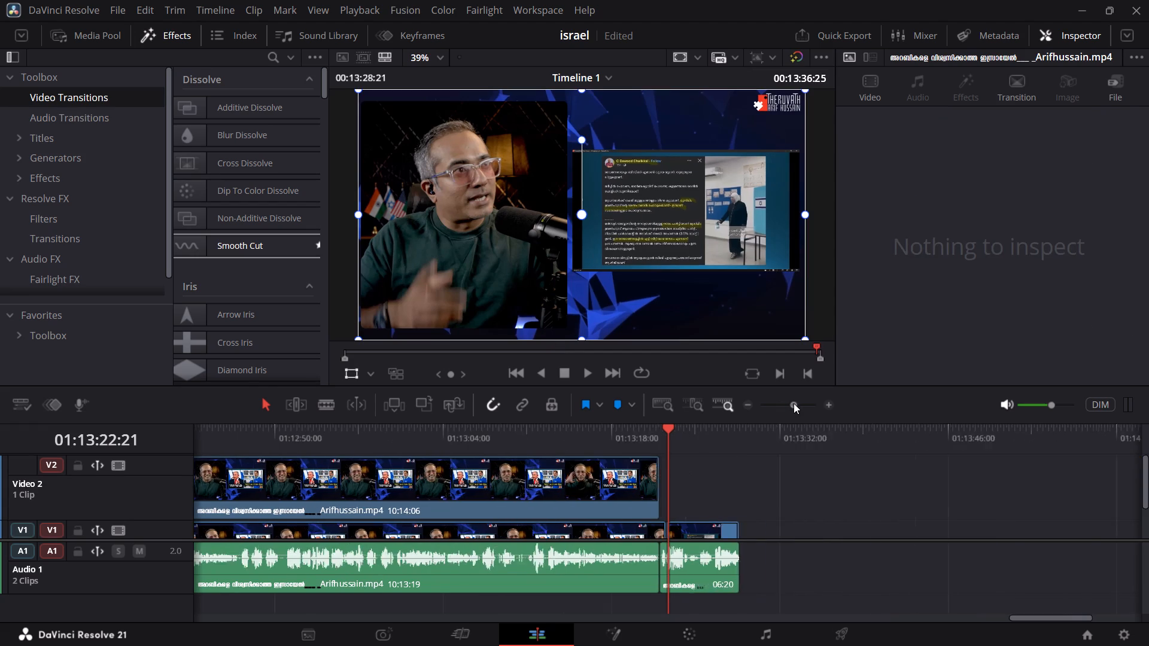
click(733, 537)
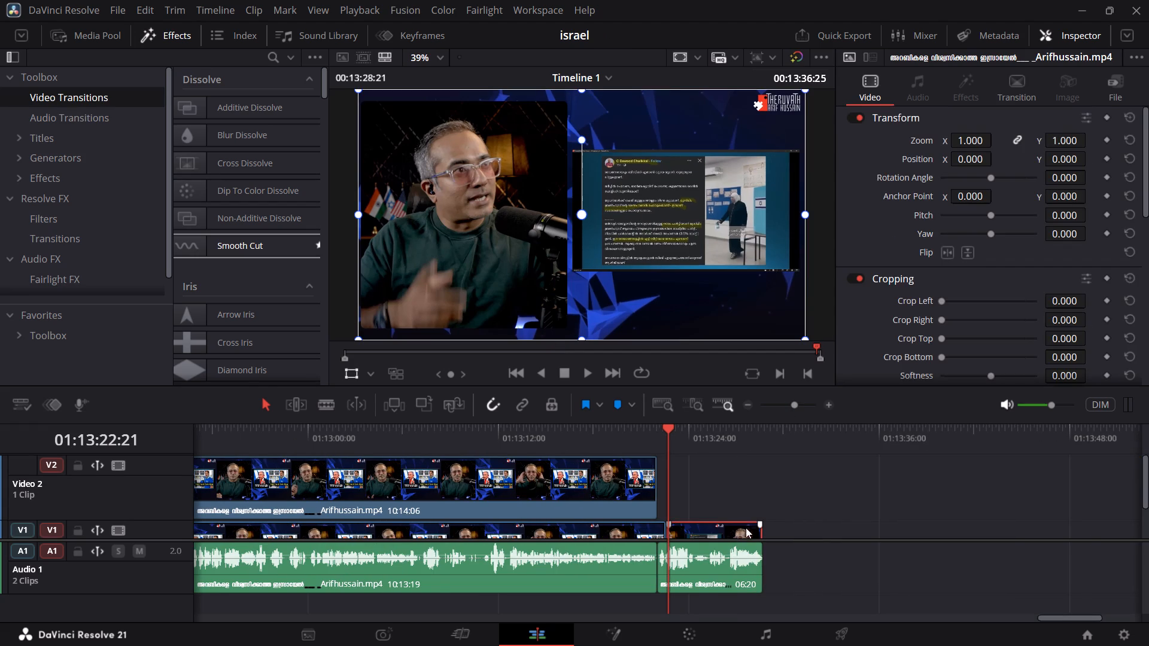
key(BackSpace)
click(714, 584)
key(BackSpace)
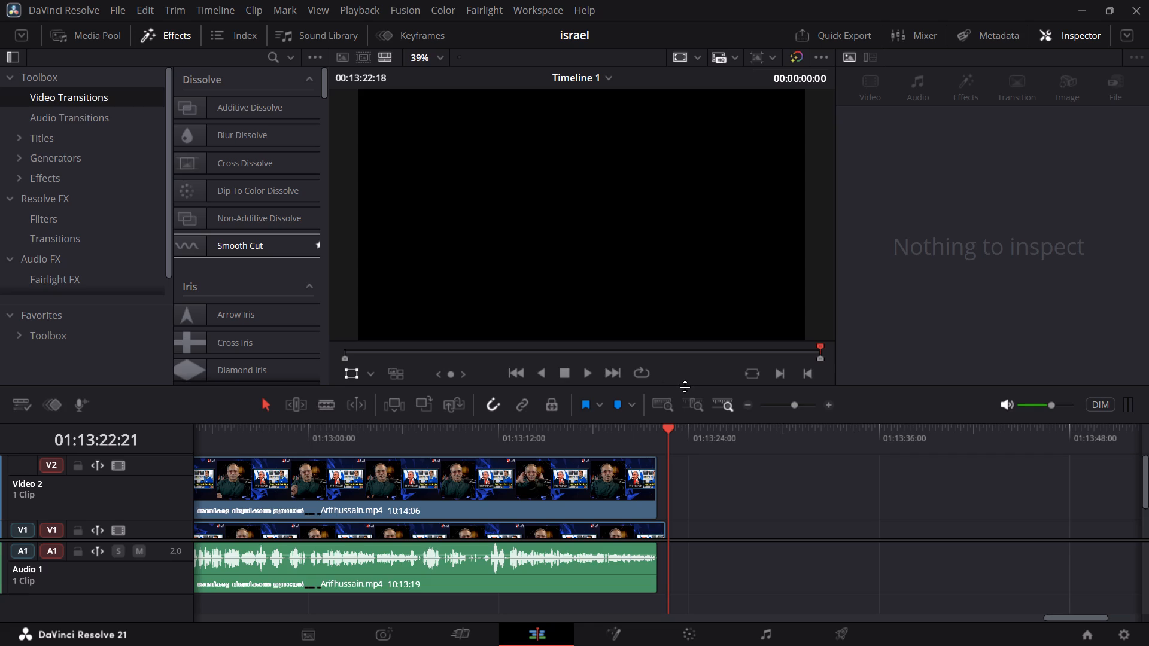
Trim the end of the Video 1 clip to match the Audio 1 clip's end, for a duration of 10:13:19, and check it in playback.
drag(685, 386, 684, 351)
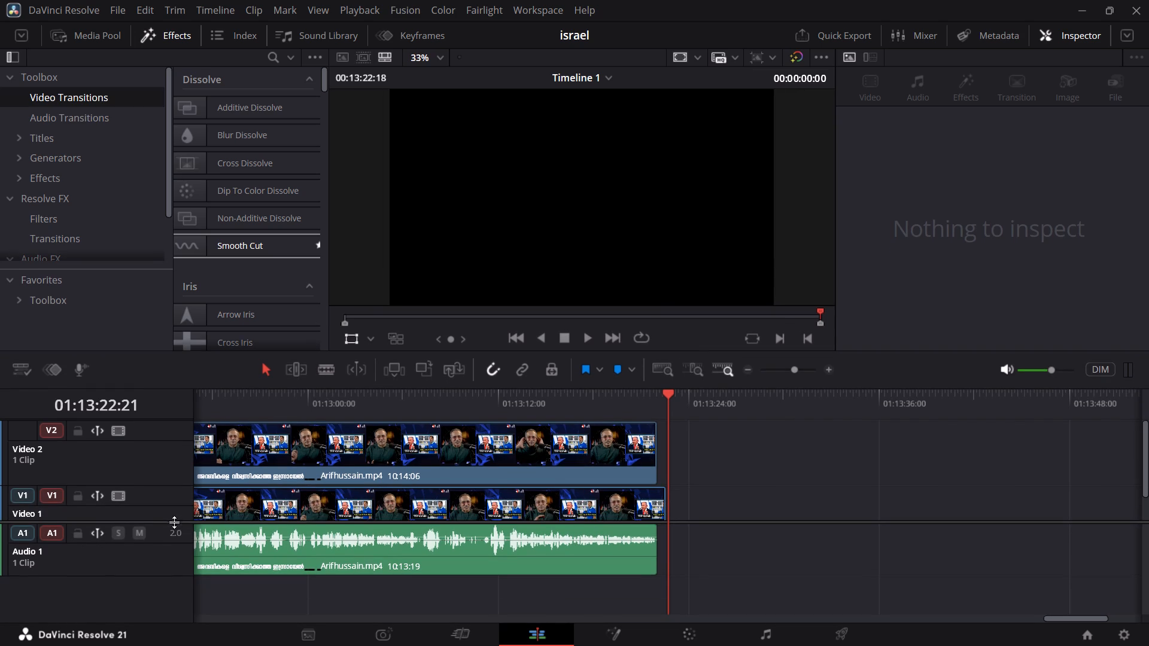
drag(173, 521, 177, 557)
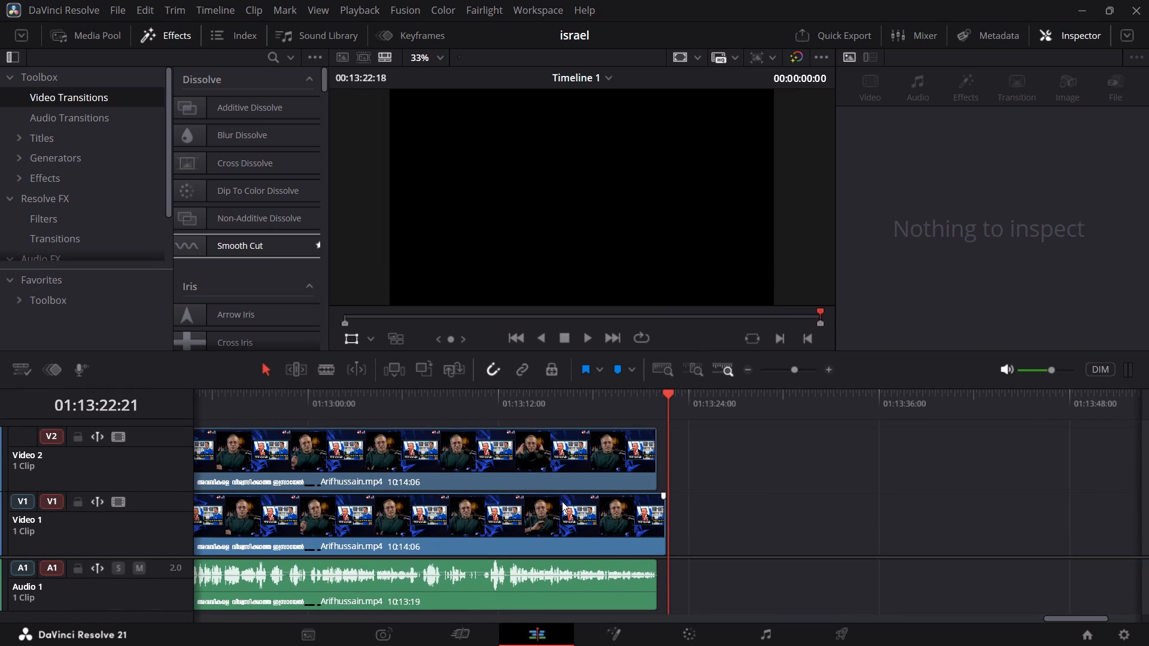
drag(663, 530, 656, 534)
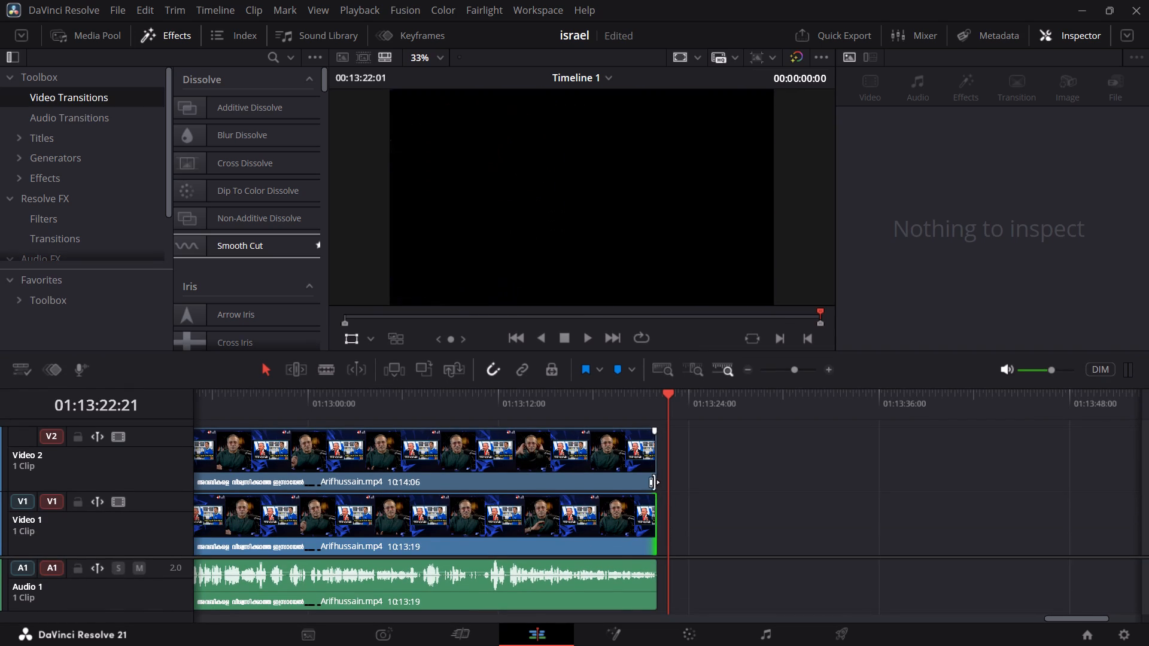
click(621, 407)
key(space)
key(space)
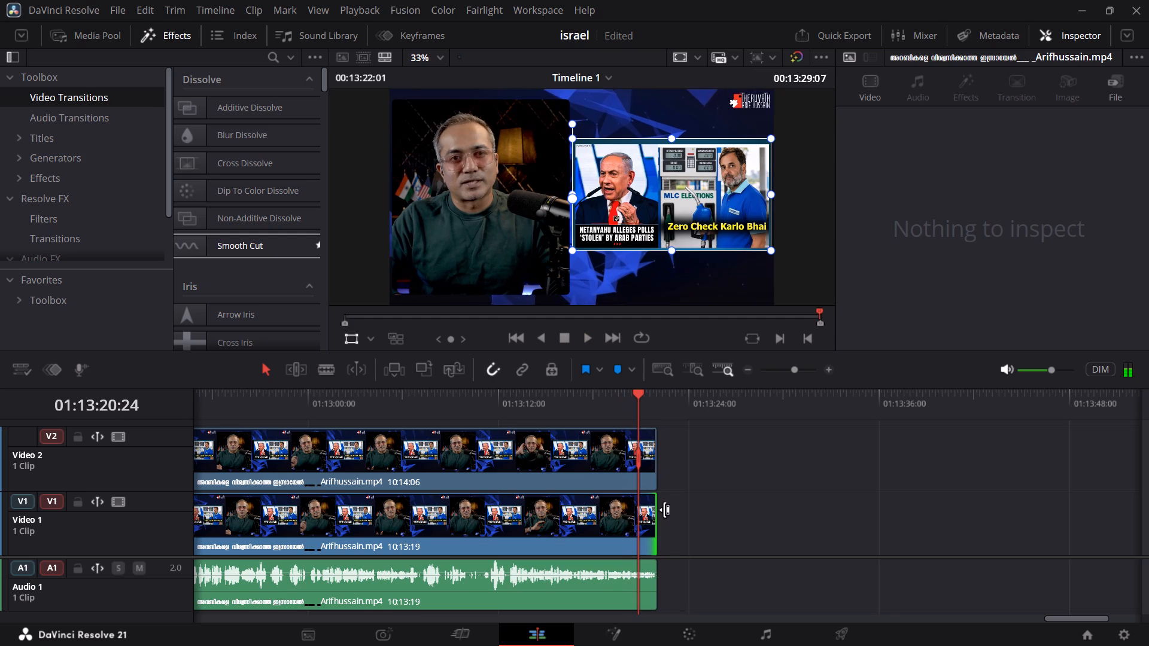
Extend the ends of the Video 2, Video 1 and Audio 1 clips together, bringing Video 1 and Audio 1 to 26:37:04.
drag(649, 613, 604, 394)
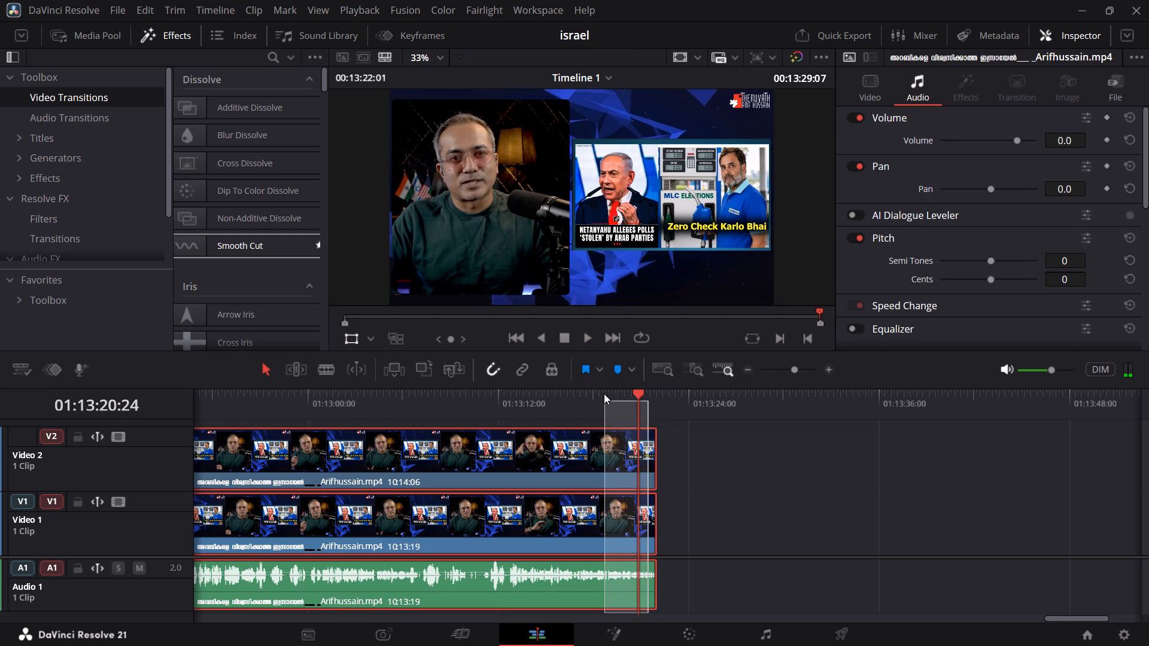
drag(604, 394, 604, 392)
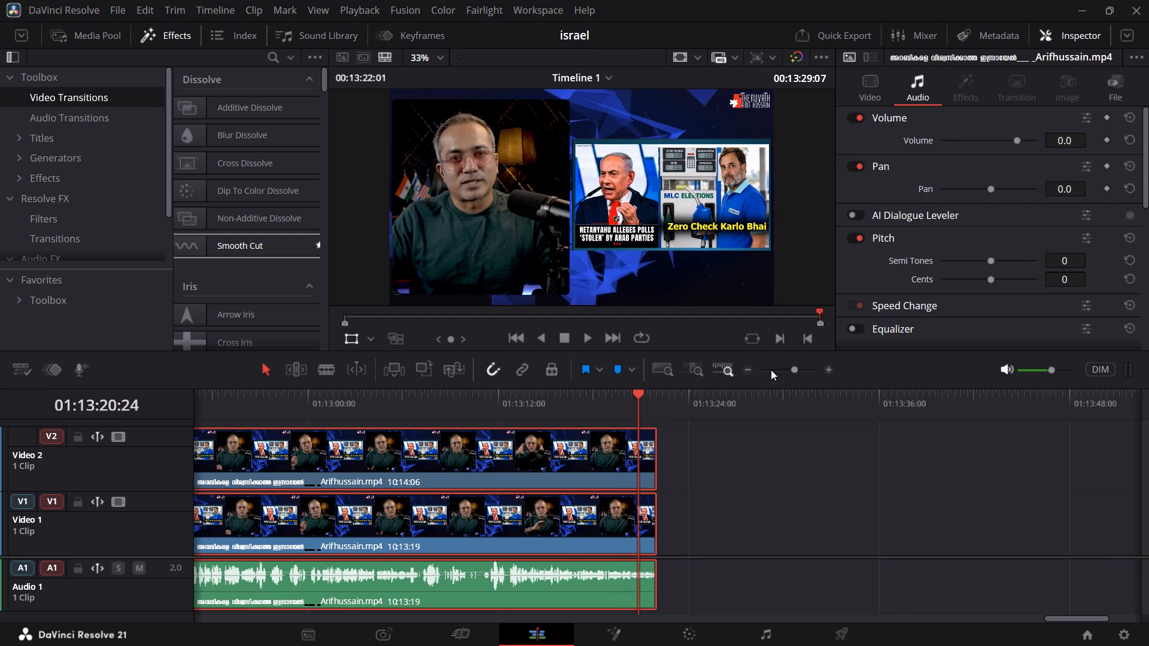
click(771, 370)
drag(282, 453, 524, 476)
Play up to the pause around 01:13:22:02 and split Video 2, Video 1 and Audio 1 there.
click(795, 373)
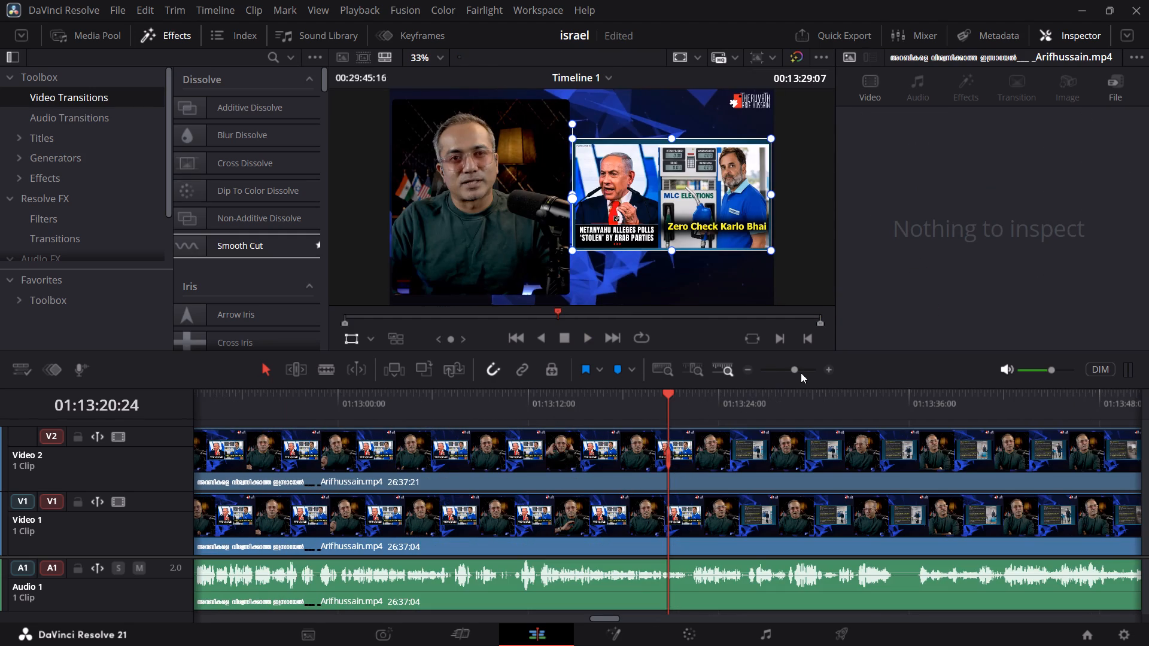
key(space)
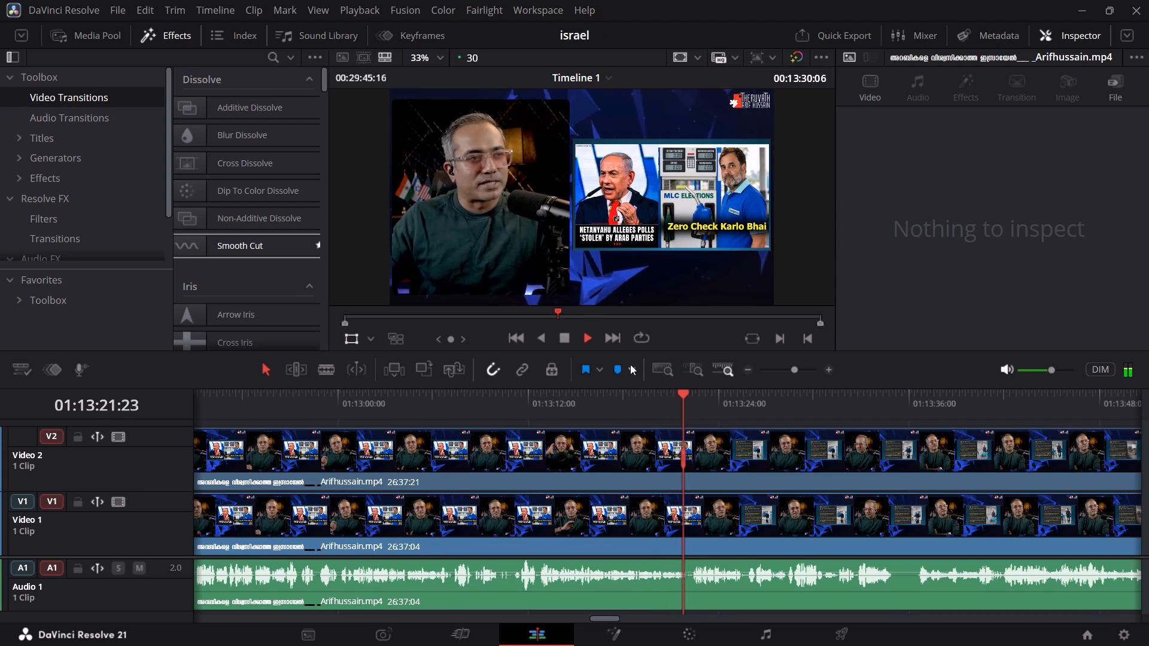
click(661, 404)
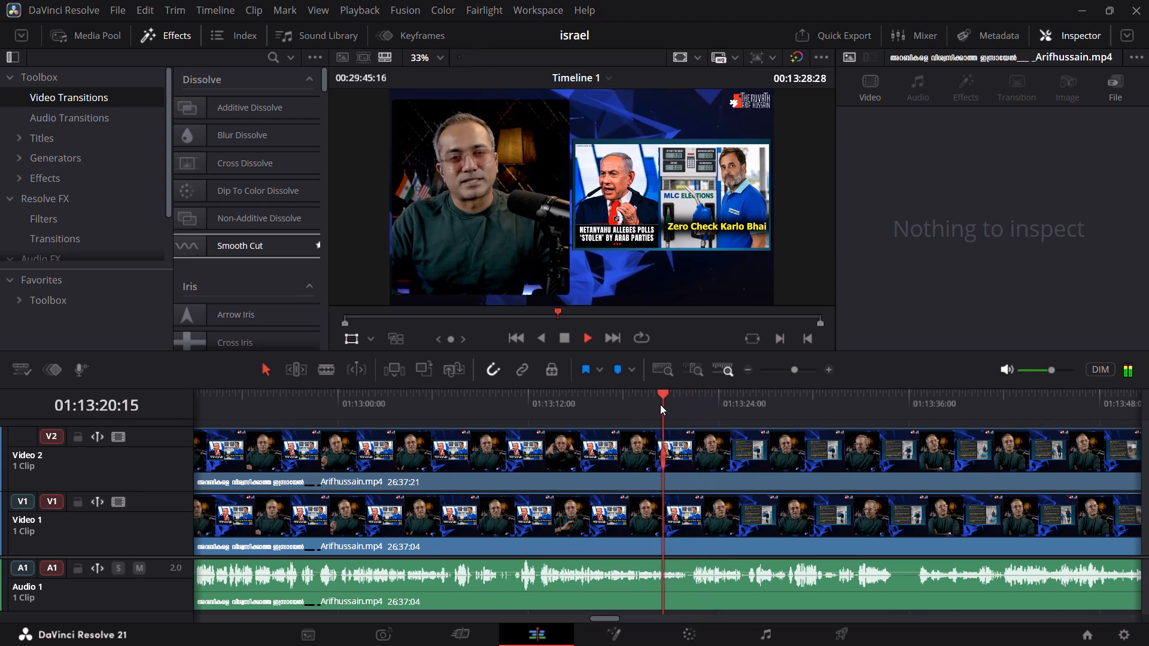
key(space)
key(space)
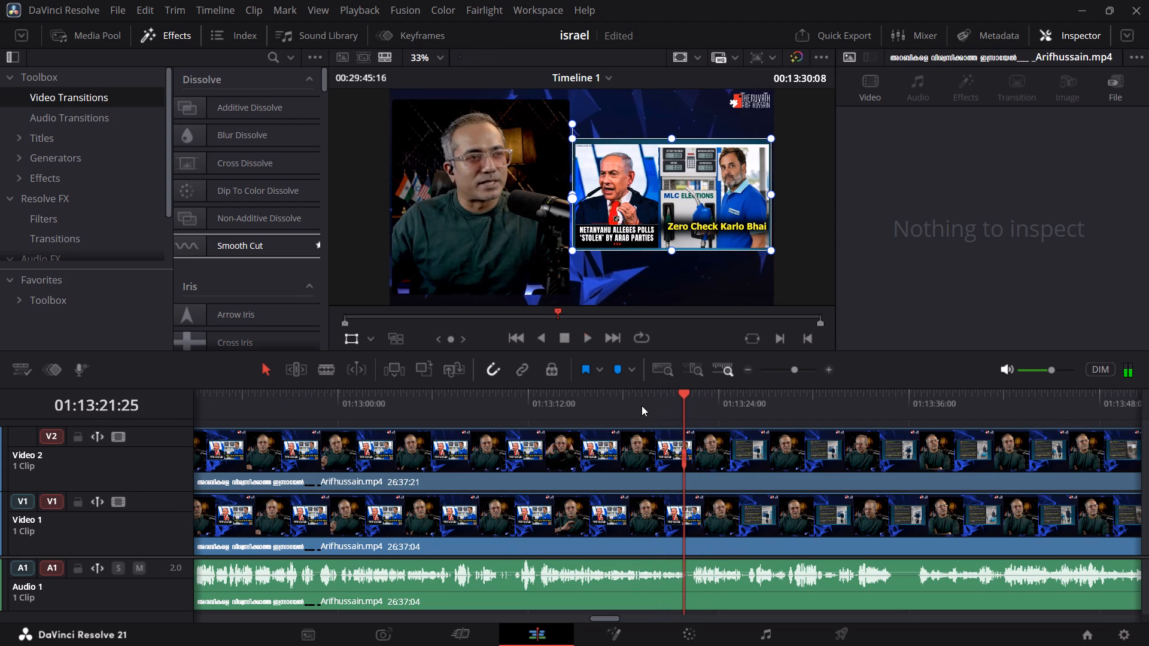
key(space)
key(ctrl+b)
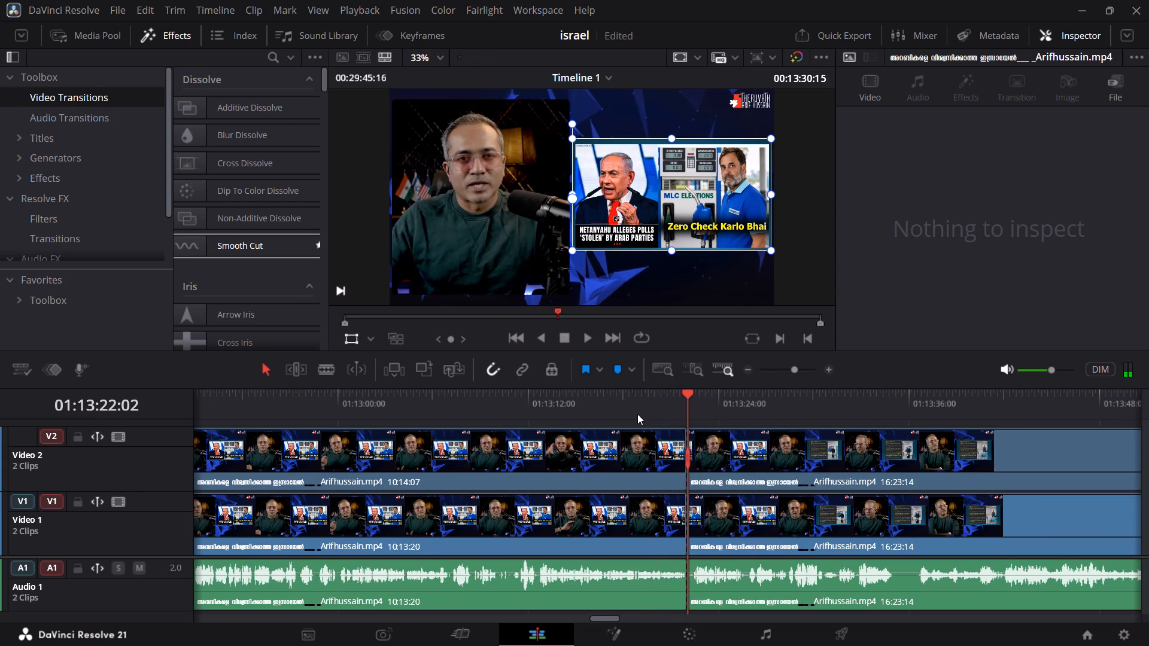
Split all tracks at 01:13:28:09 and ripple-delete the 06:07 section between the two cuts.
key(space)
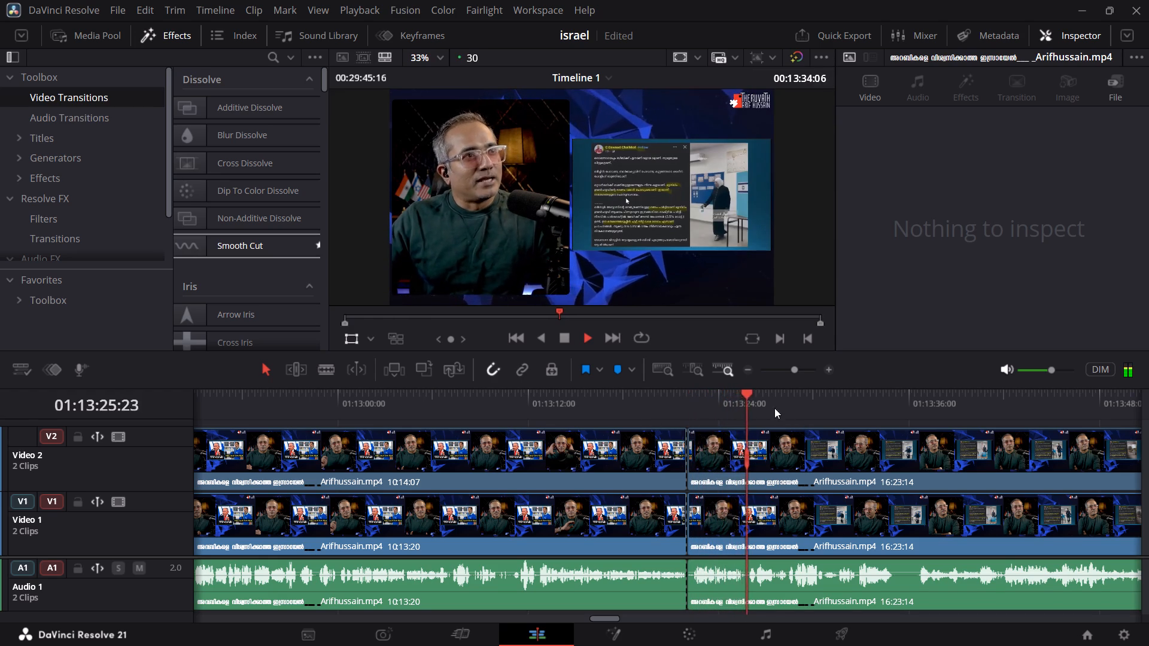
click(799, 370)
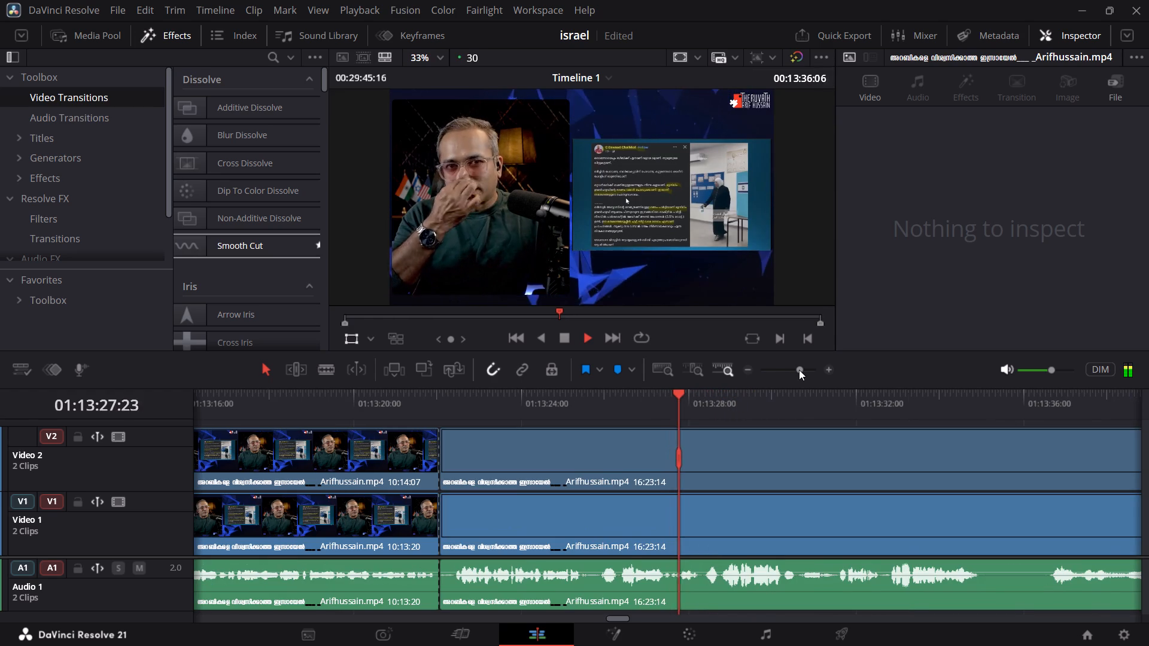
key(space)
key(space)
key(space)
click(648, 411)
key(space)
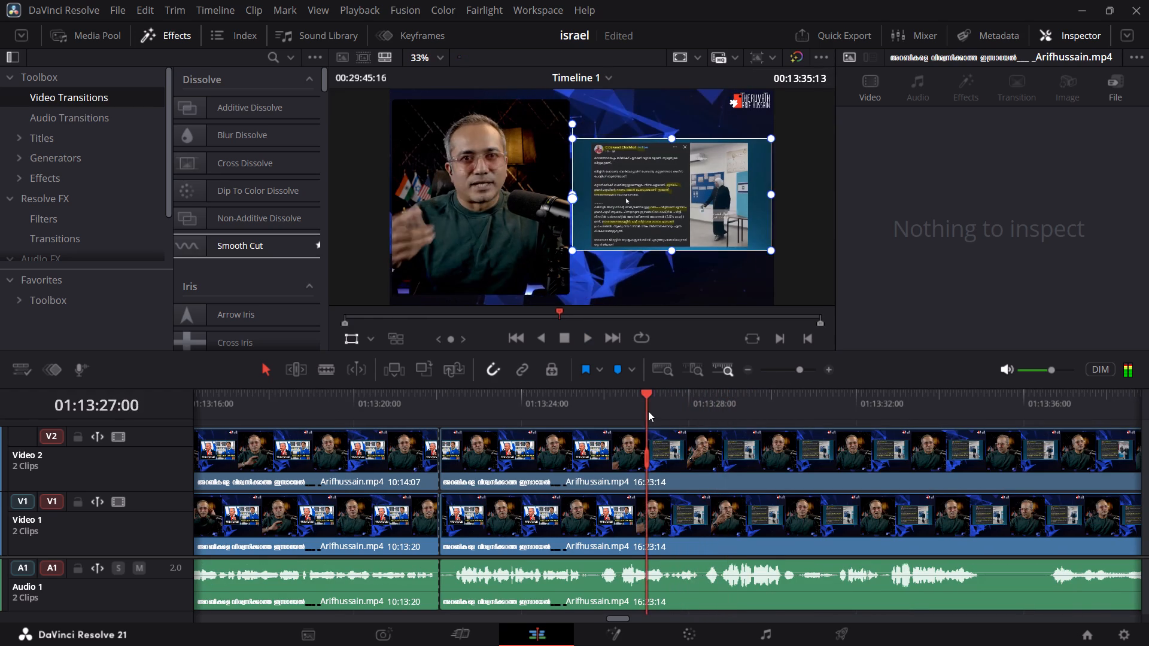
key(space)
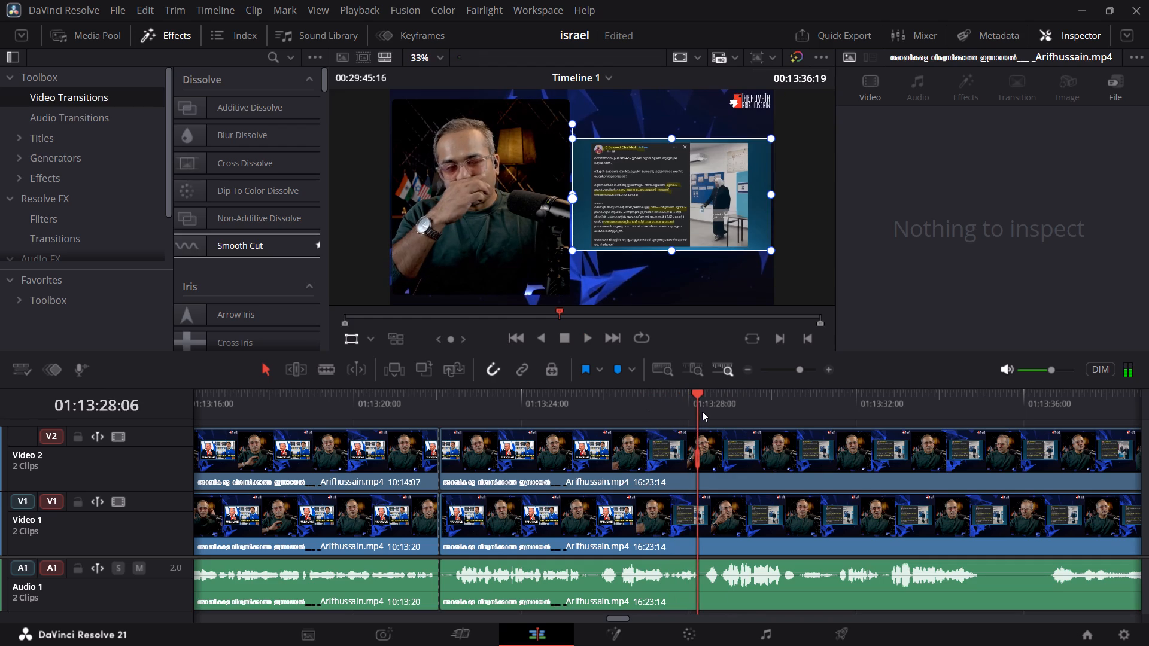
drag(695, 395, 703, 395)
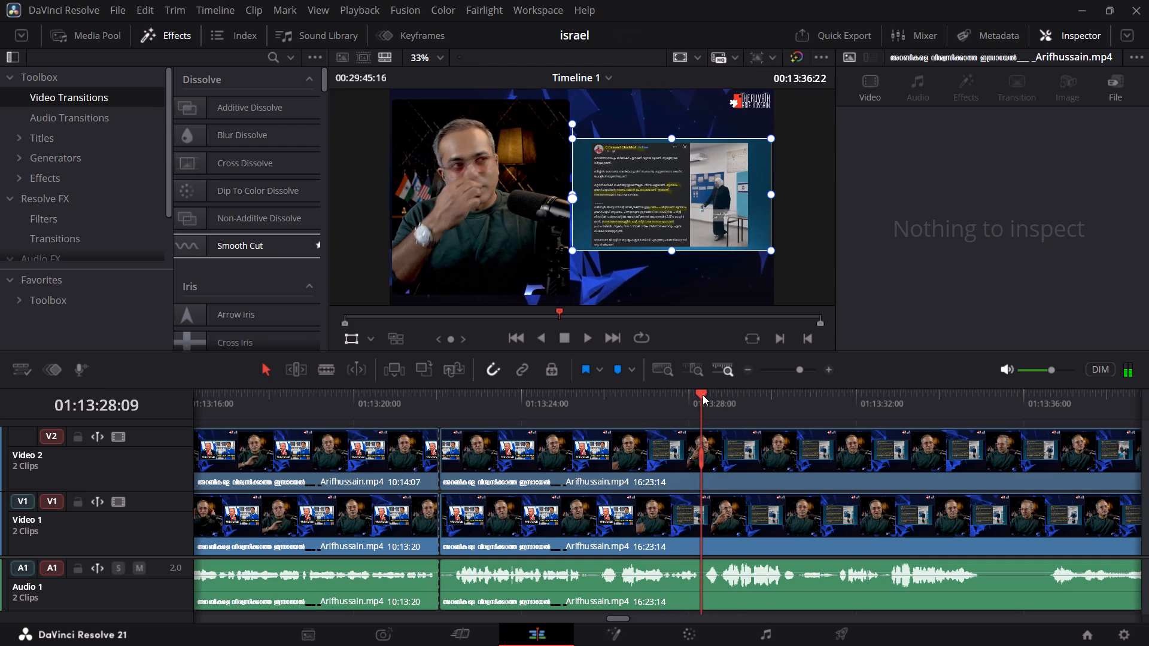
key(ctrl+b)
click(596, 454)
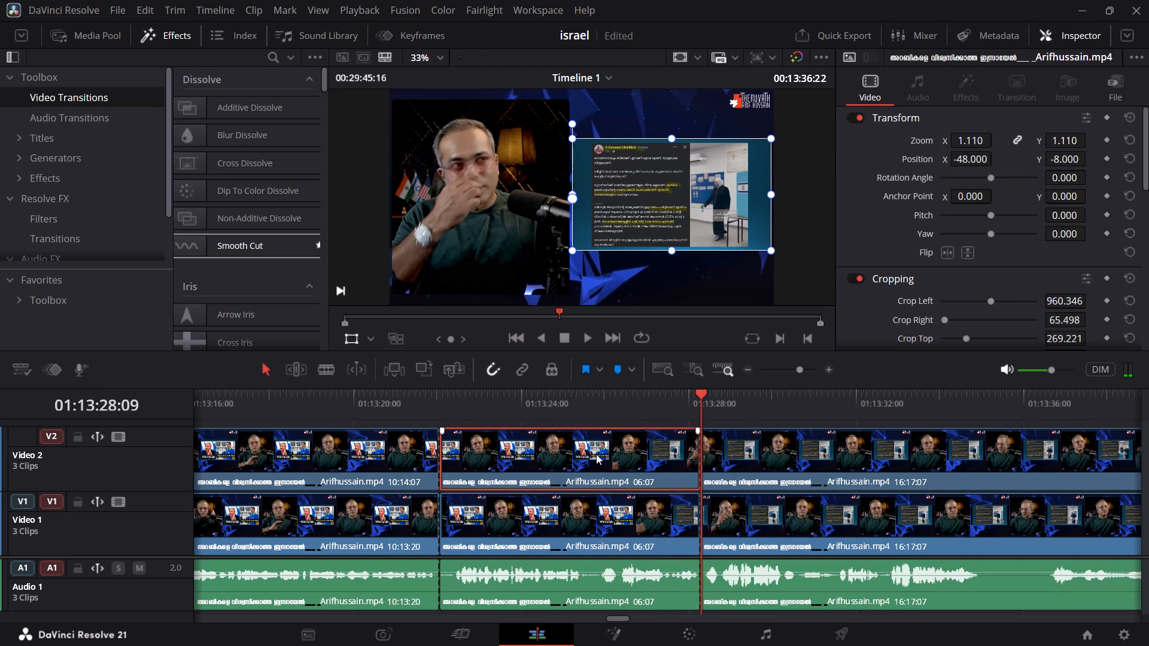
key(Delete)
Roll the Video 1 edit point 5 frames later, to 01:13:22:07, and check the join in playback.
click(406, 406)
key(space)
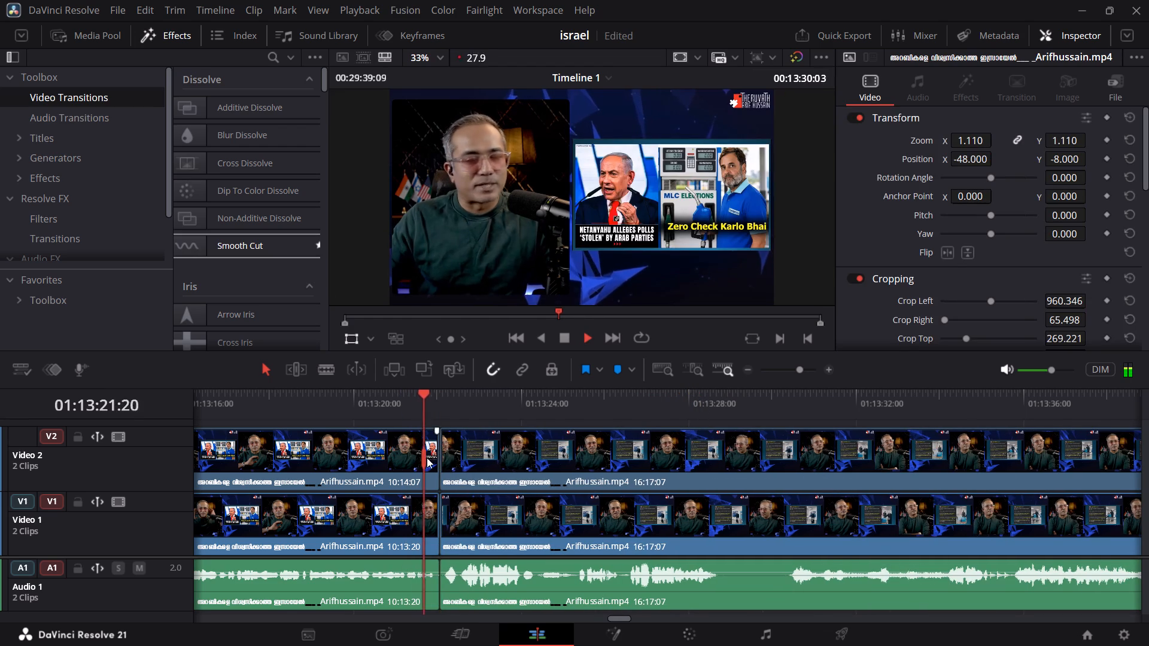
key(space)
drag(440, 519, 443, 520)
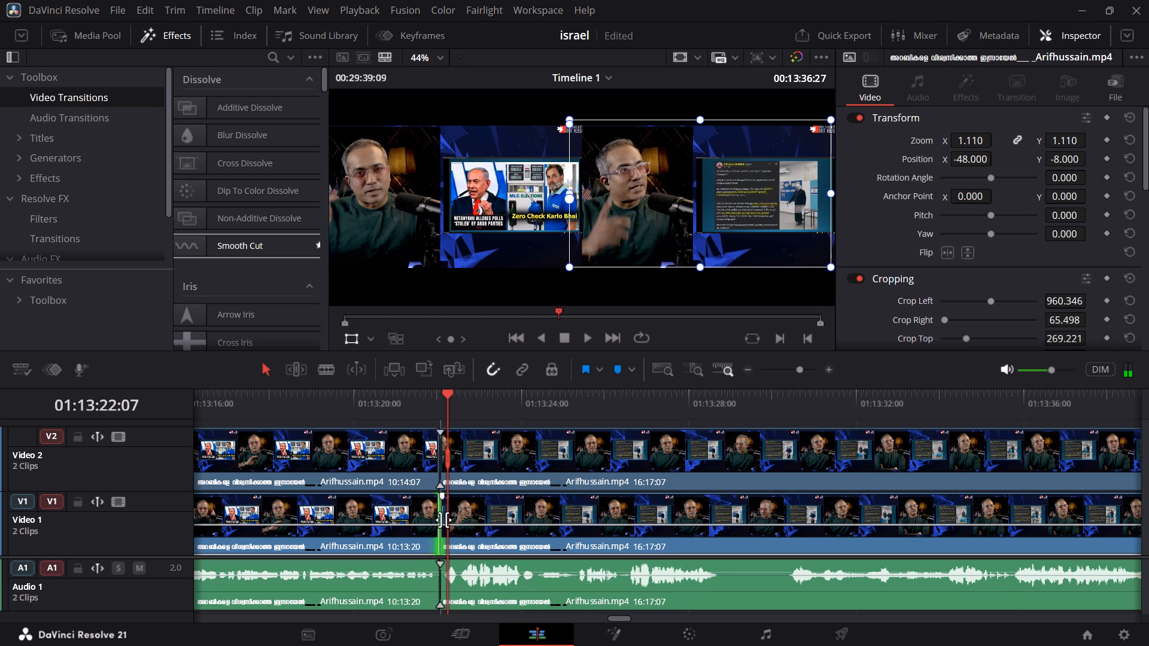
drag(443, 520, 447, 519)
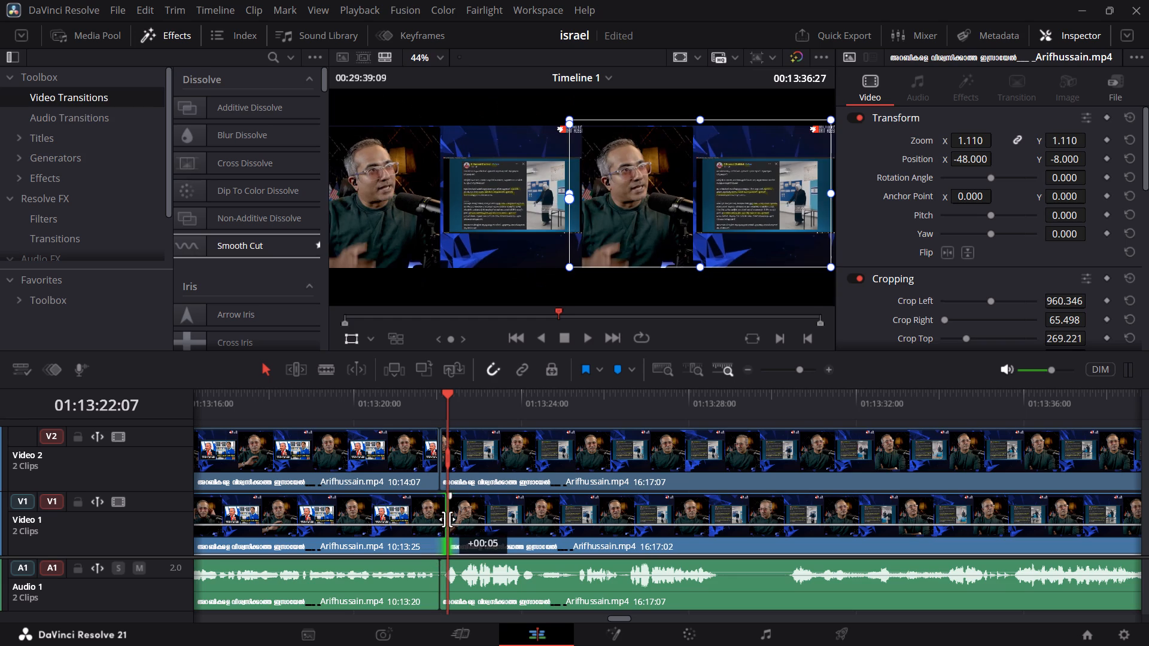
drag(447, 519, 443, 517)
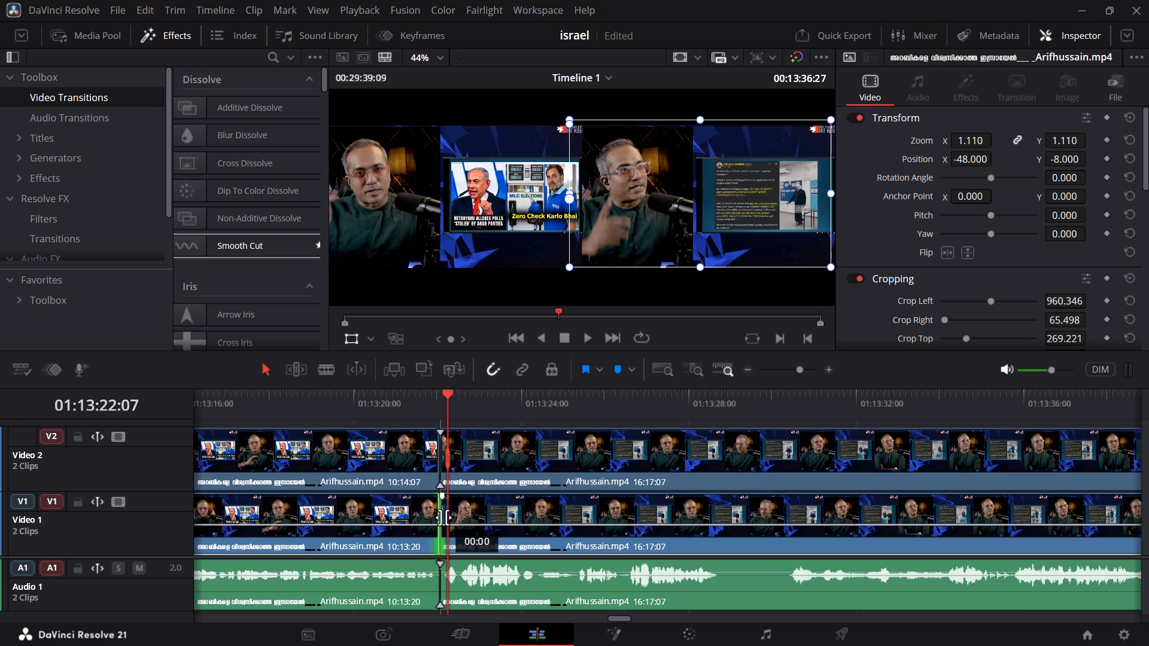
drag(443, 517, 448, 517)
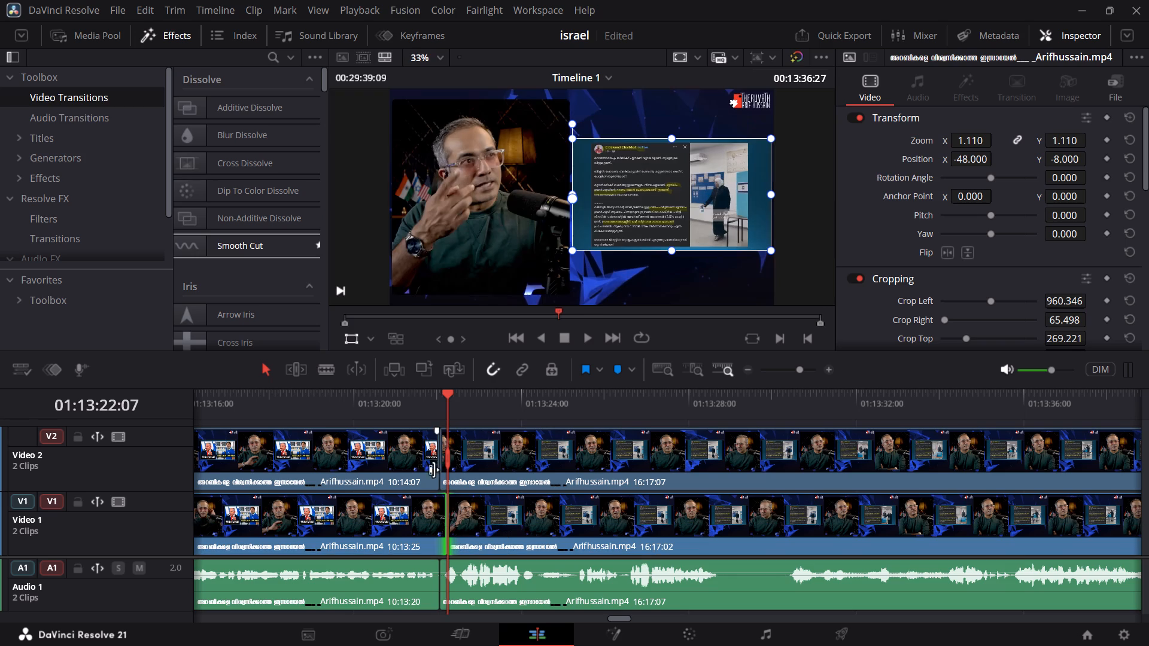
click(403, 408)
key(space)
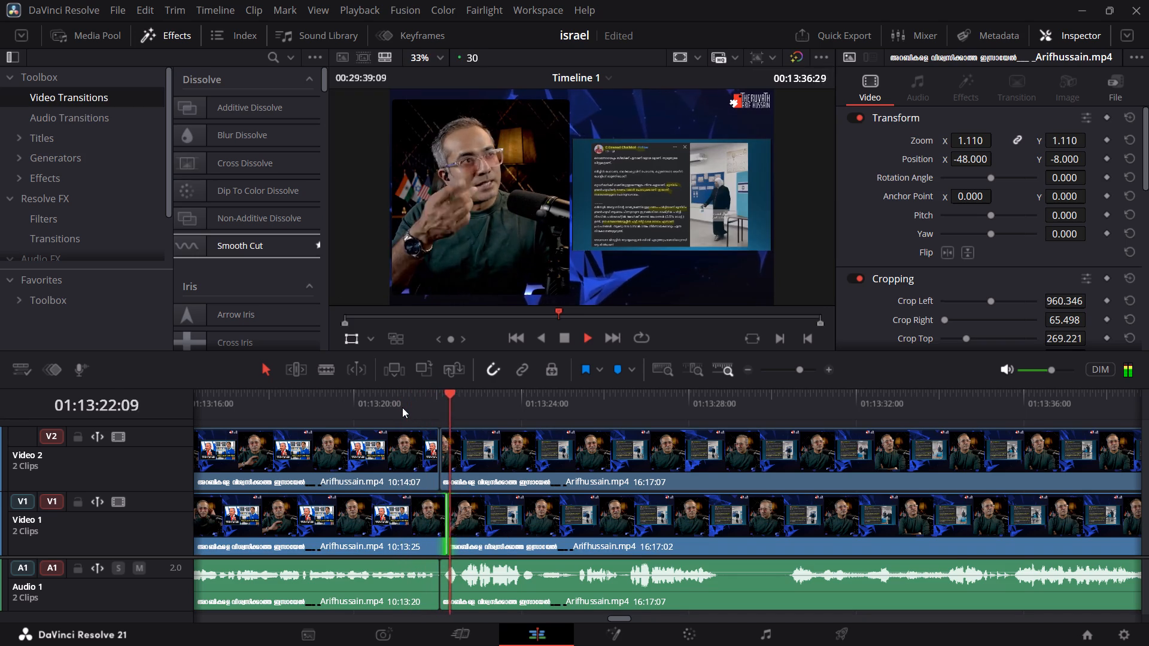
click(385, 407)
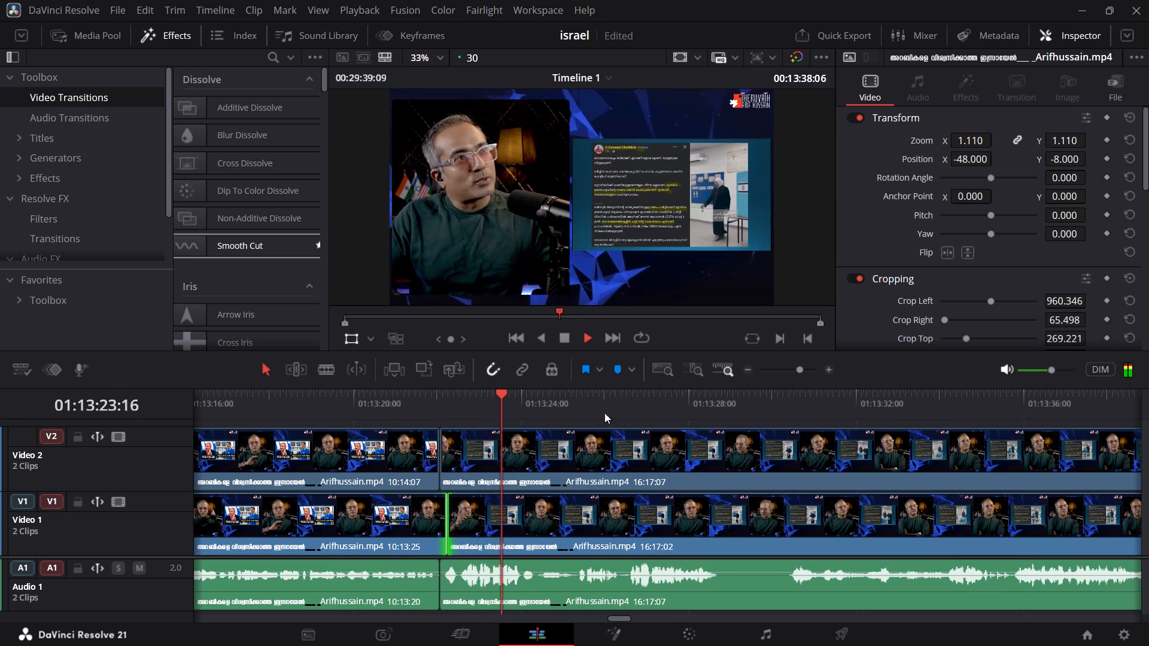
click(403, 411)
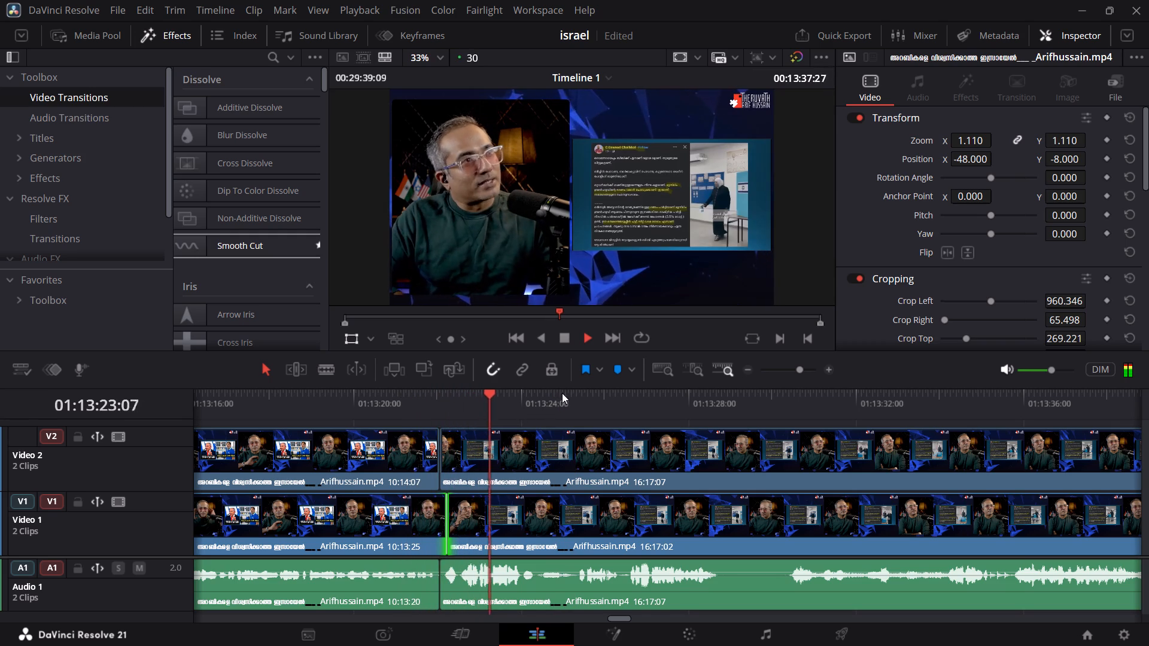
key(space)
Apply a Smooth Cut transition to the rolled Video 1 edit point and play across it.
click(515, 343)
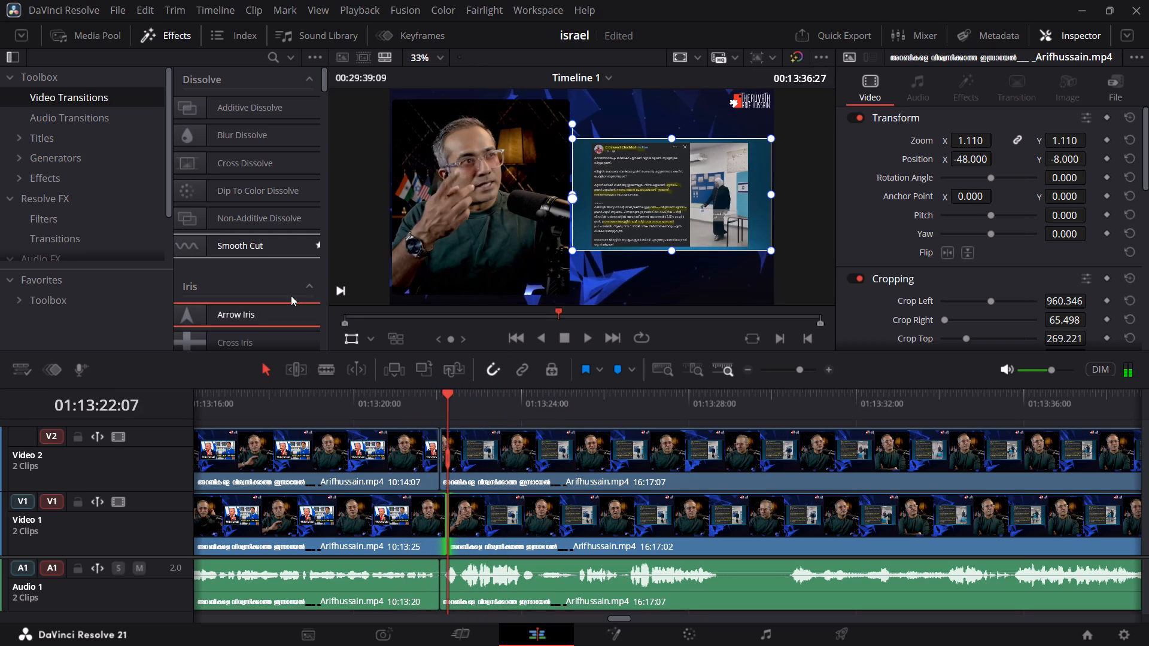
double_click(254, 246)
click(395, 395)
key(space)
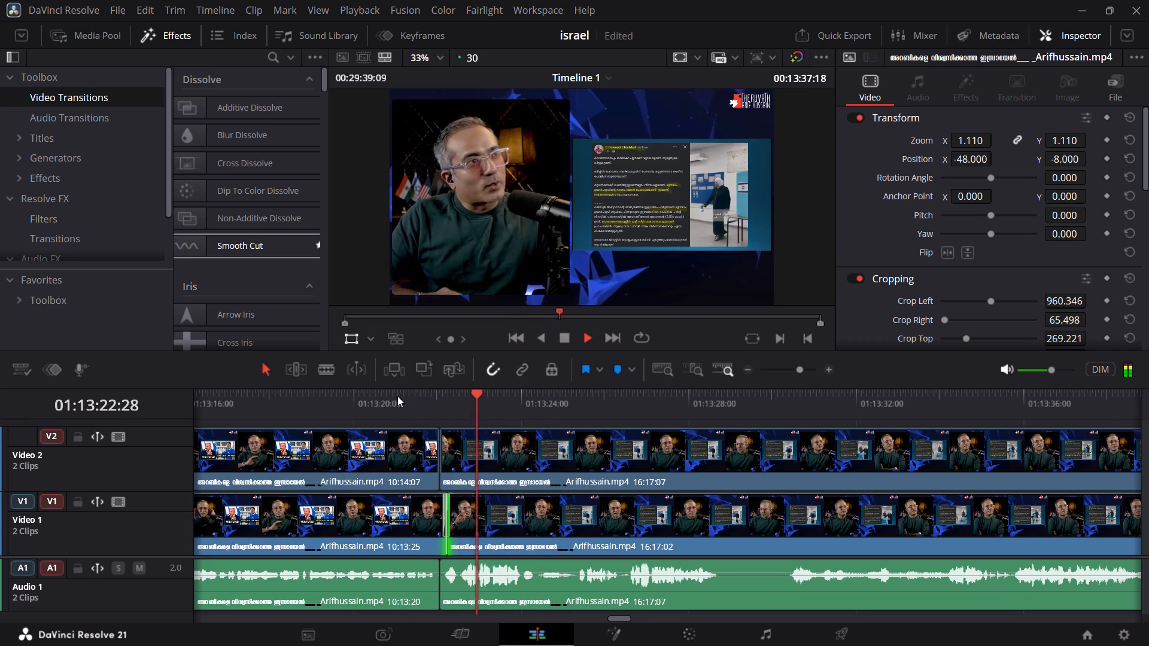
click(397, 396)
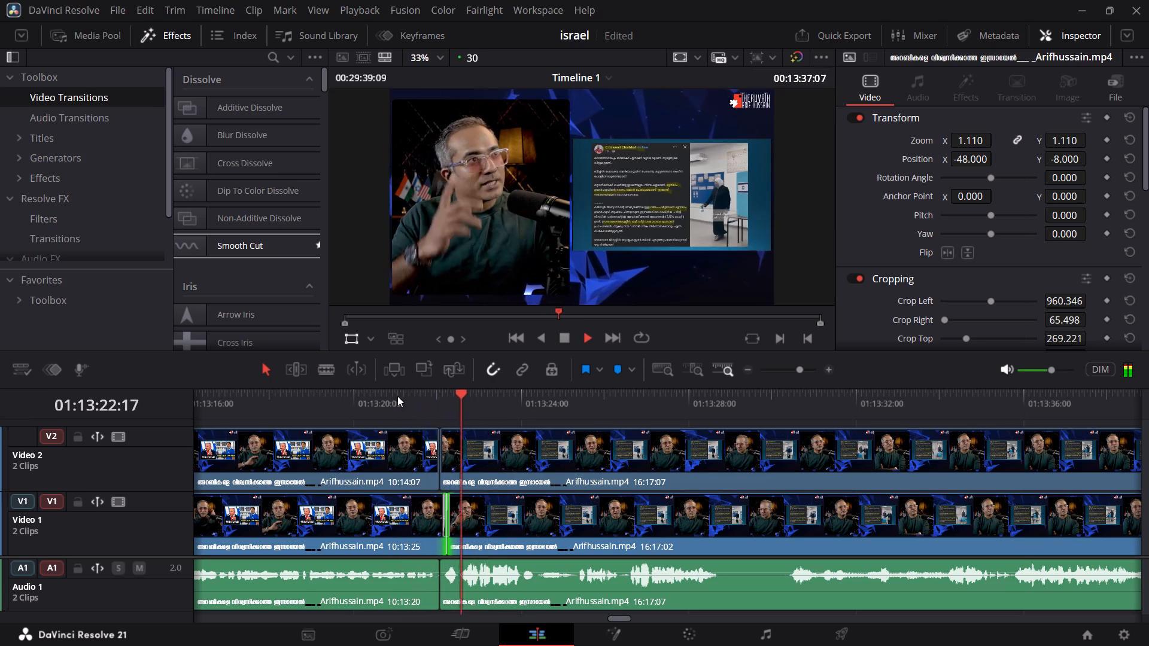
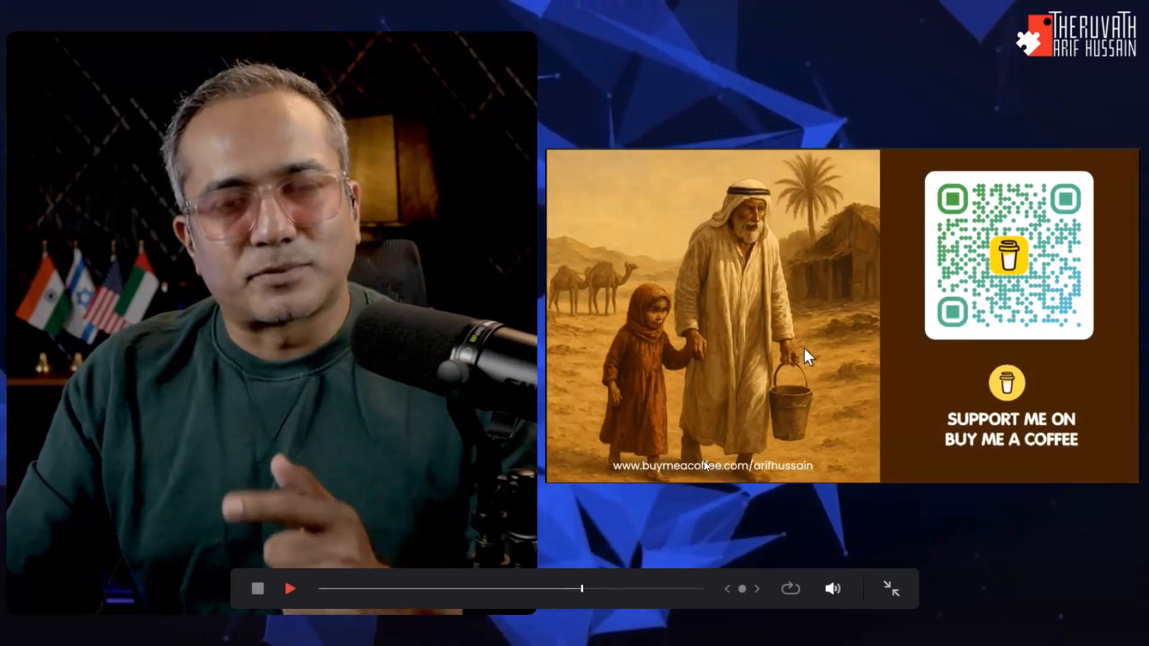
Leave full-screen playback and go back over the timeline up to 01:18:56:19 to examine the graphic beside the speaker.
click(896, 582)
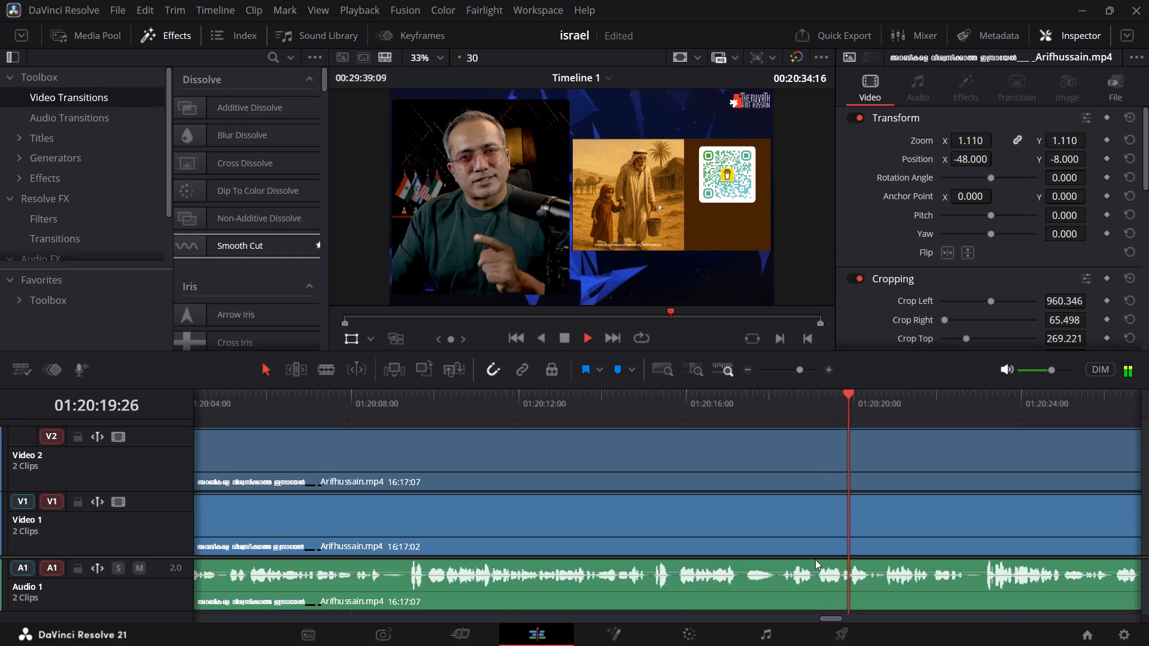
click(789, 371)
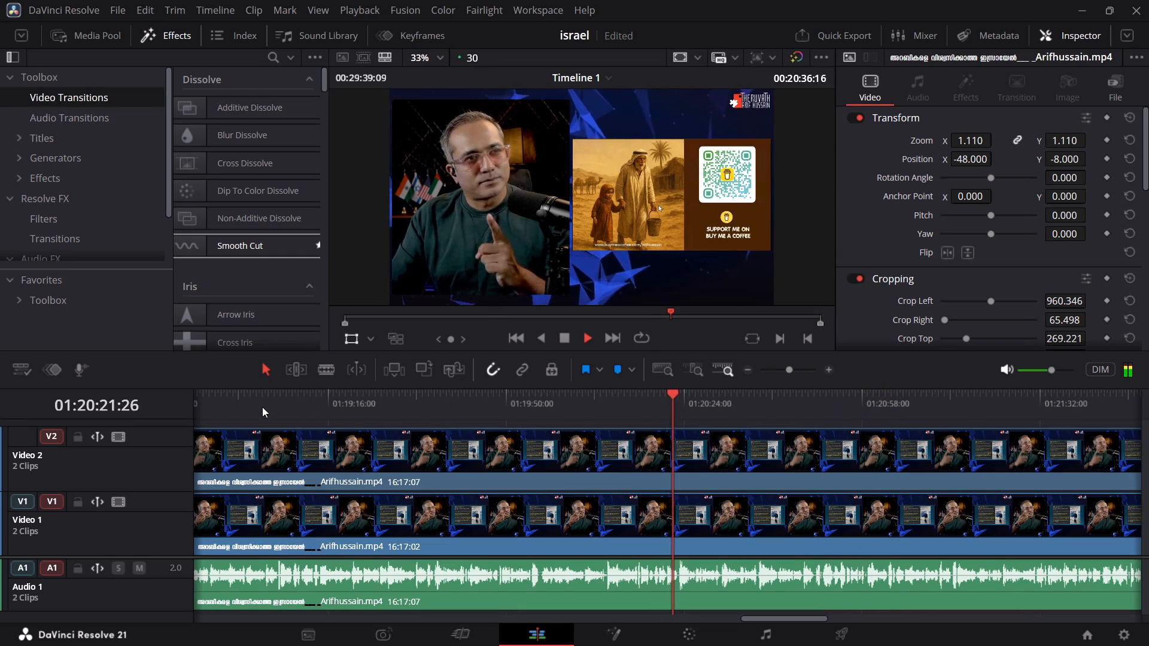
click(232, 402)
click(785, 369)
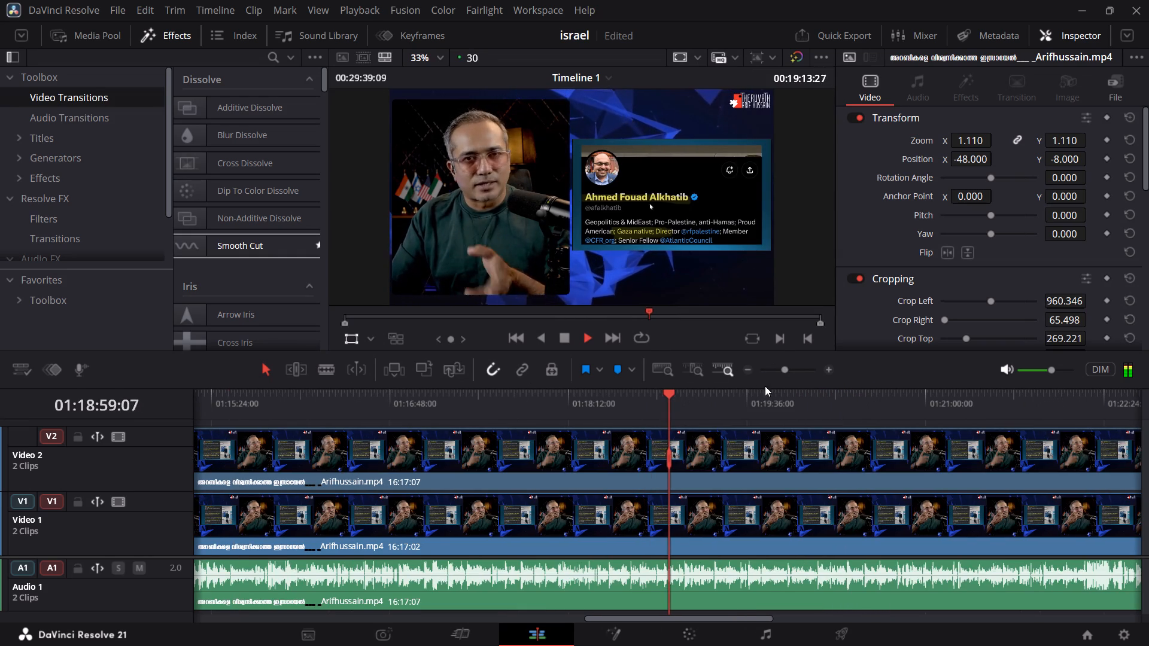
click(597, 405)
click(625, 403)
click(663, 404)
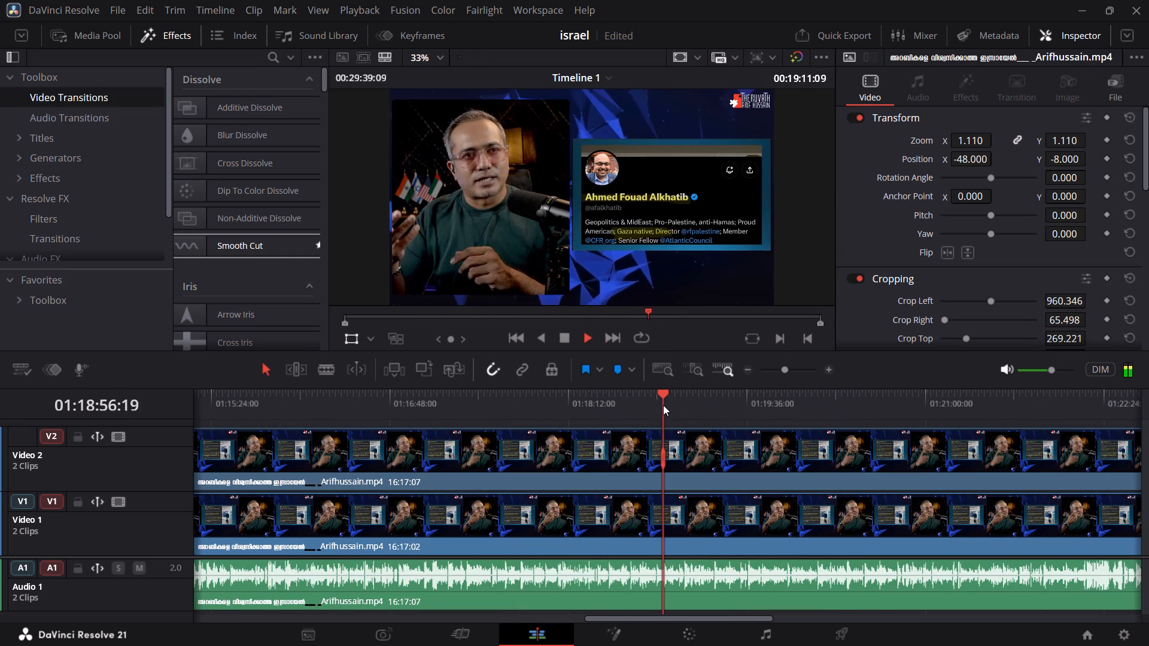
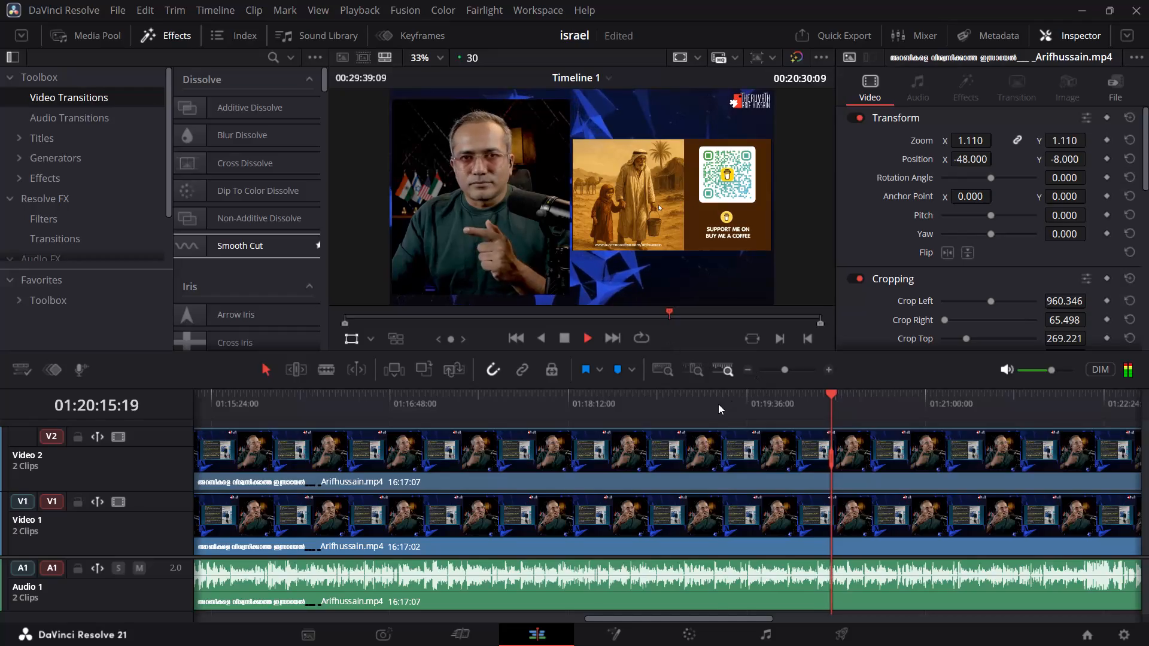
Examine the changing graphic beside the speaker at several timeline points between about 01:18:29 and 01:19:26, ending near 01:18:49.
click(716, 404)
click(791, 365)
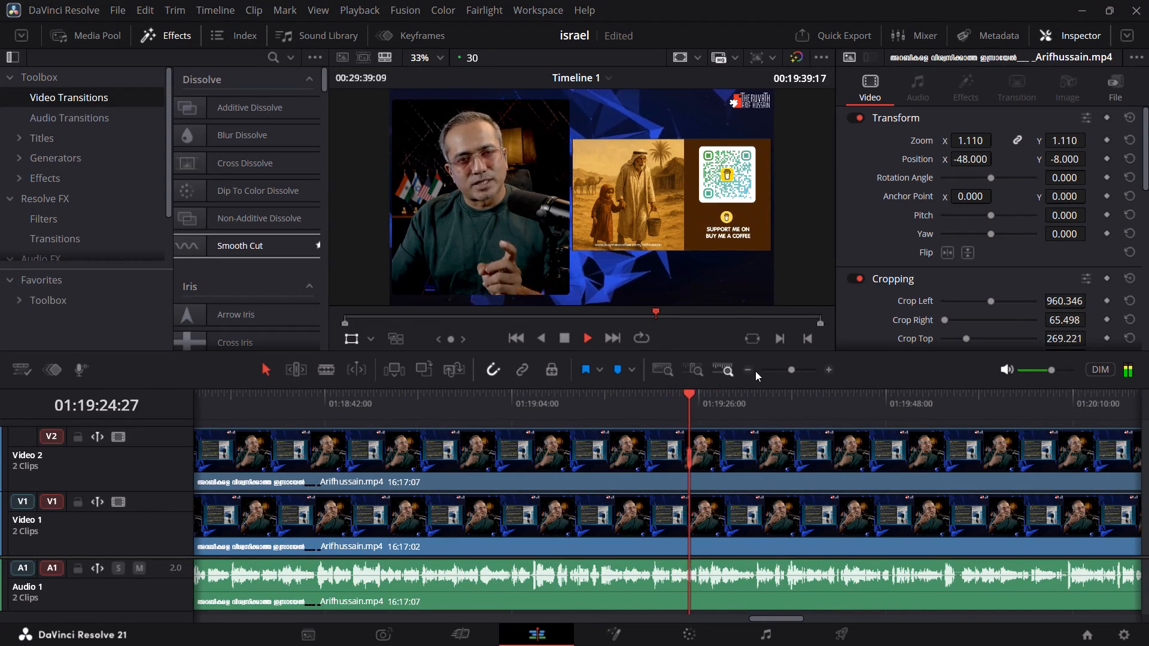
click(787, 368)
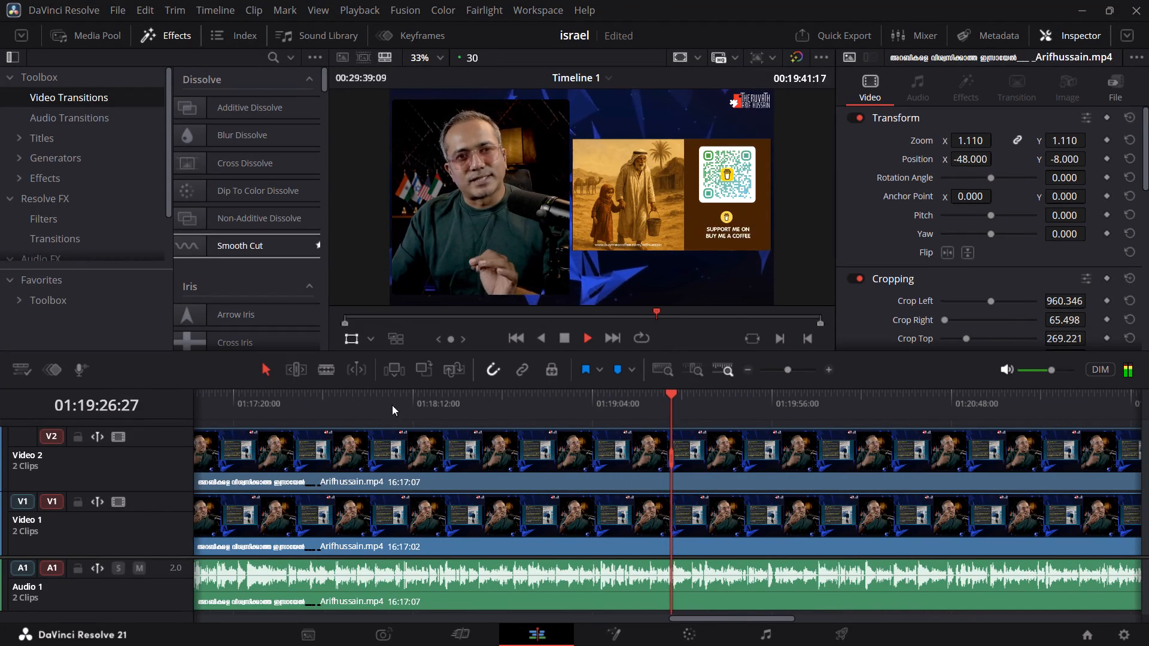
click(467, 398)
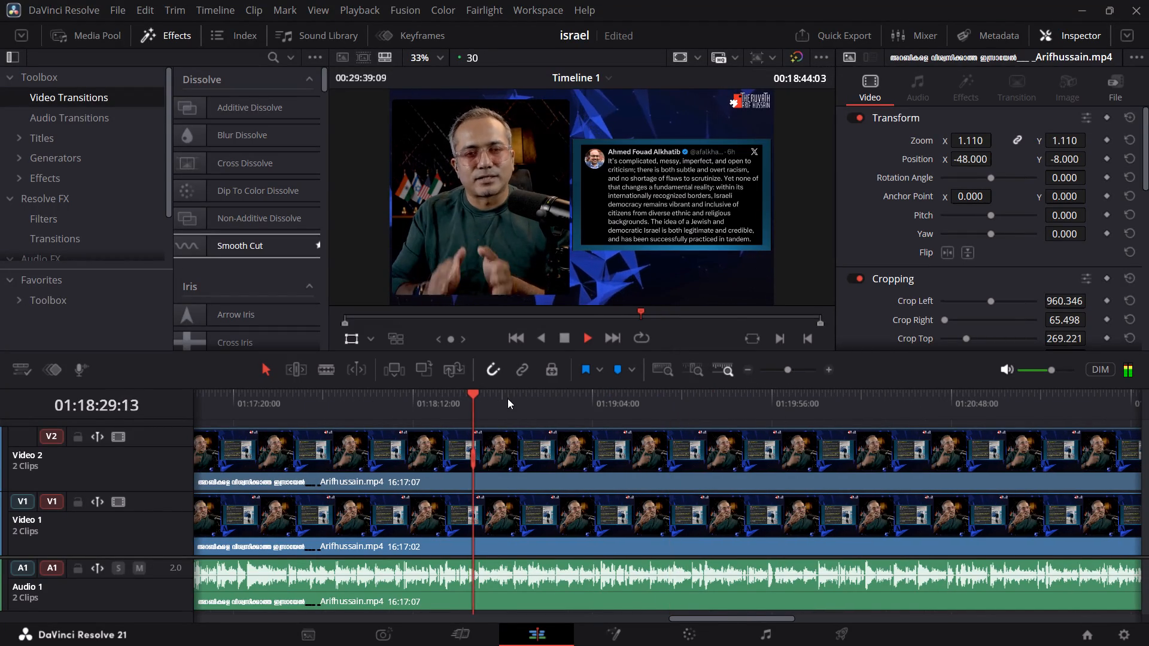
click(507, 399)
click(542, 401)
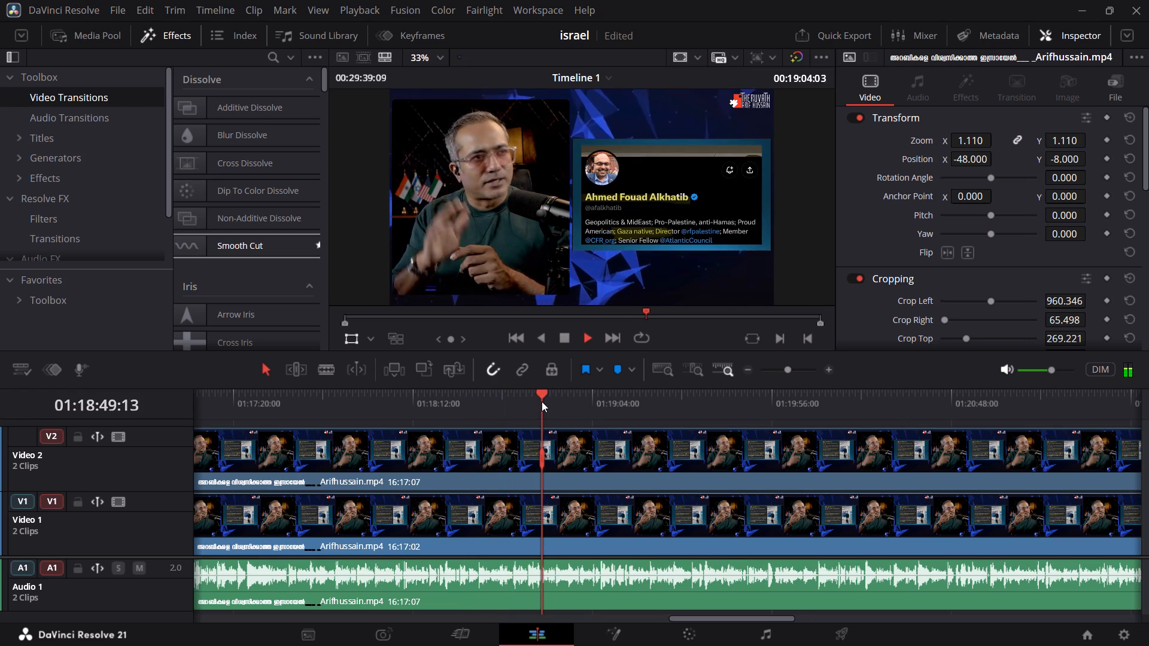
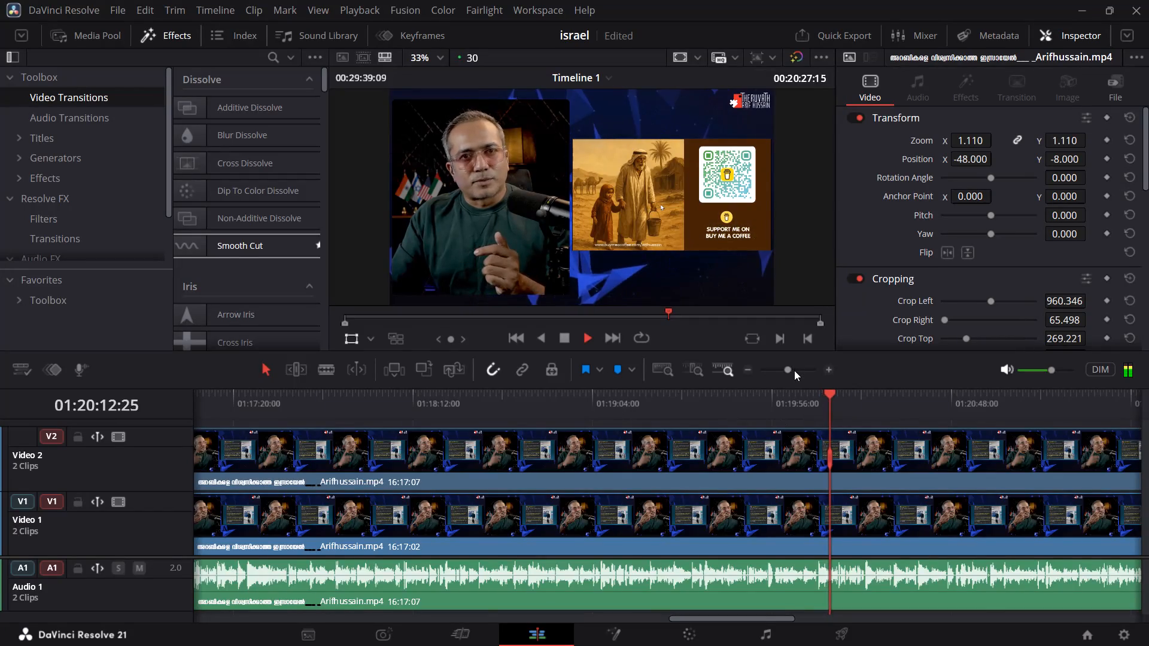
Play through the passage around 01:20:22 and split all tracks at 01:20:22:17, where the speaking section ends.
click(794, 370)
click(798, 370)
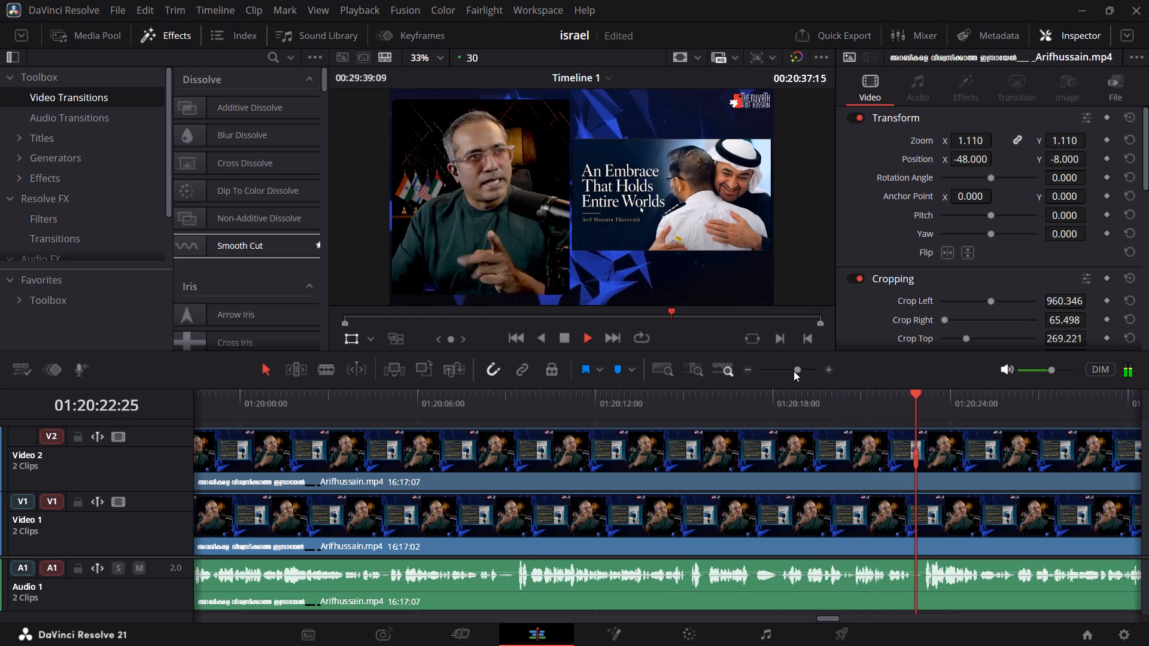
click(855, 397)
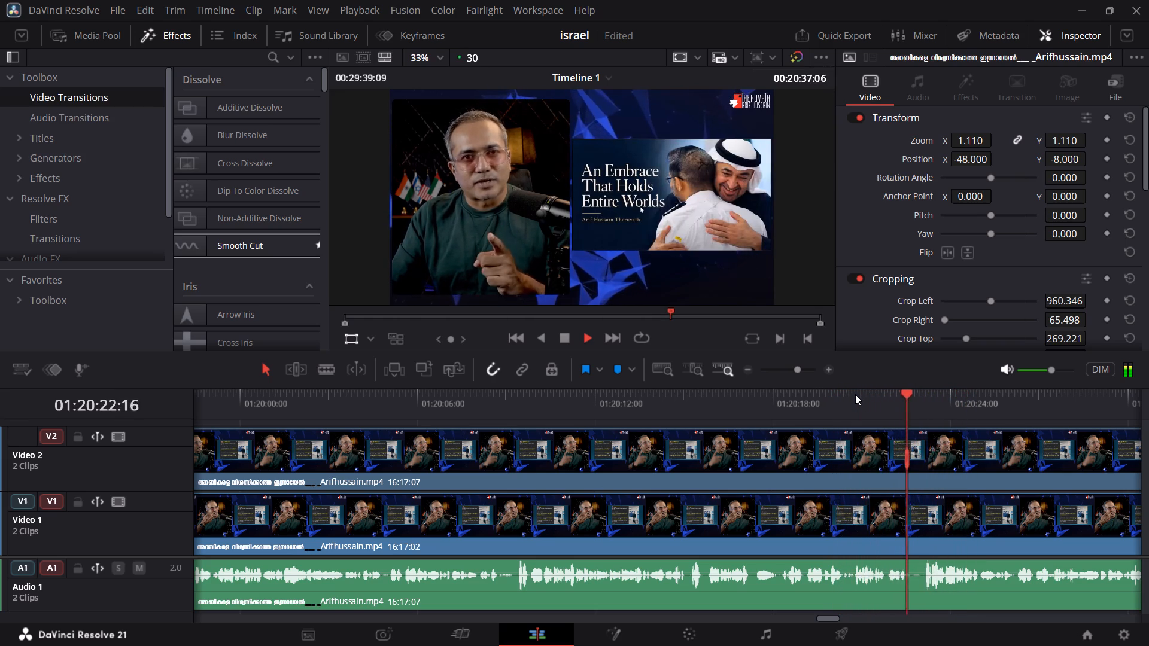
click(855, 394)
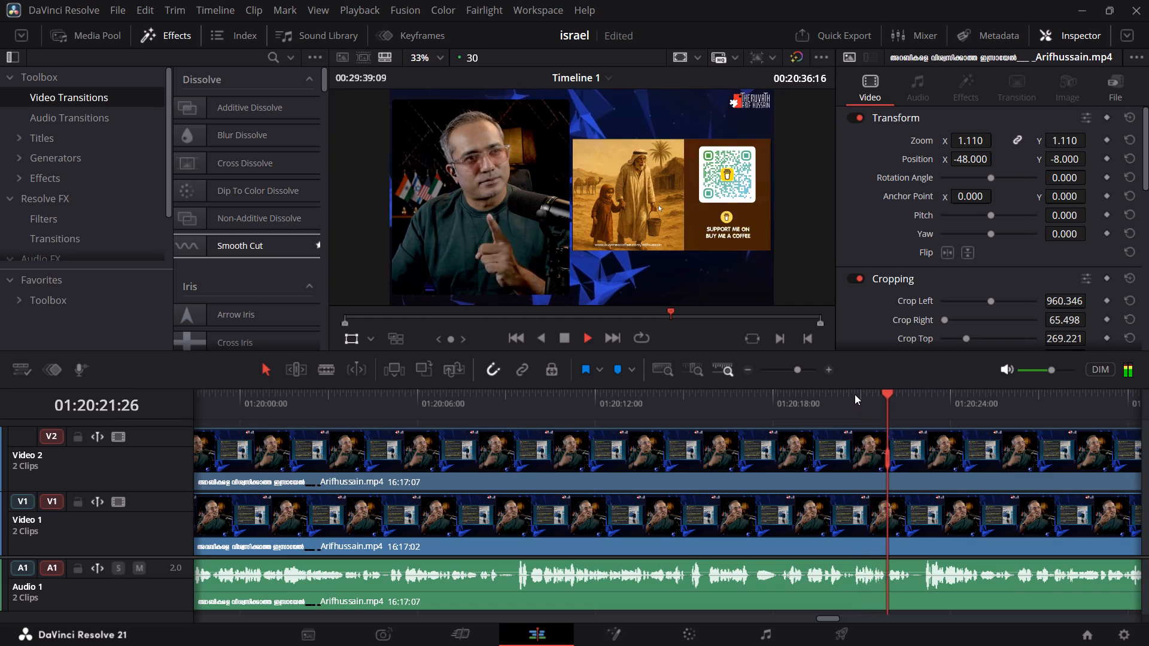
key(space)
click(823, 400)
key(space)
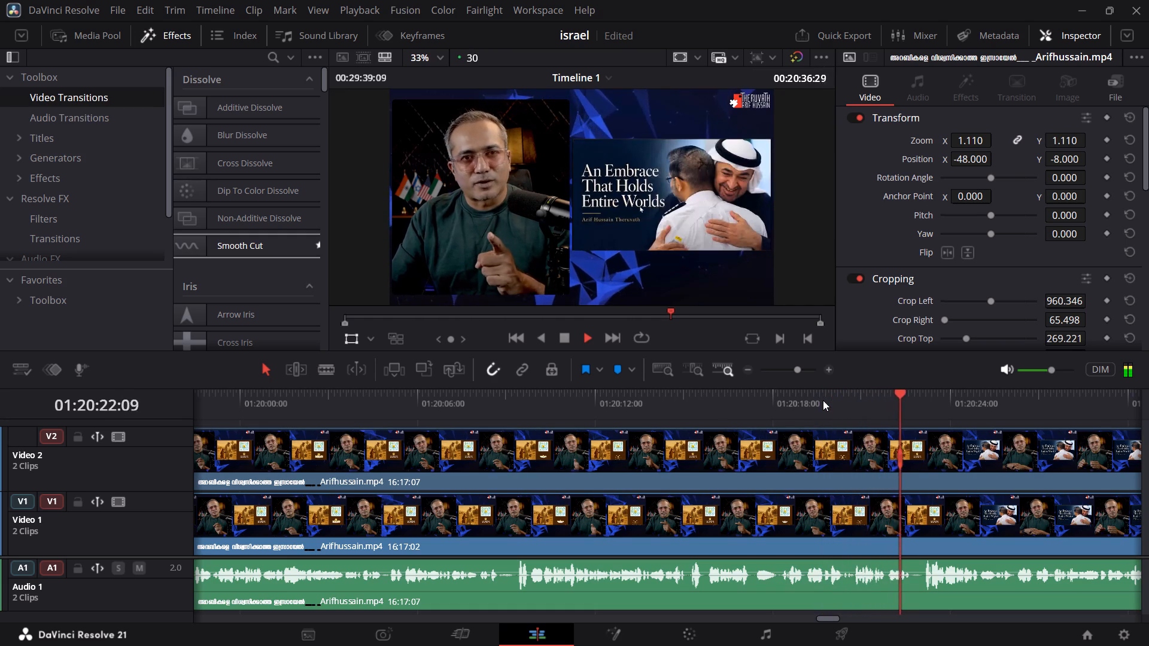
key(space)
click(808, 403)
key(space)
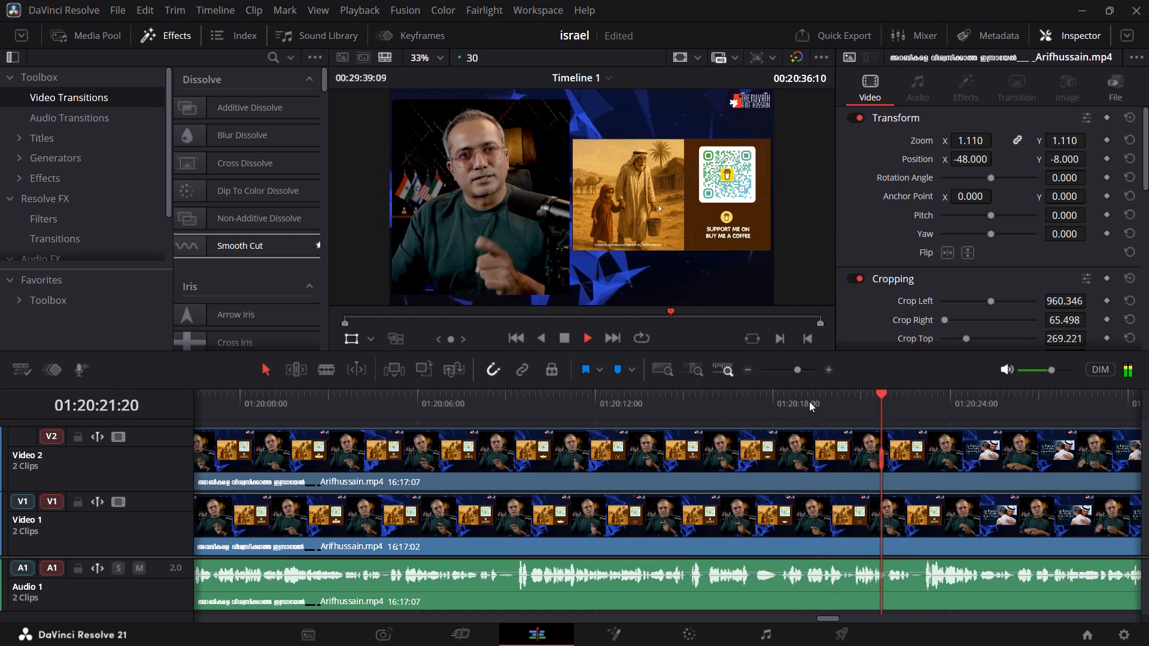
key(space)
key(space)
key(space)
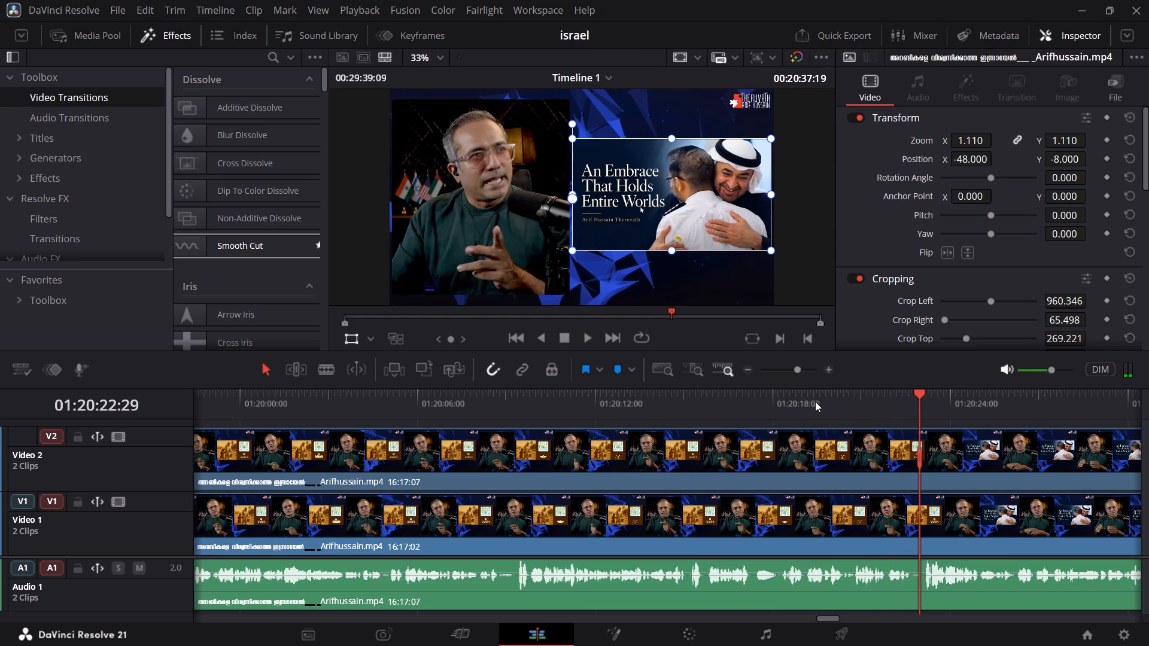
drag(917, 392, 908, 397)
key(ctrl+b)
key(ctrl+b)
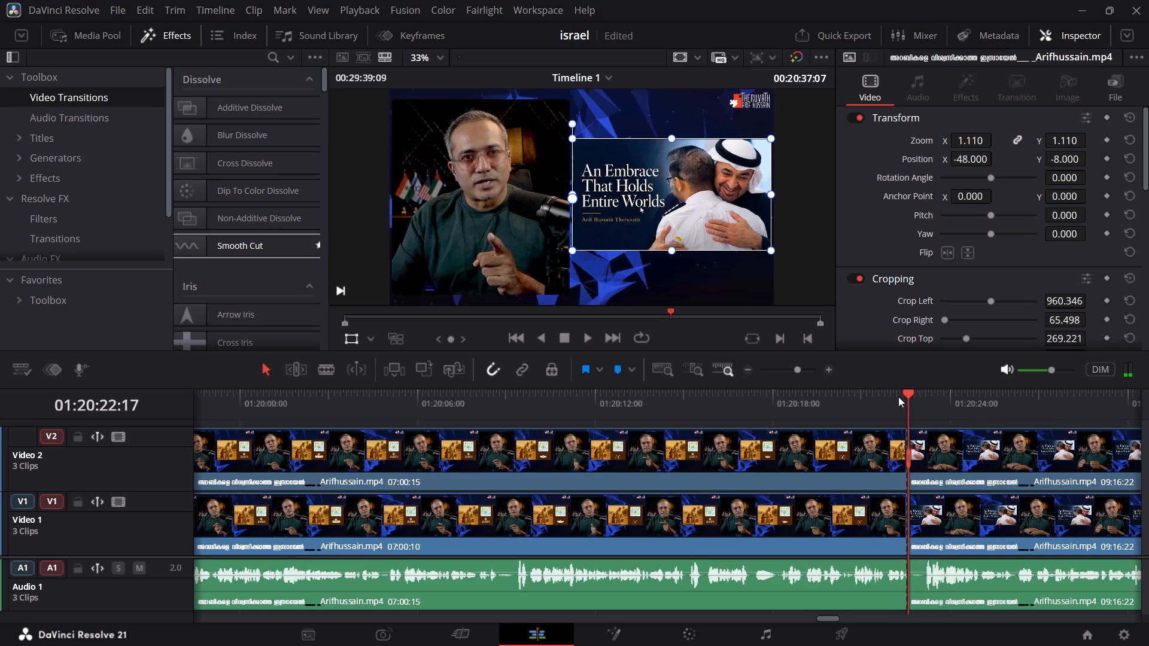
Delete the footage after the 01:20:22:17 cut on Video 2, Video 1 and Audio 1.
key(space)
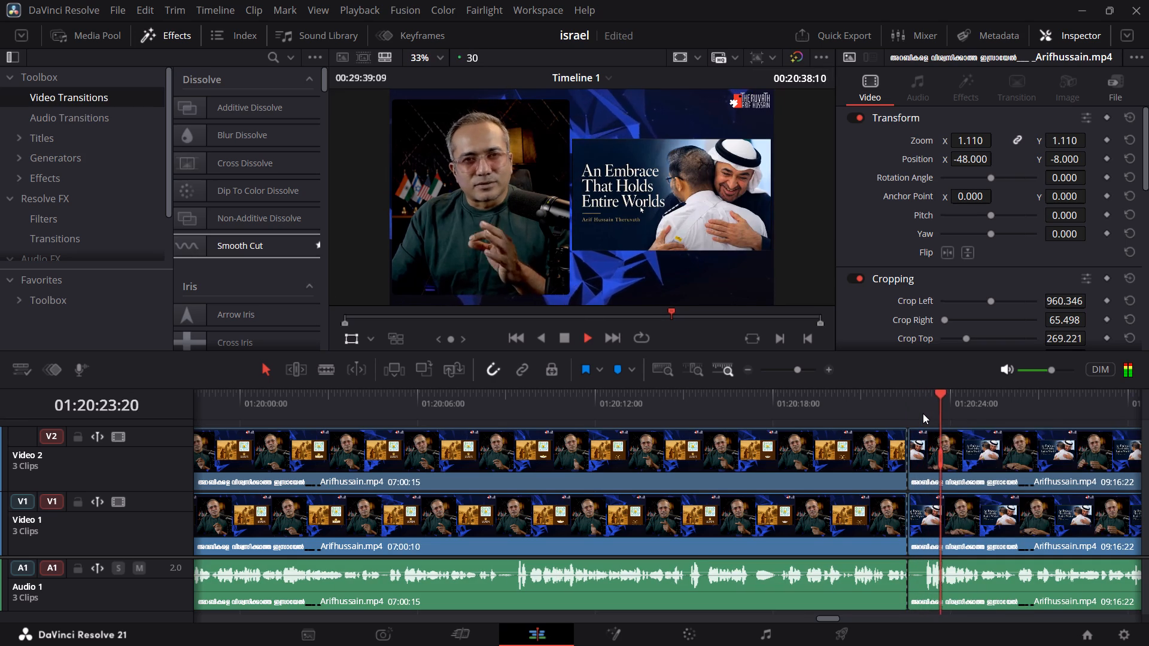
key(space)
click(942, 445)
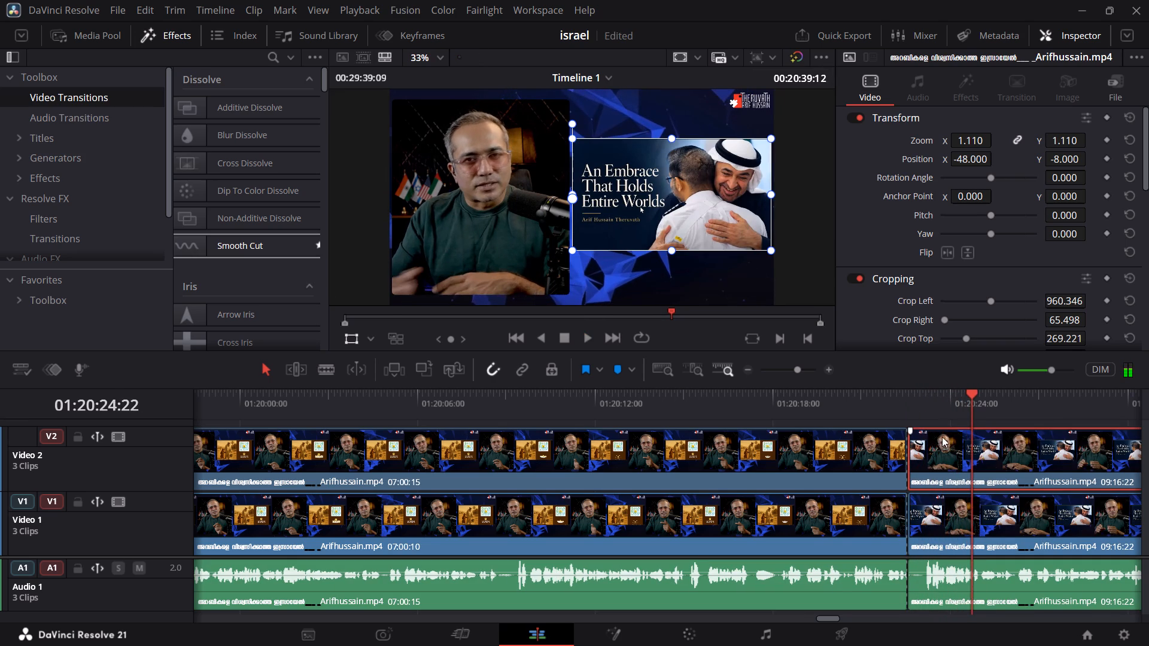
key(Delete)
Cut only the Video 2 clip at 01:20:19:18 and 01:20:21:08, around the support graphic's animation.
click(785, 414)
key(space)
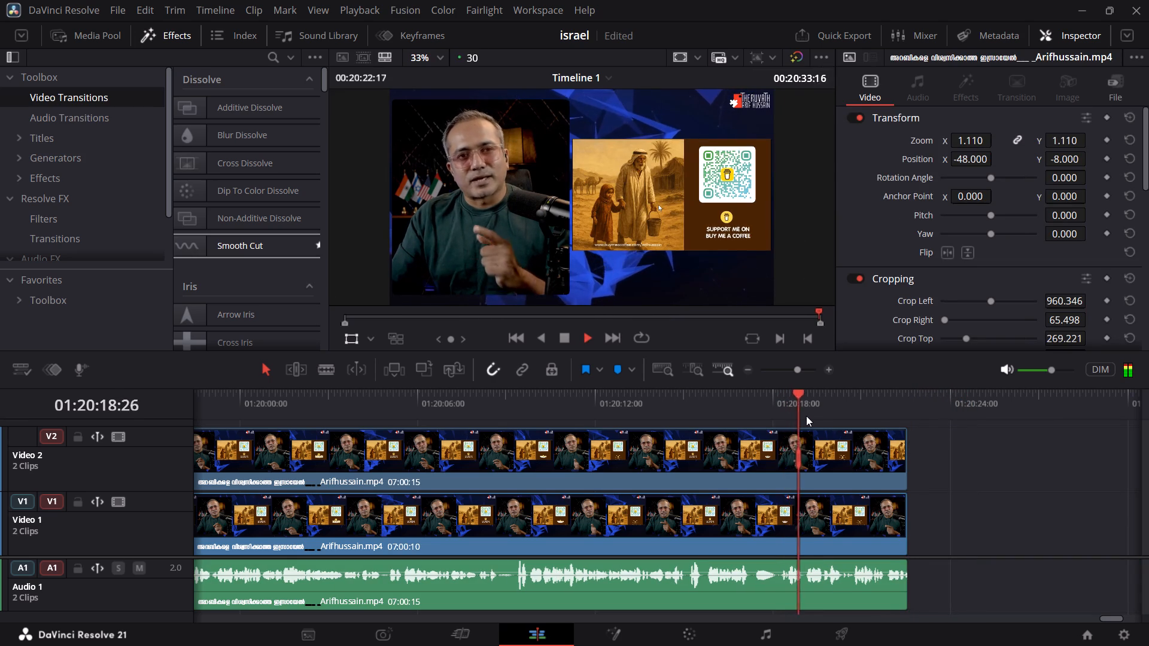
key(space)
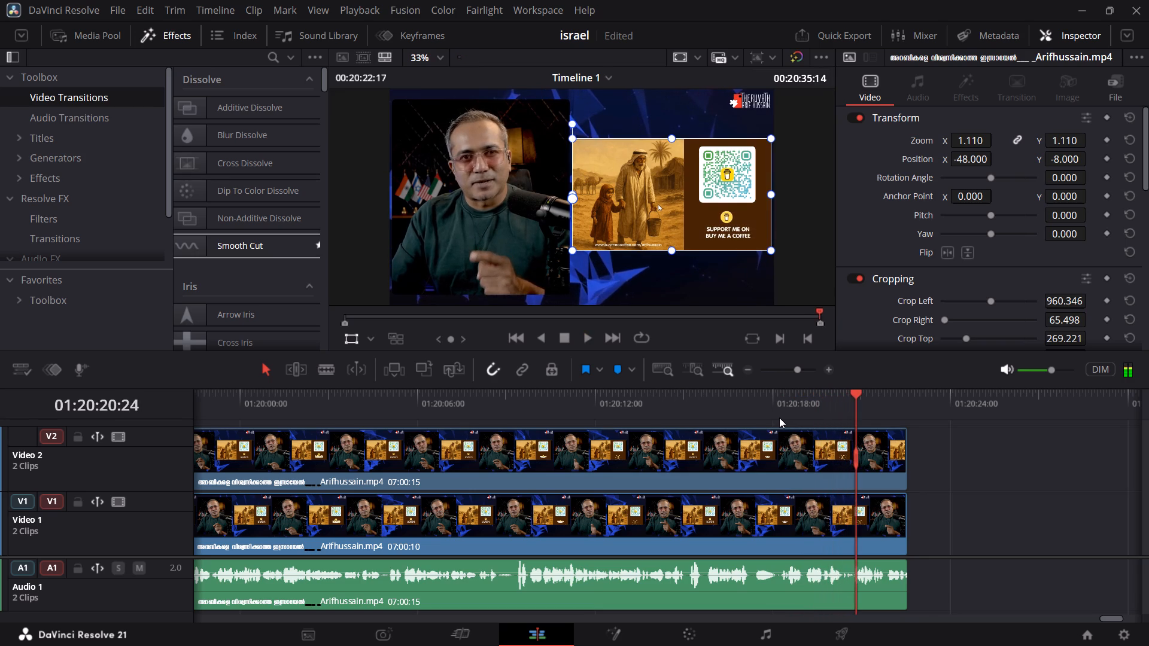
key(space)
click(779, 418)
key(space)
key(space)
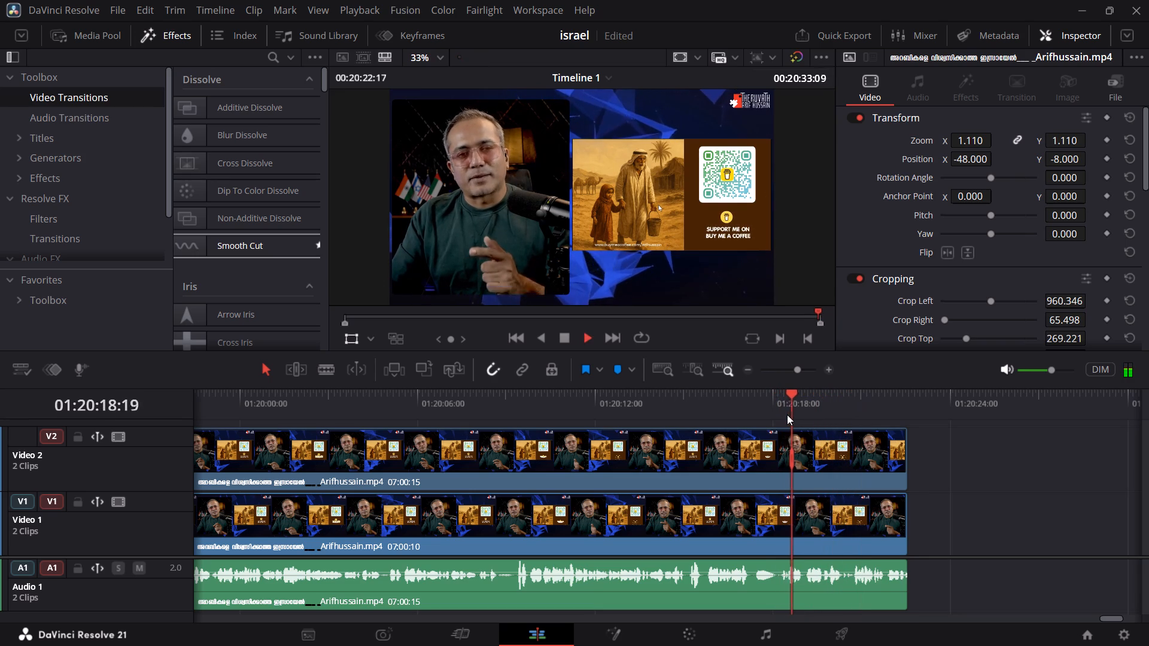
key(space)
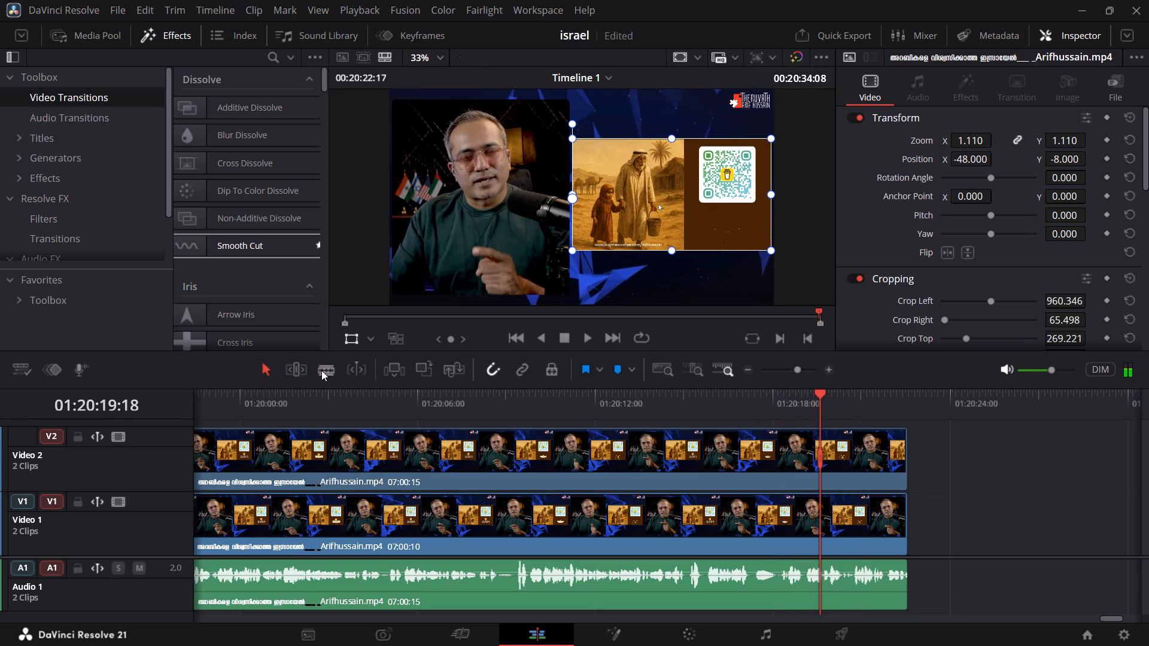
click(321, 370)
click(817, 459)
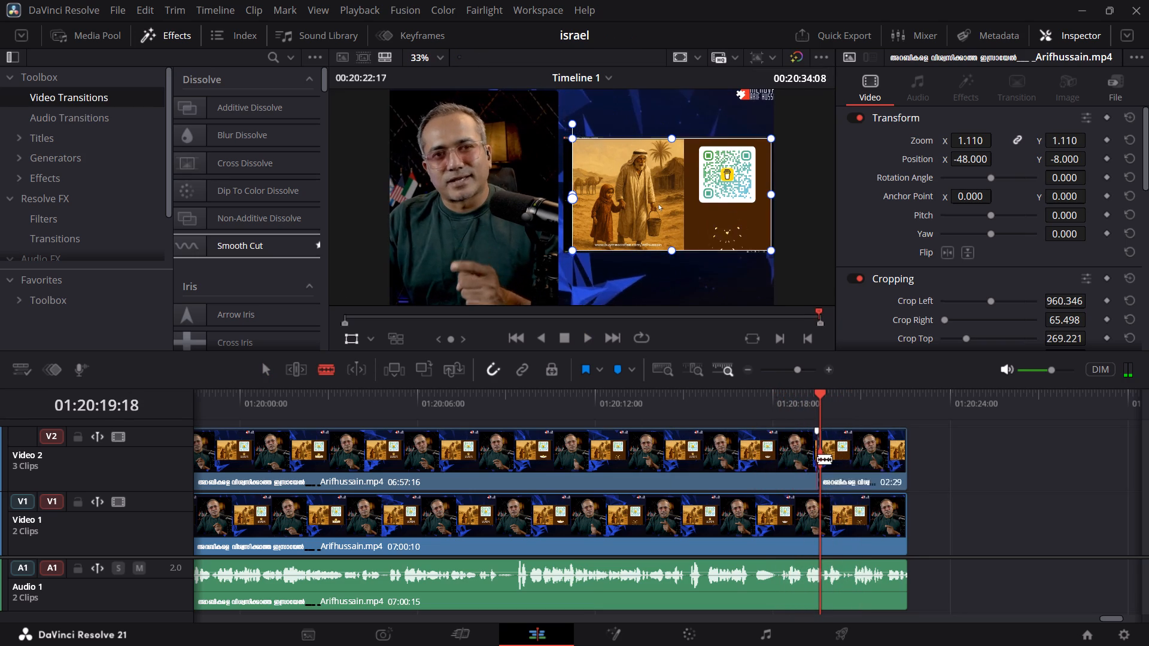
key(space)
key(space)
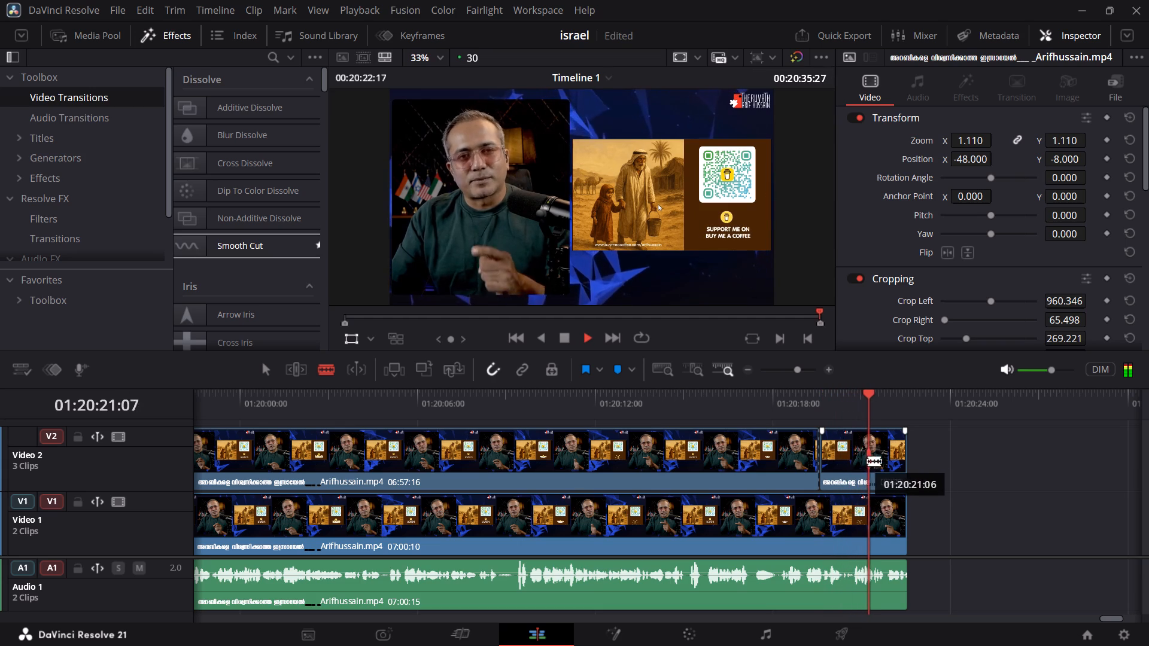
click(872, 456)
click(271, 374)
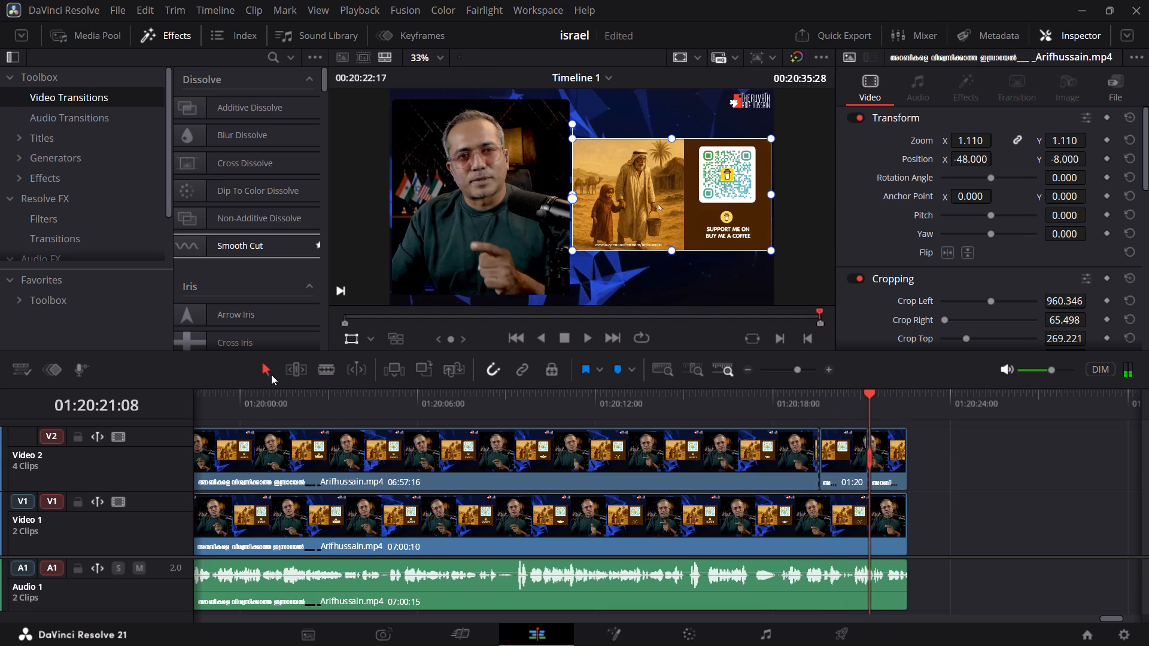
Delete the last Video 2 segment, from 01:20:21:08 to the timeline's end.
click(852, 466)
click(884, 459)
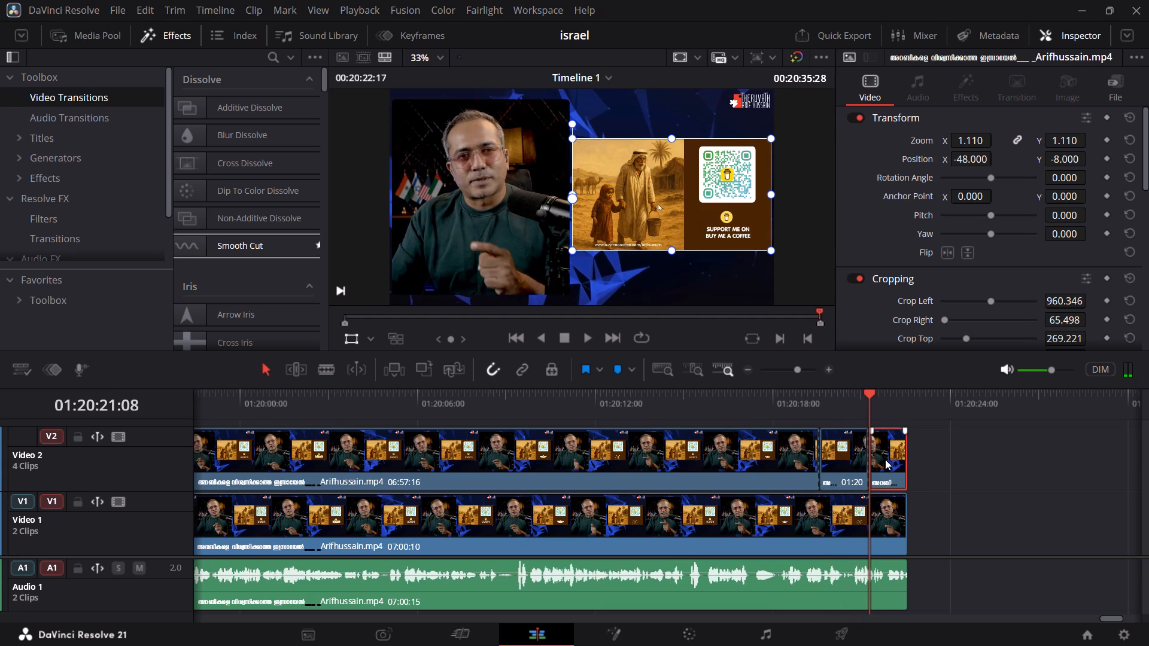
key(BackSpace)
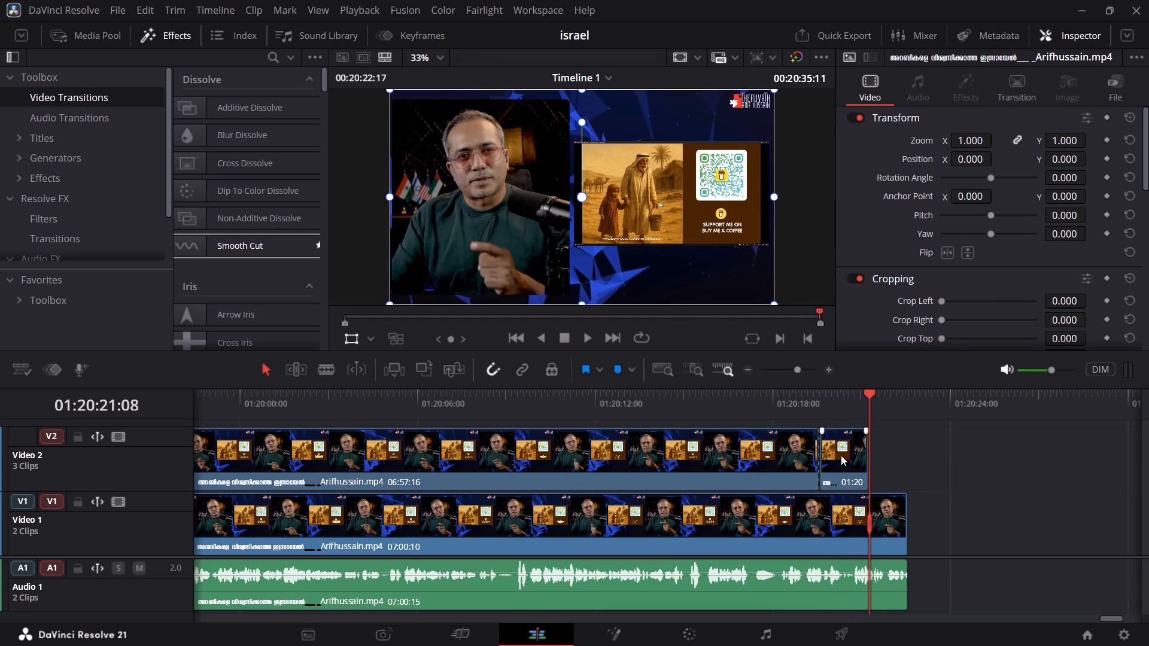
Duplicate the 01:20-long Video 2 segment to 01:20:21:08, trim the copy's end to match Video 1, and play it back.
click(834, 459)
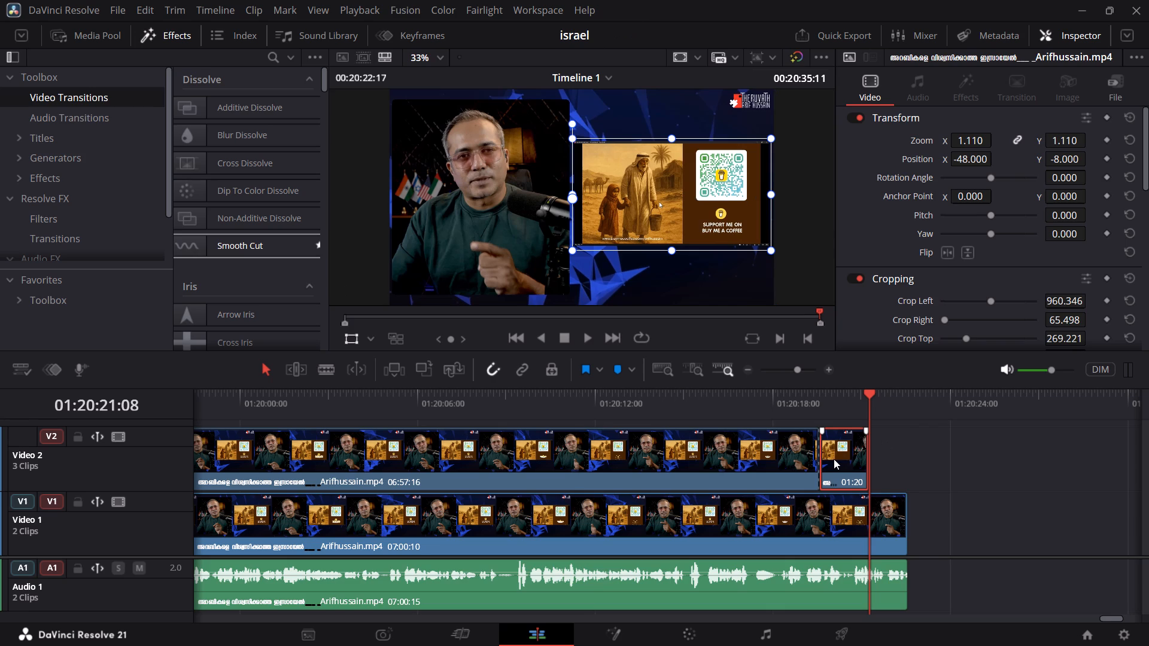
alt+drag(834, 459, 889, 464)
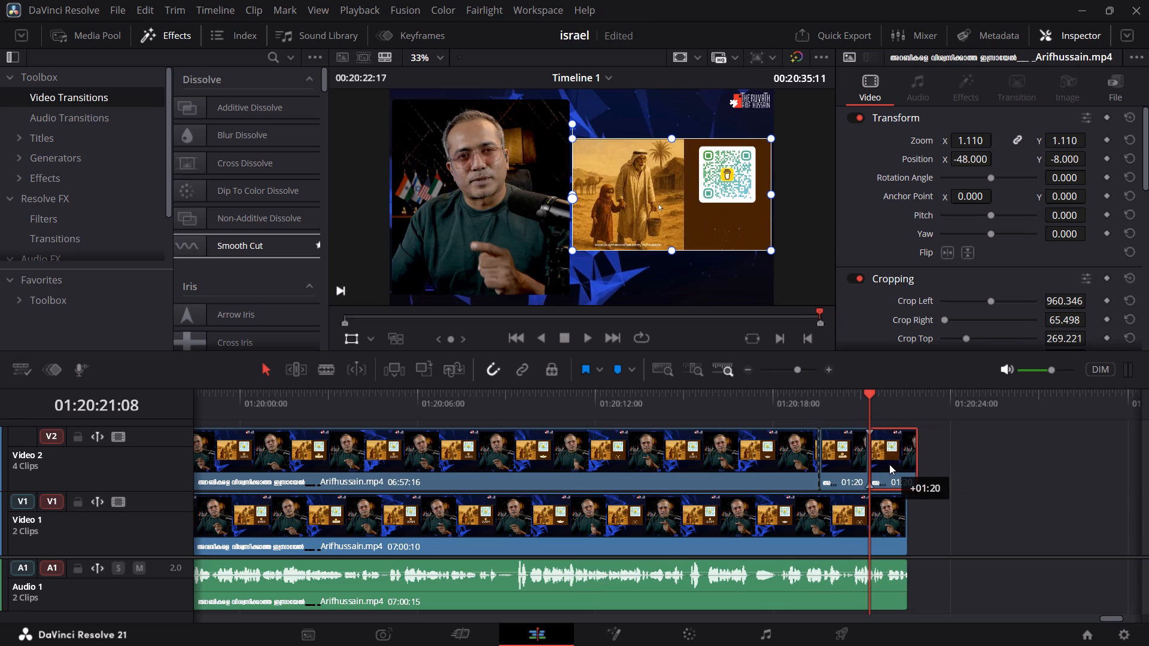
alt+drag(889, 464, 887, 464)
click(915, 462)
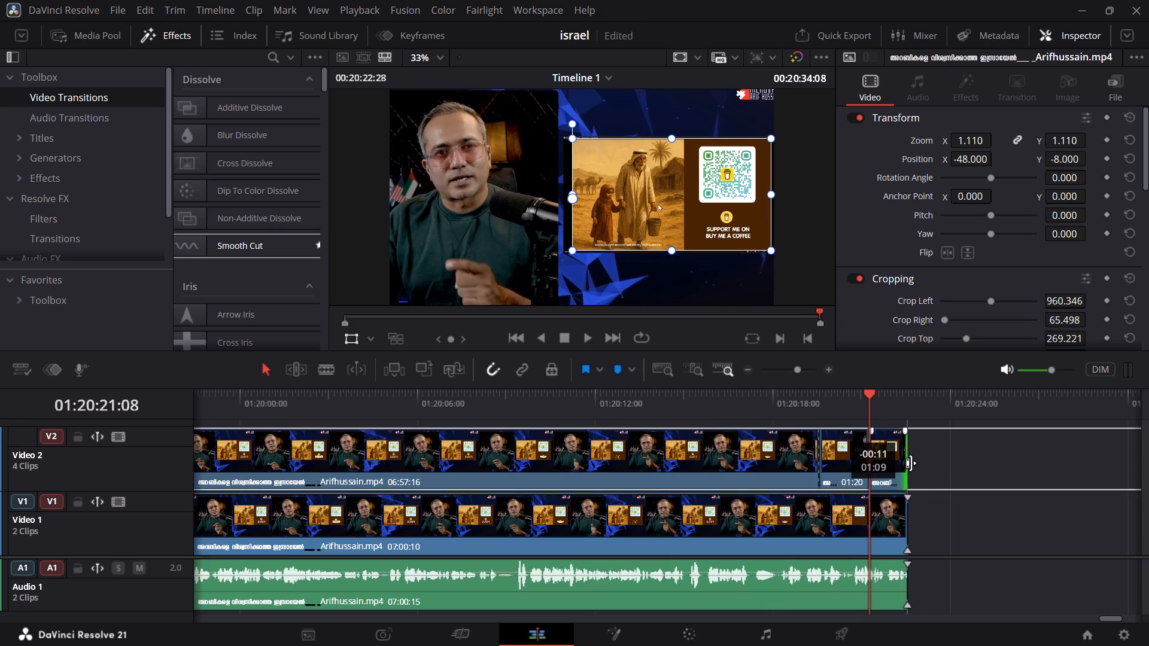
click(808, 400)
key(space)
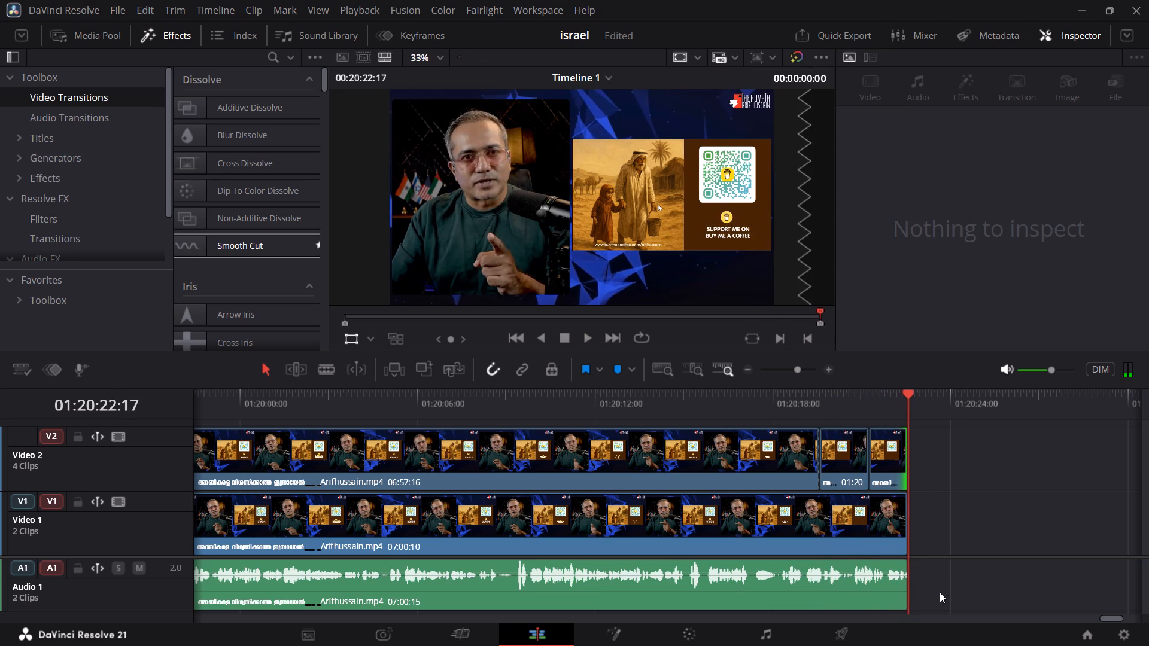
Extend the end of the last clips on Video 2, Video 1 and Audio 1 together to 01:20:23:01 and review the ending.
drag(937, 596, 874, 425)
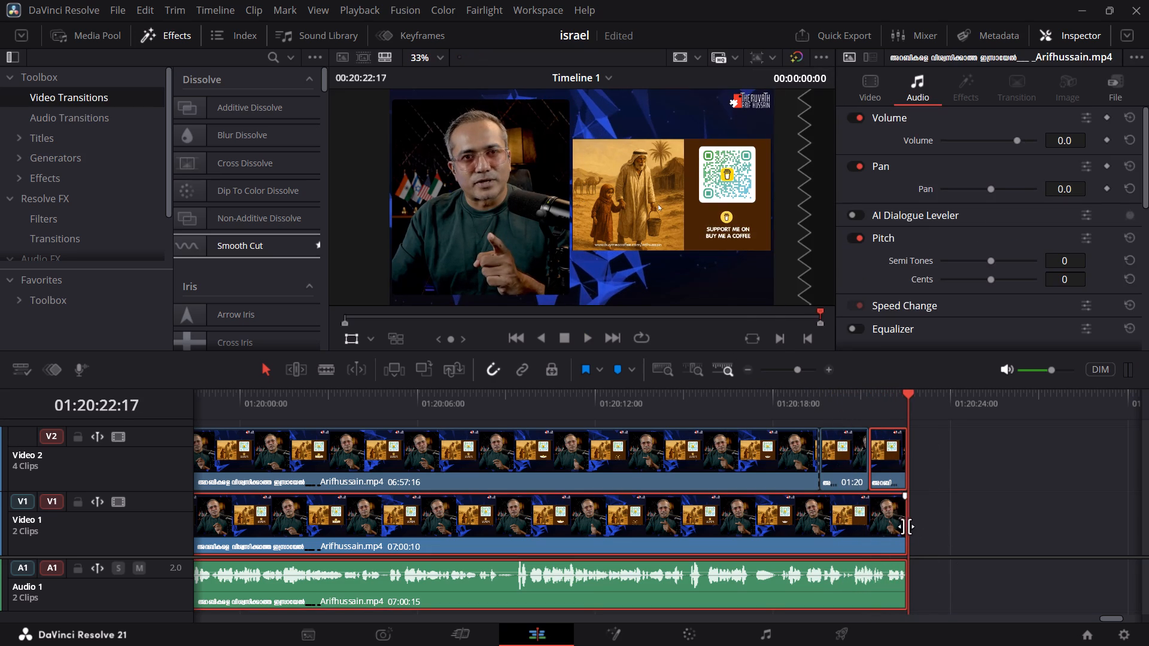
drag(905, 525, 919, 528)
click(867, 426)
click(866, 405)
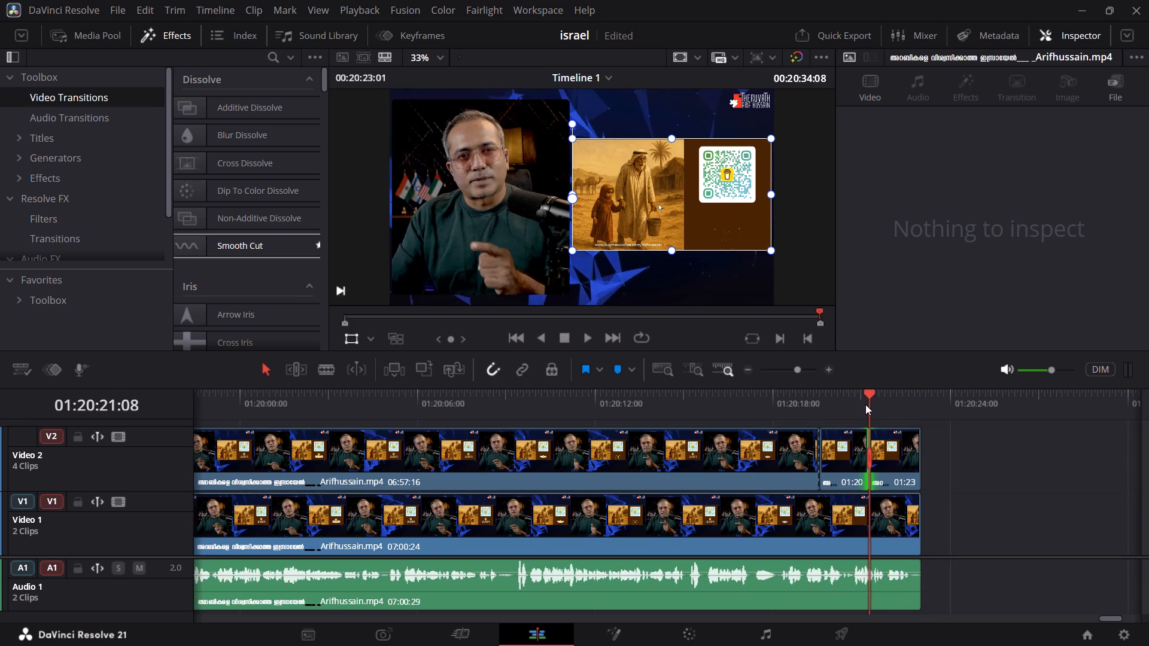
key(space)
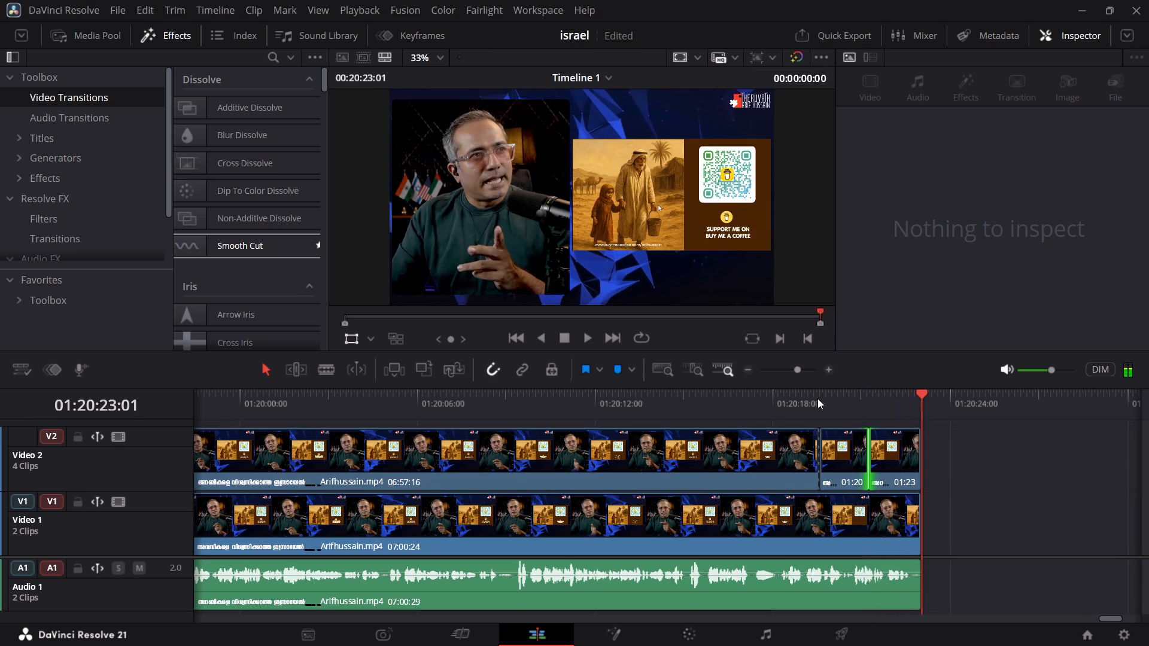
Add fade-outs at the end of the last Audio 1, Video 1 and Video 2 clips and play the ending.
click(803, 370)
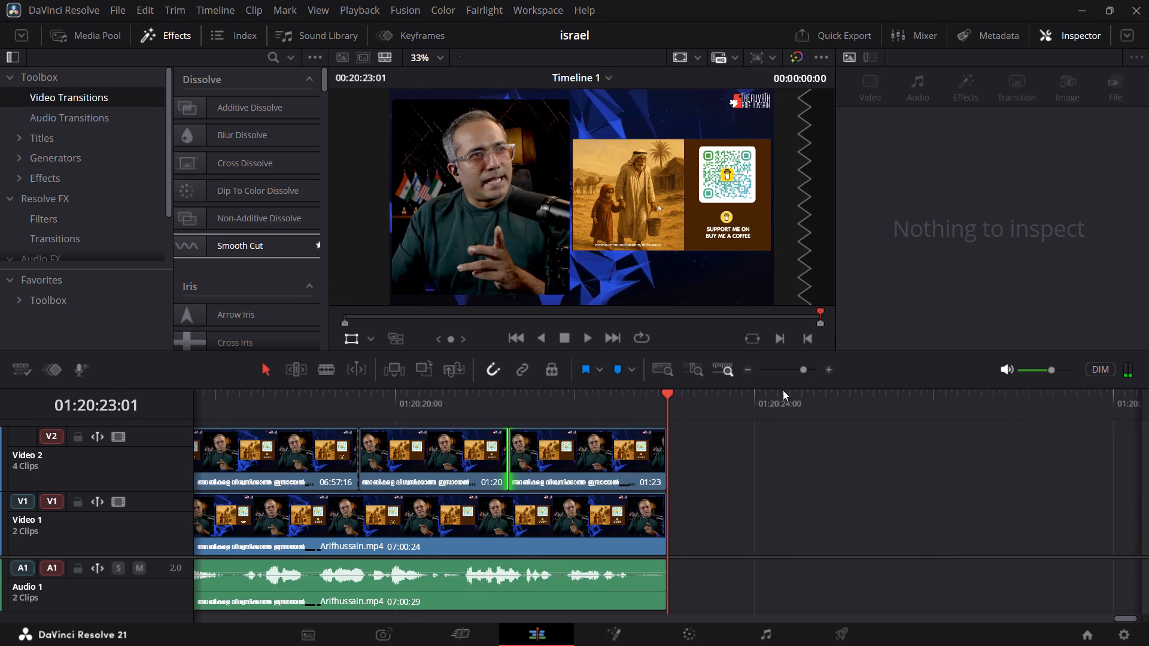
drag(664, 562, 632, 563)
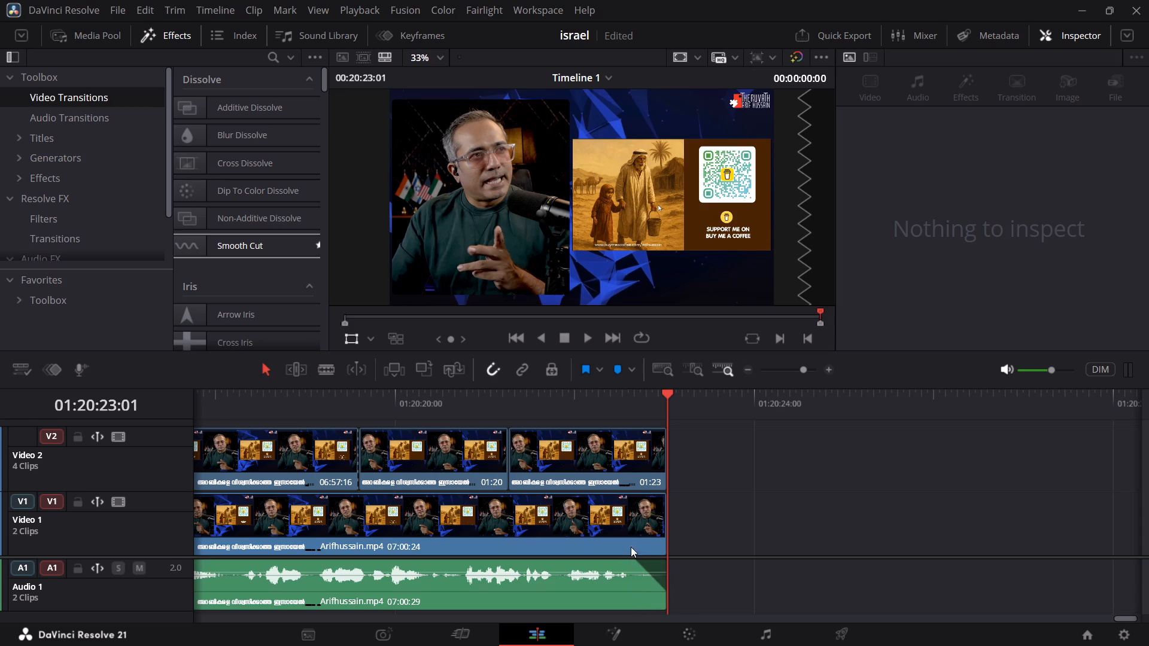
drag(663, 496, 601, 498)
drag(666, 431, 643, 431)
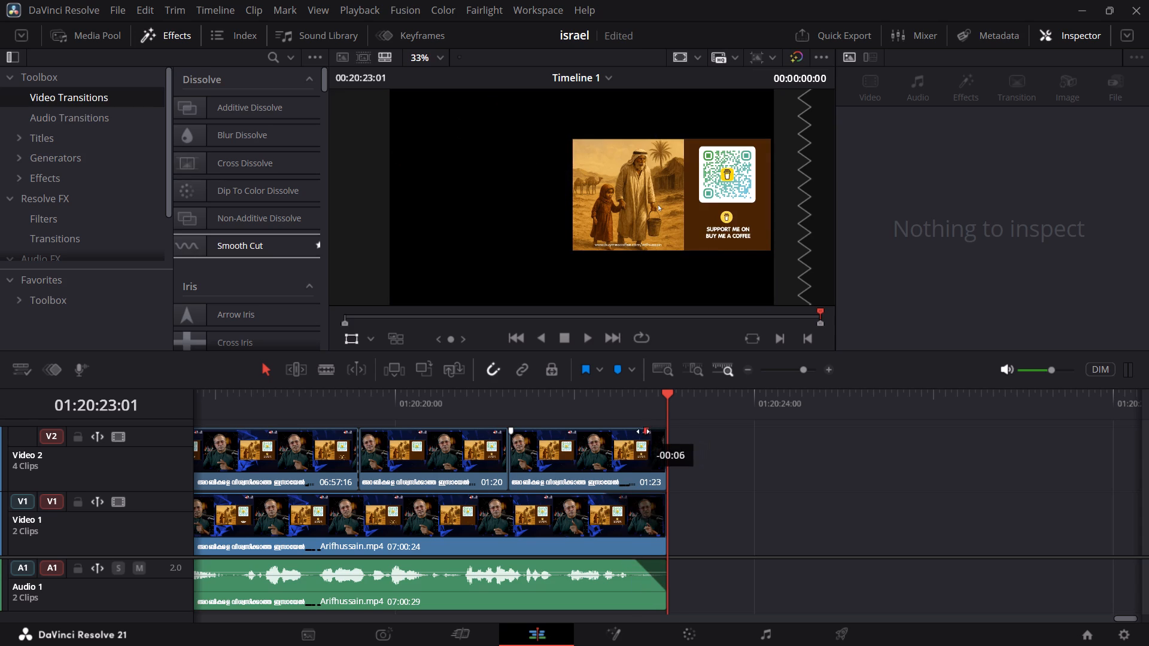
drag(643, 431, 638, 431)
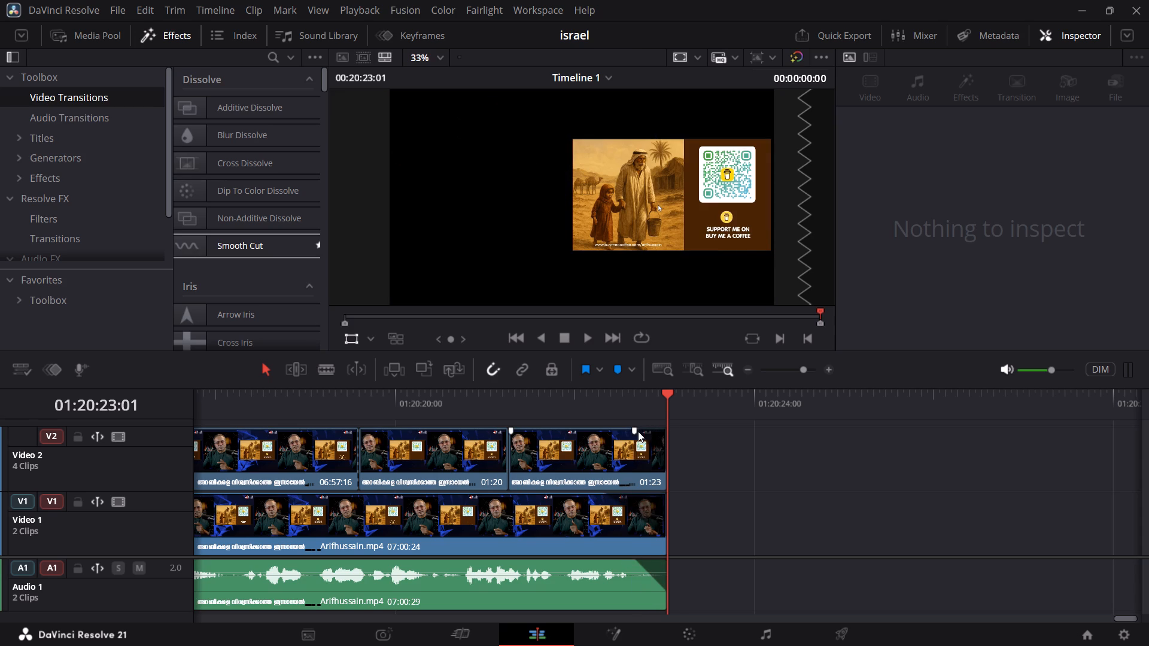
click(507, 400)
key(space)
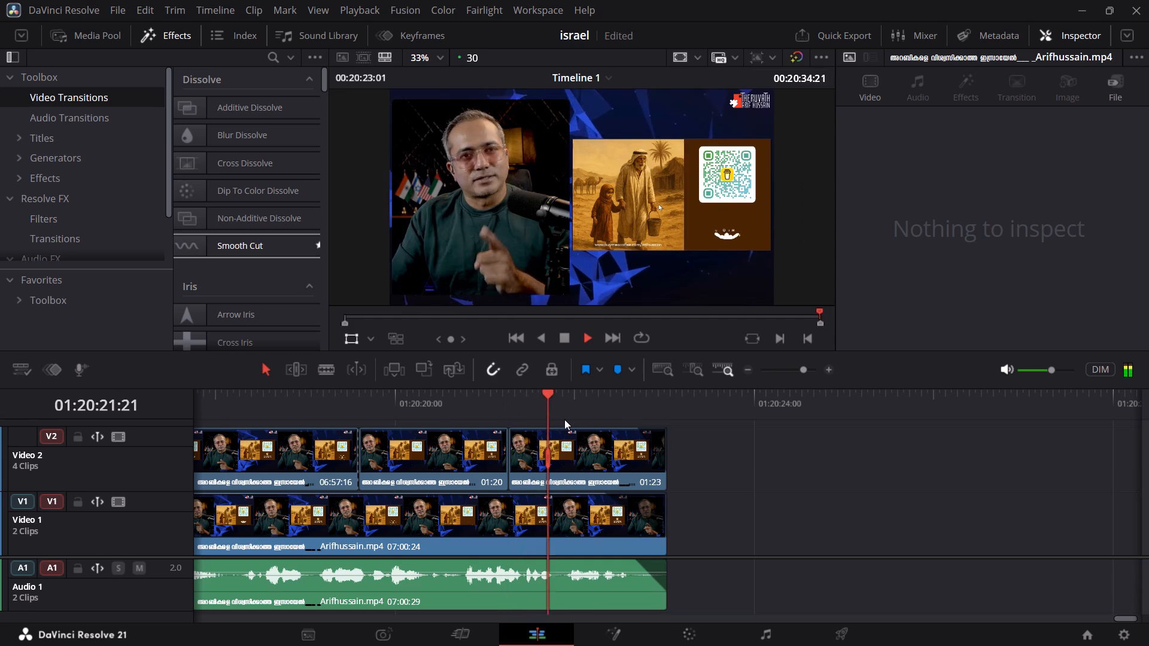
key(space)
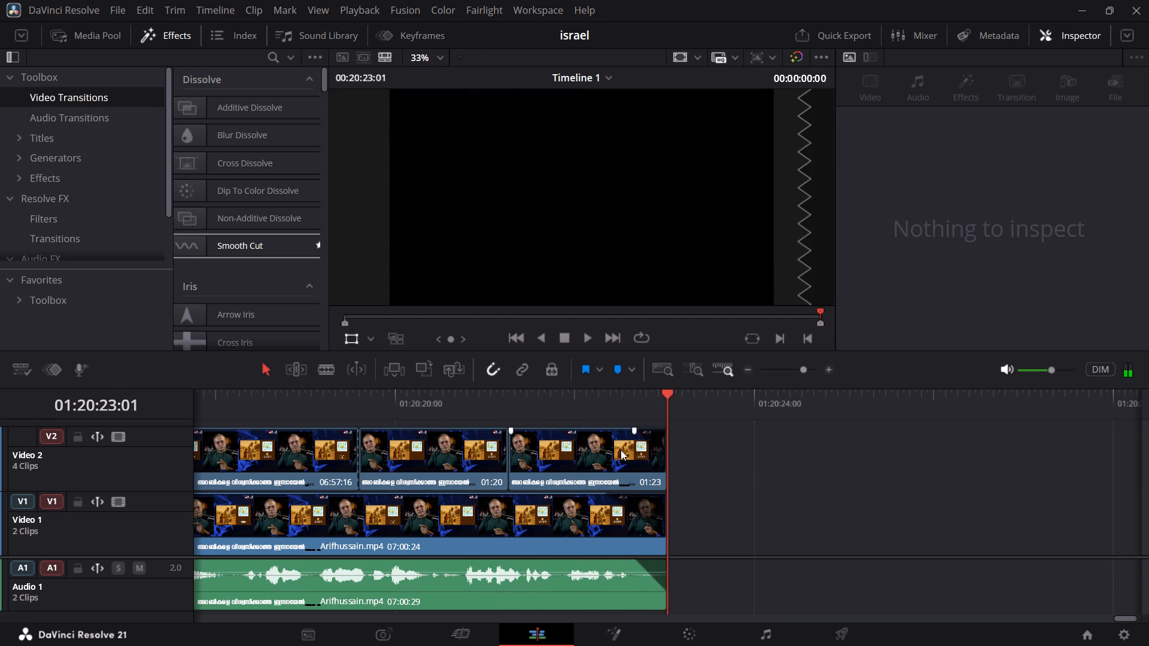
Shorten the fade-out on the last Video 2 clip to about 6 frames, playing the ending to compare it with Video 1's fade.
drag(632, 431, 642, 437)
drag(642, 437, 643, 438)
click(502, 398)
key(space)
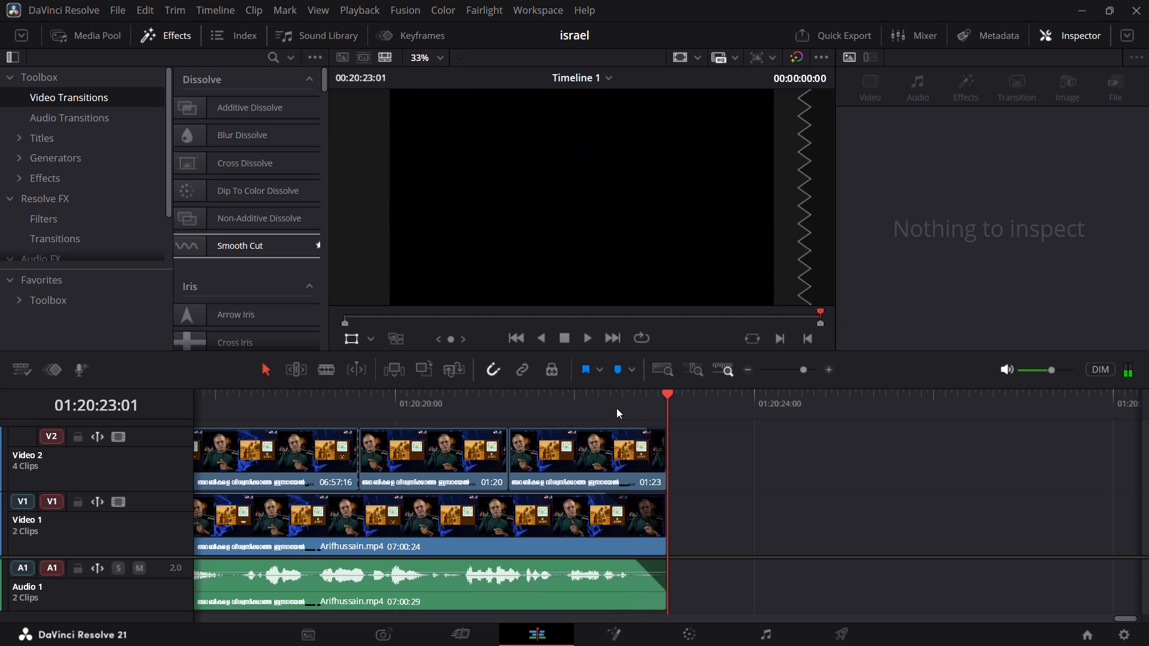
click(646, 432)
drag(645, 431, 649, 435)
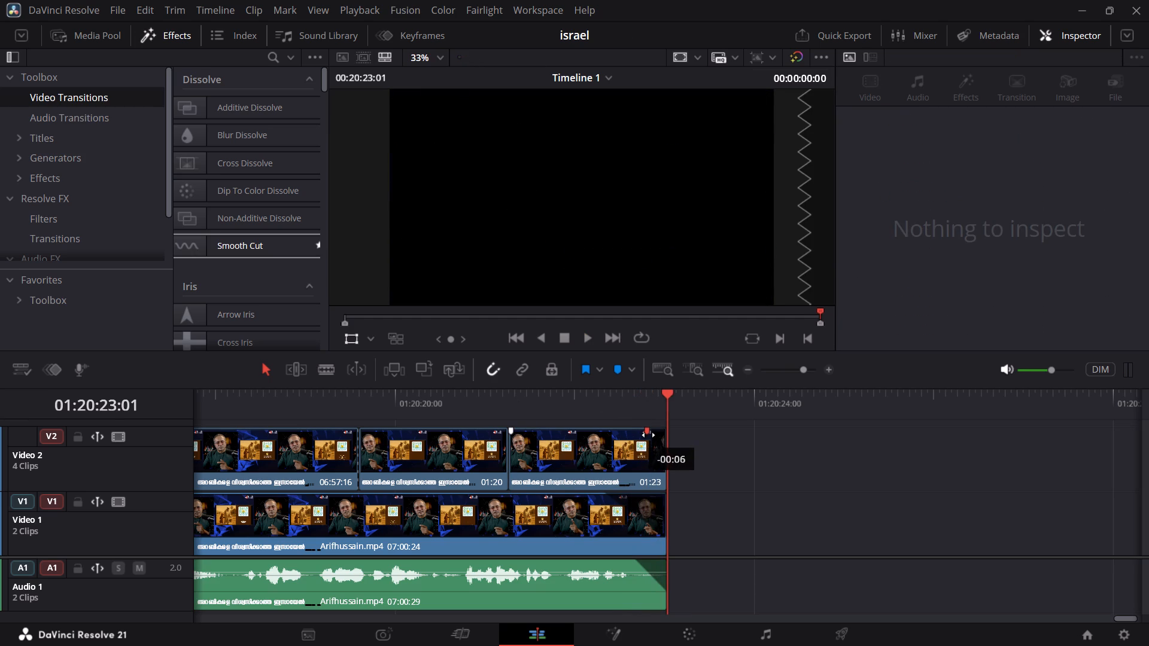
drag(649, 435, 651, 435)
click(475, 405)
key(space)
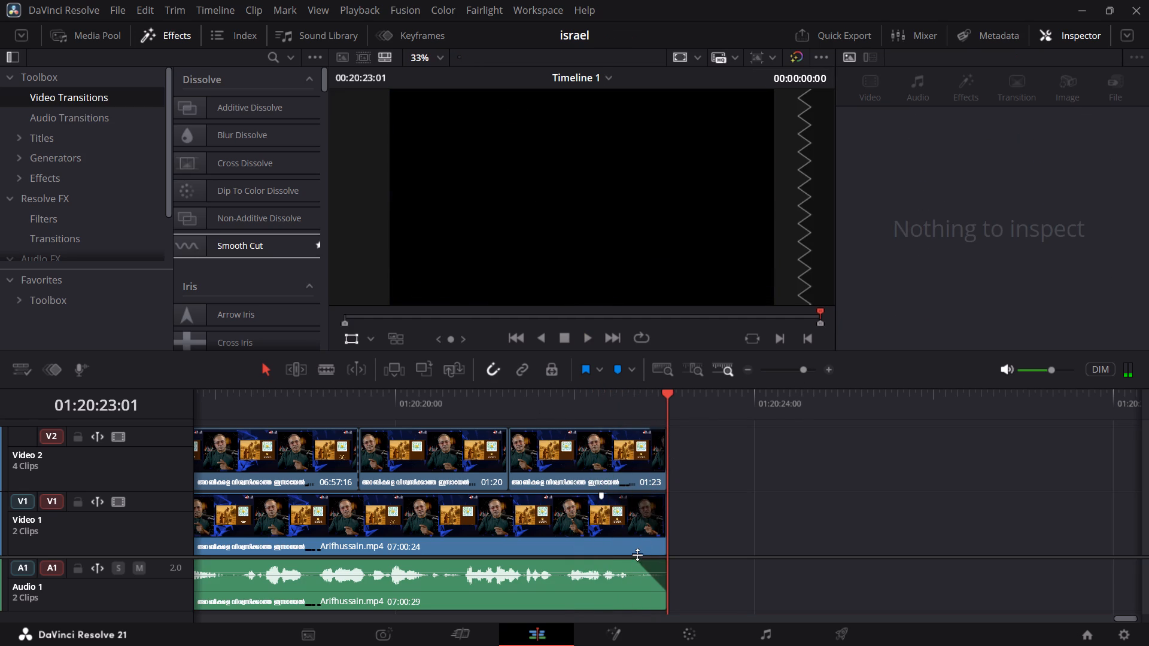
Lengthen the fade-out at the end of the last Audio 1 clip to about 20 frames, playing the ending to check it.
drag(631, 560, 626, 565)
drag(626, 565, 618, 565)
click(481, 403)
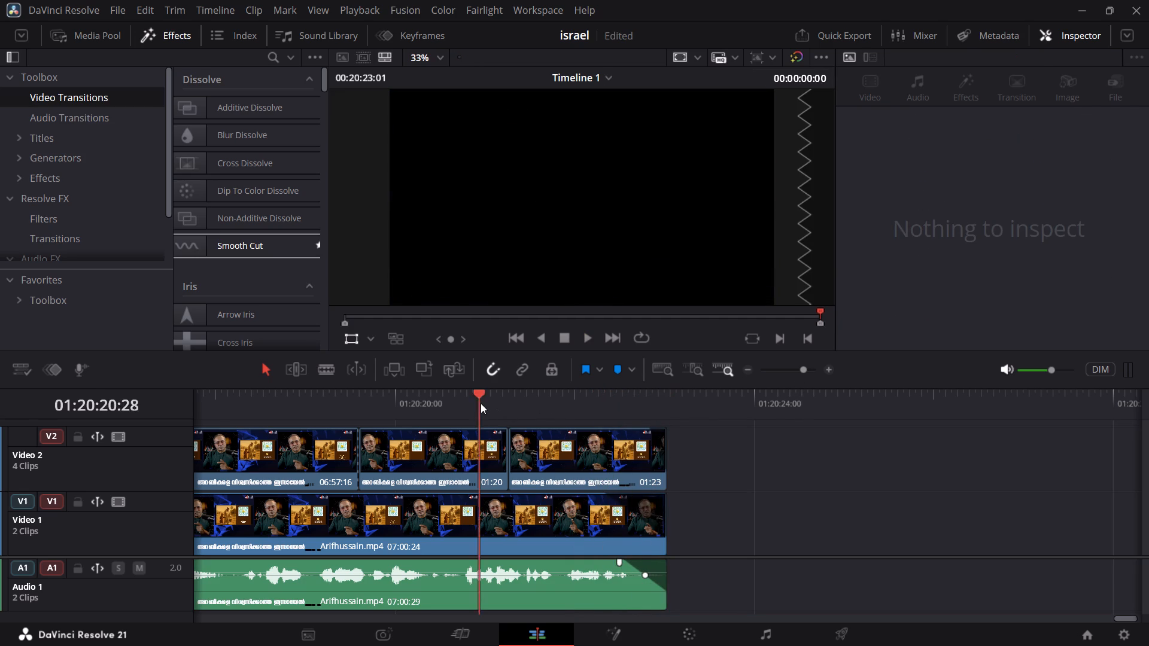
key(space)
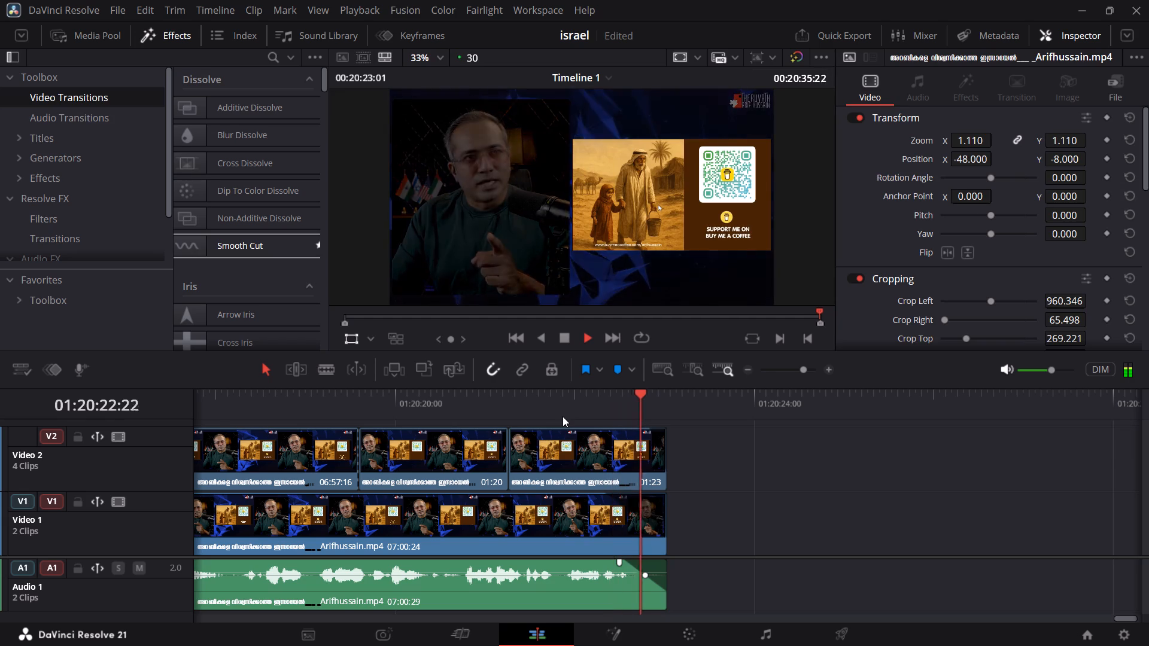
drag(621, 565, 612, 569)
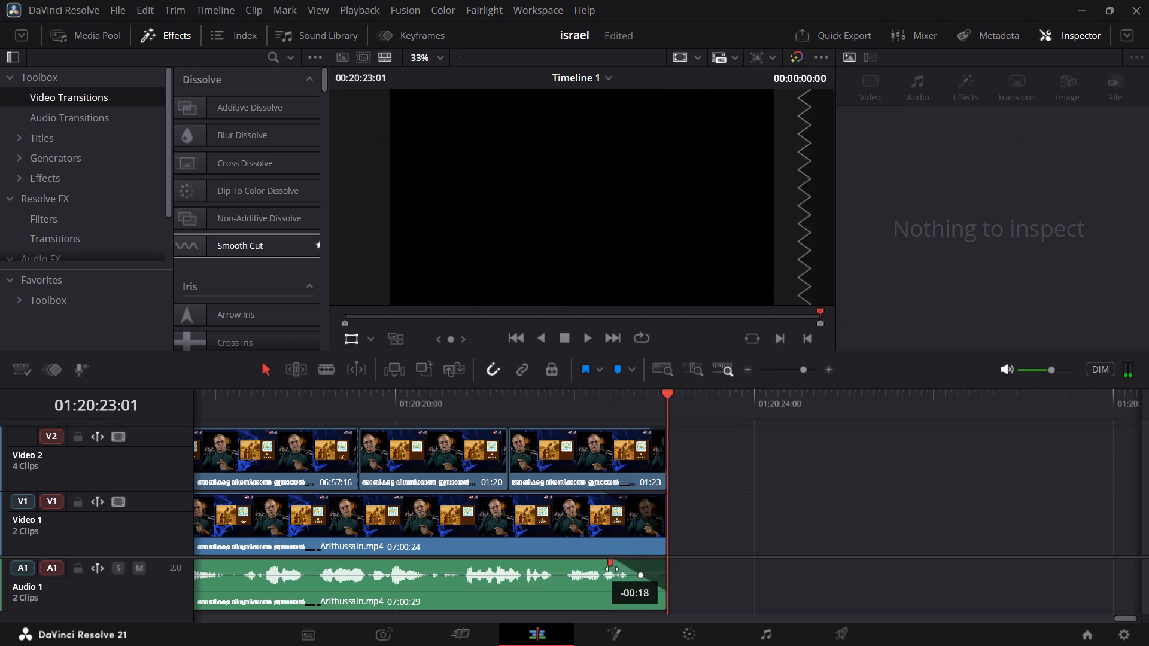
drag(612, 569, 604, 568)
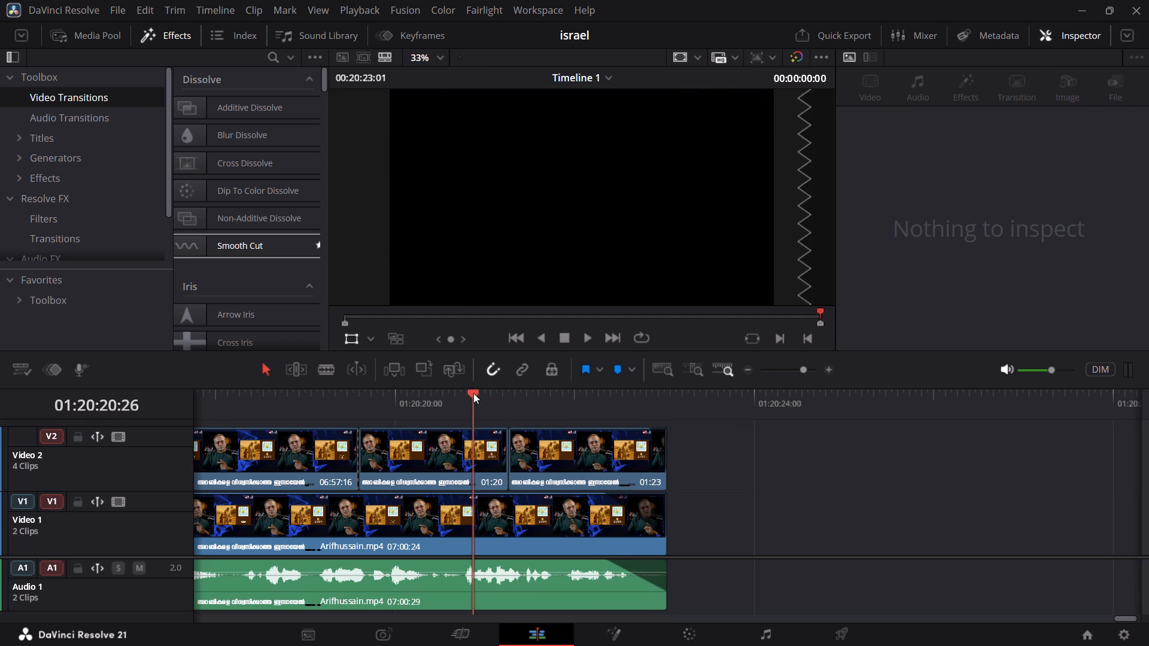
click(473, 393)
key(space)
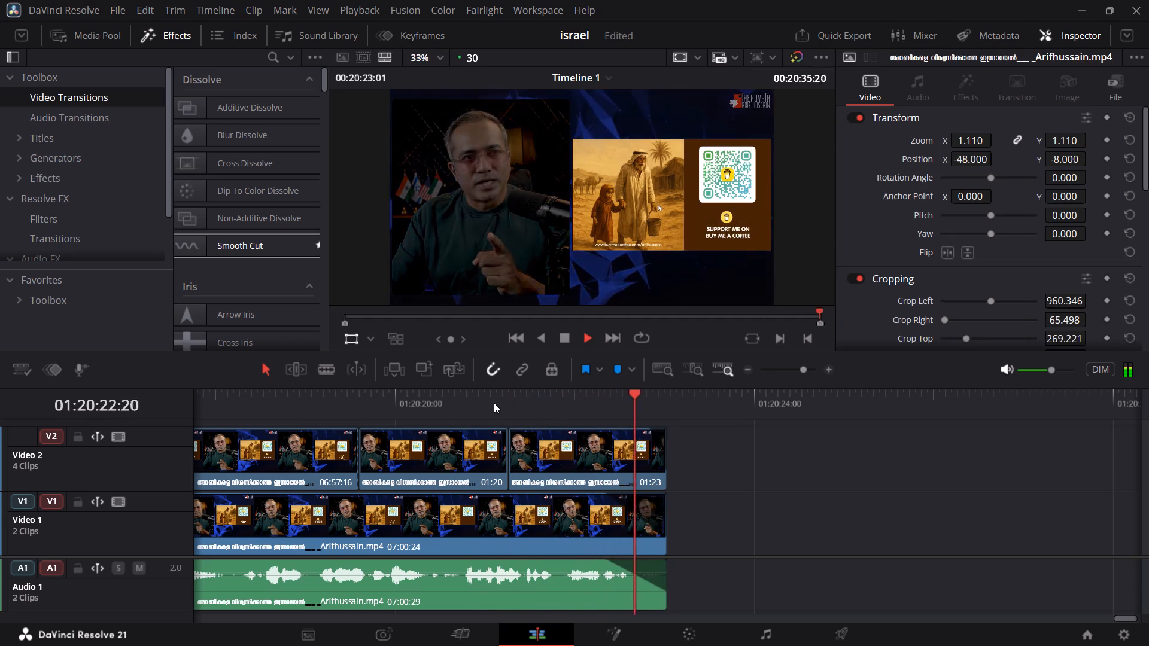
click(485, 403)
key(space)
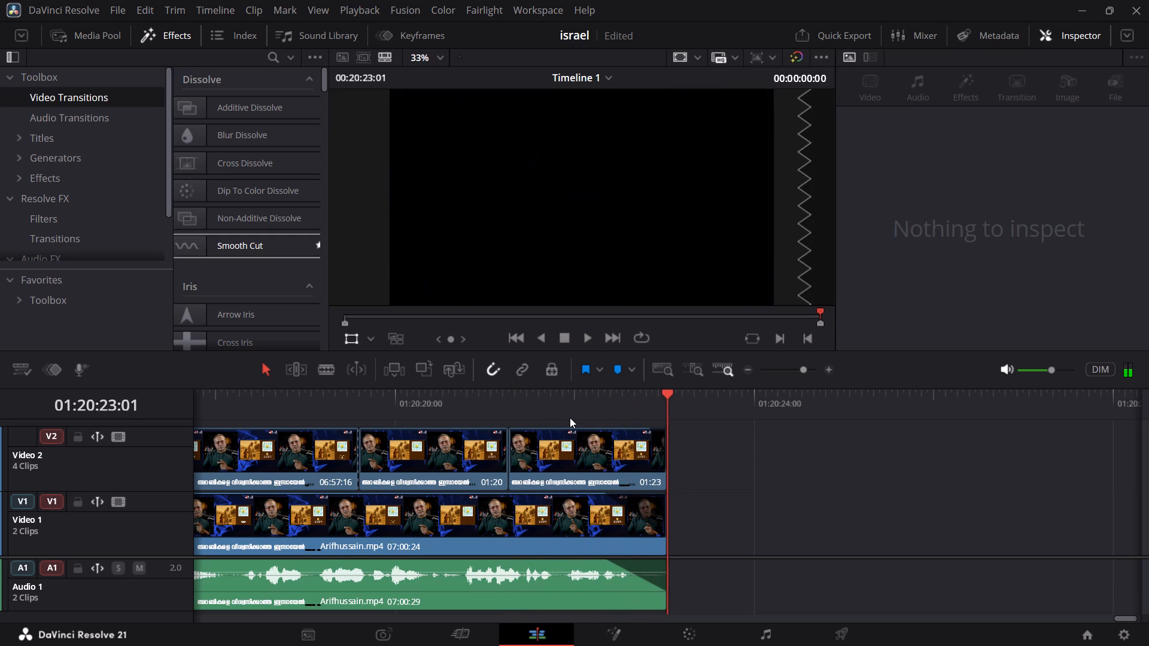
Trim the start of the first Video 2 clip to line up with the first Video 1 clip, making it 10:13:20 long, and play it.
click(519, 343)
triple_click(519, 343)
triple_click(521, 343)
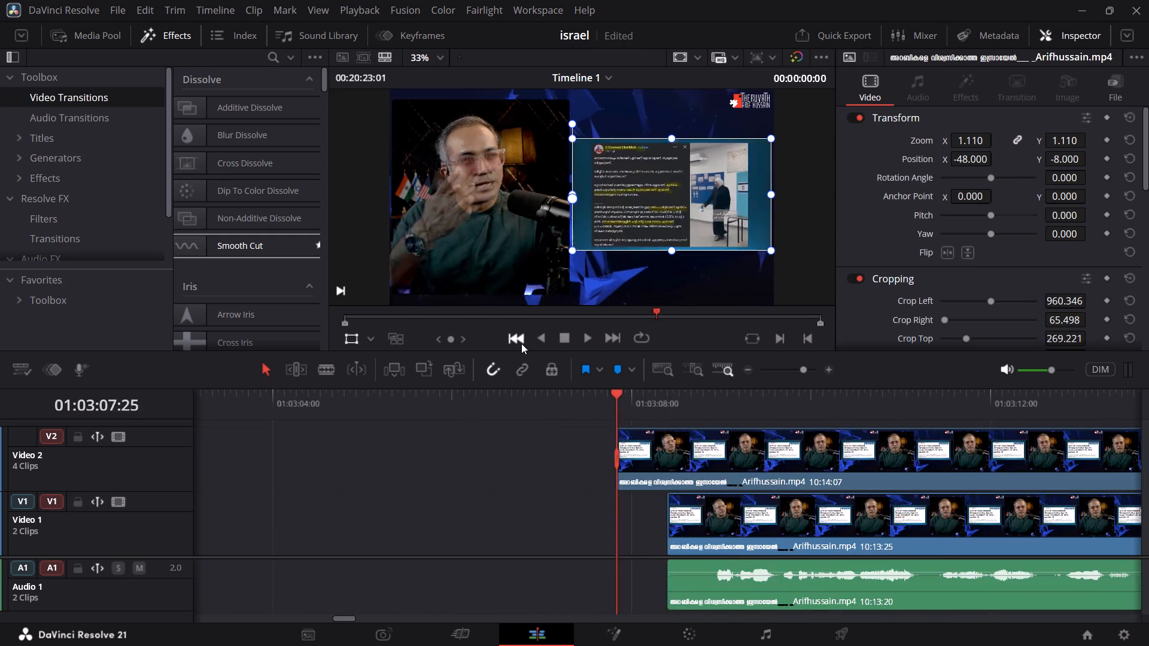
click(521, 343)
key(space)
click(603, 347)
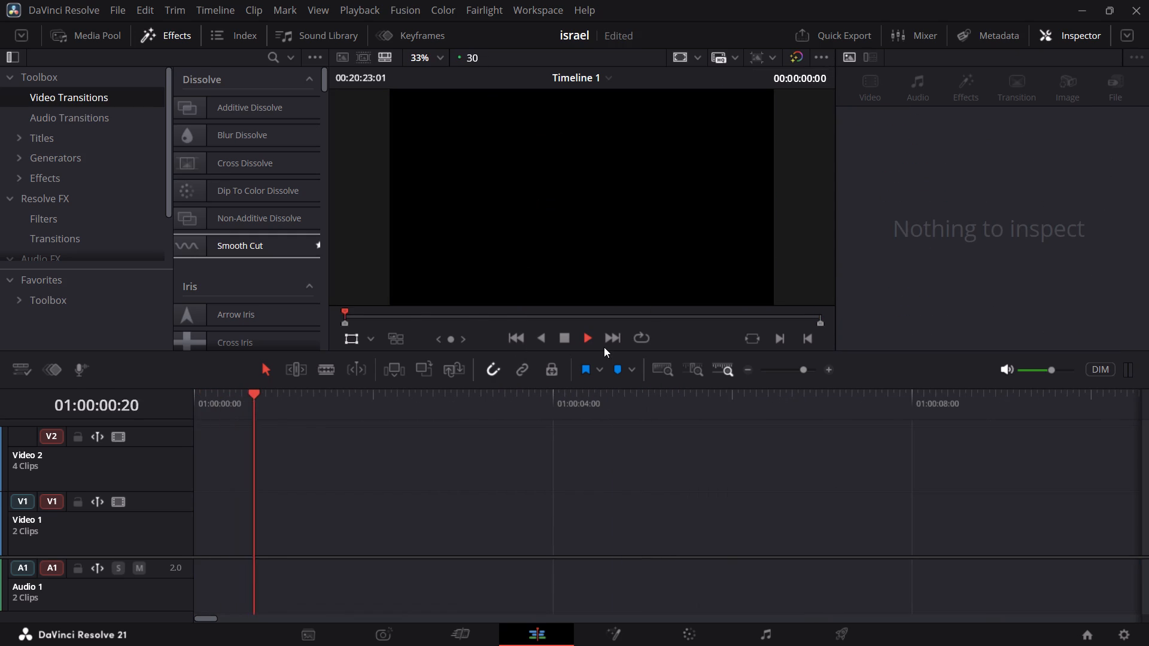
click(610, 342)
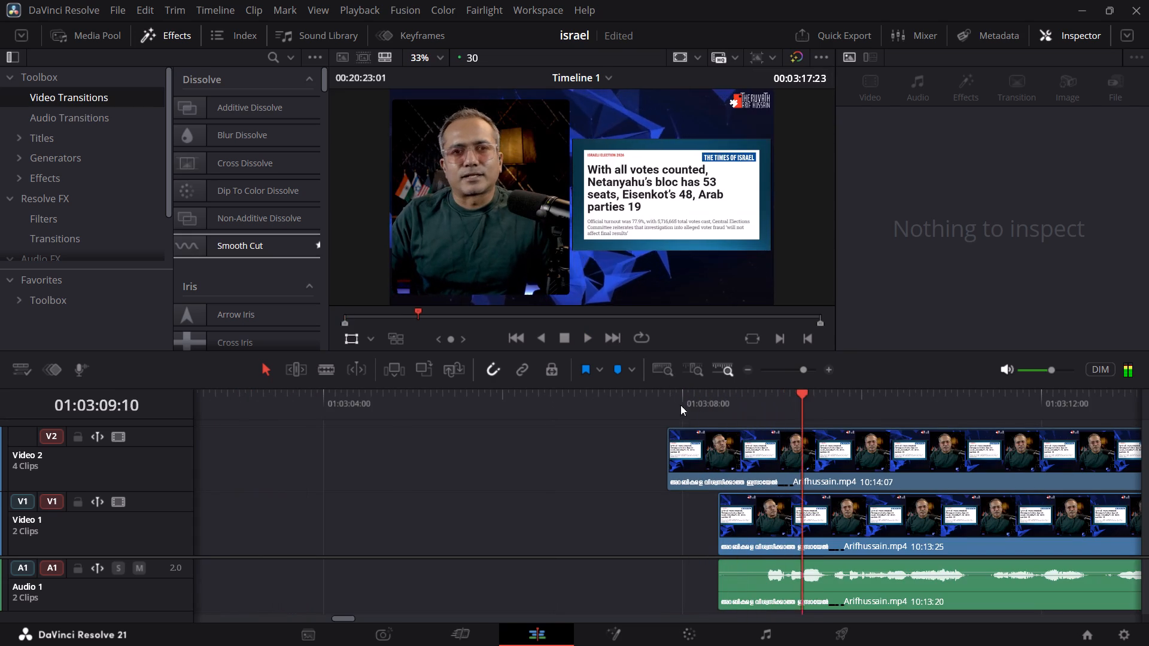
key(space)
drag(673, 462, 719, 471)
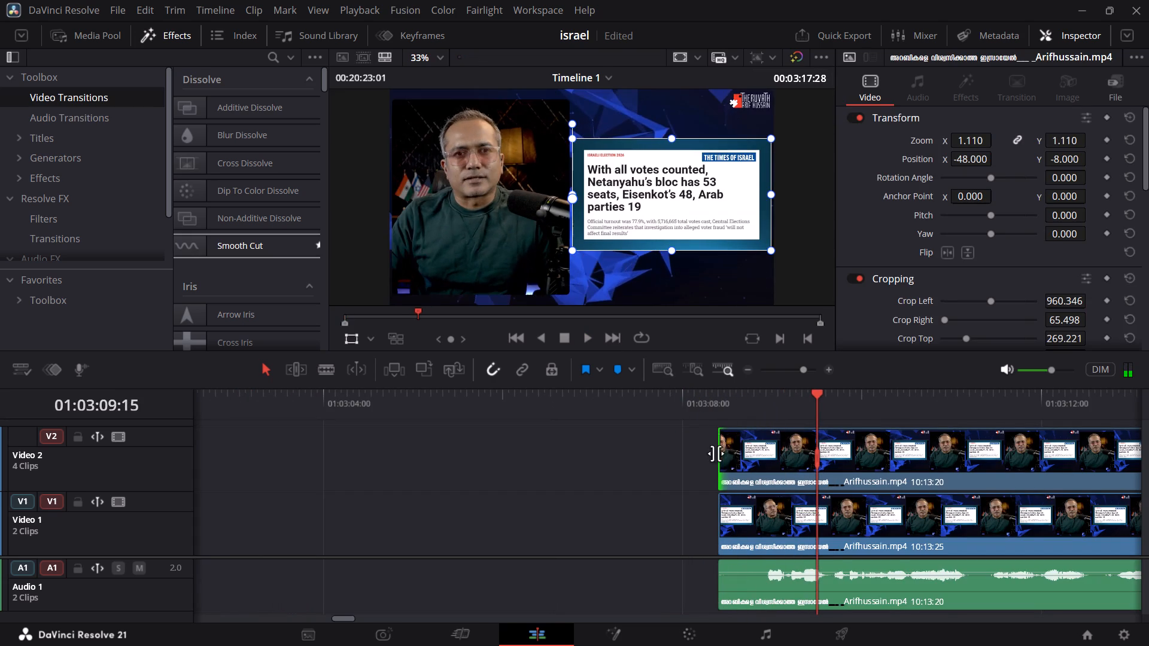
click(706, 406)
key(space)
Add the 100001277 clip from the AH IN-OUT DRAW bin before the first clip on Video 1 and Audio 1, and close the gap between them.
click(796, 368)
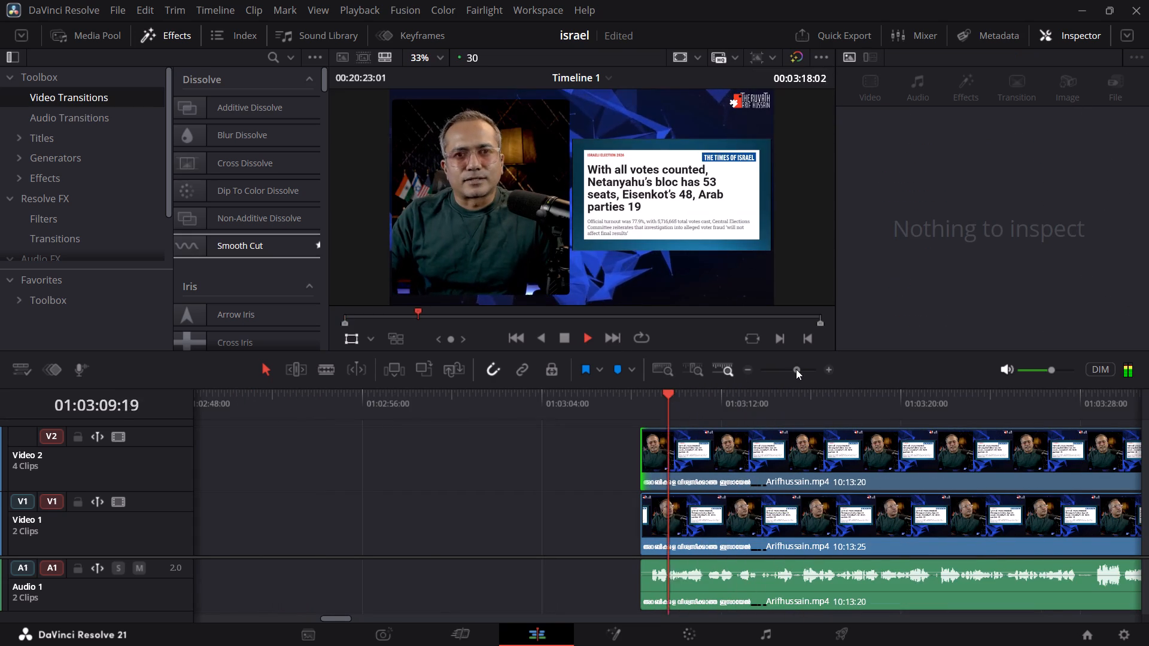
click(787, 371)
key(space)
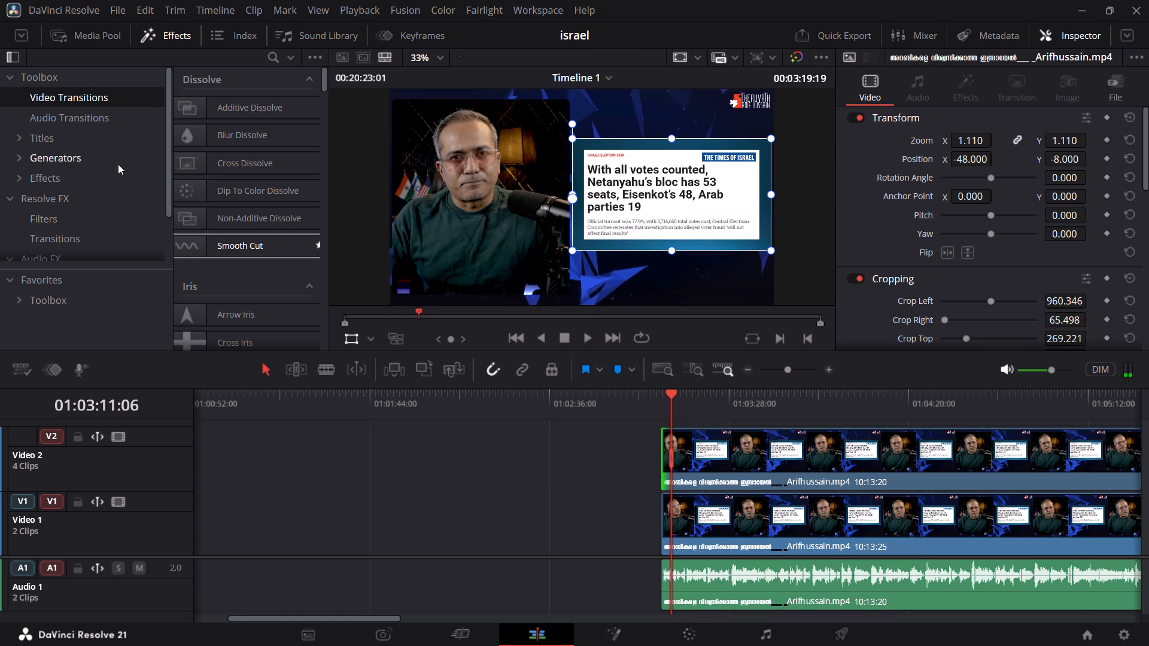
click(68, 29)
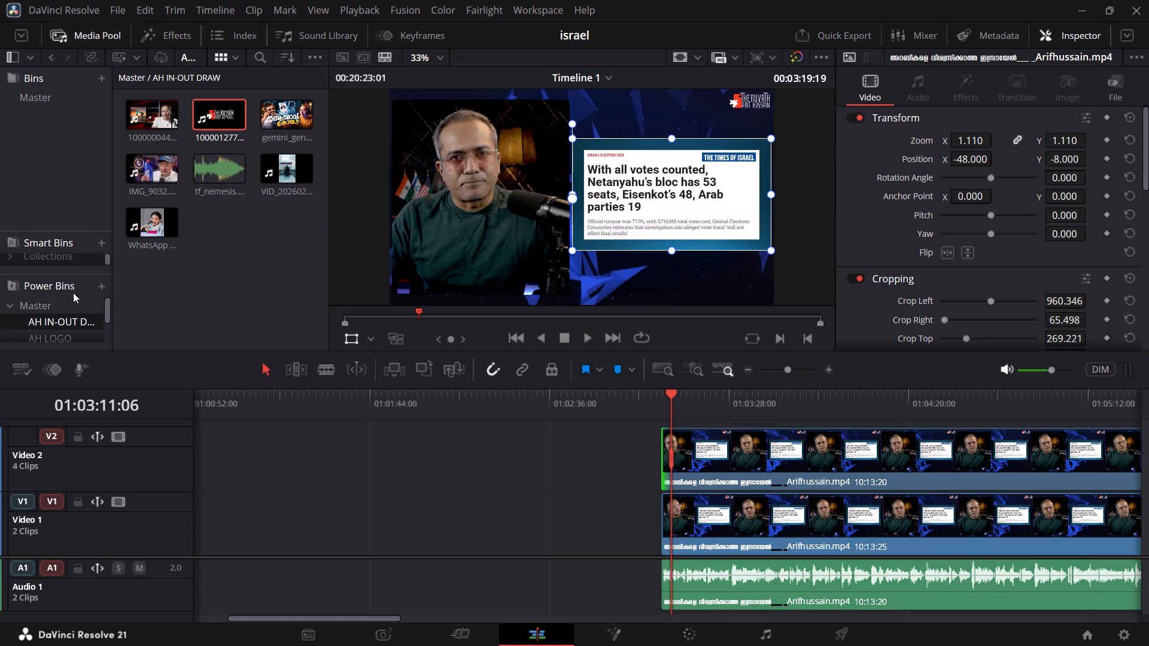
drag(221, 123, 425, 449)
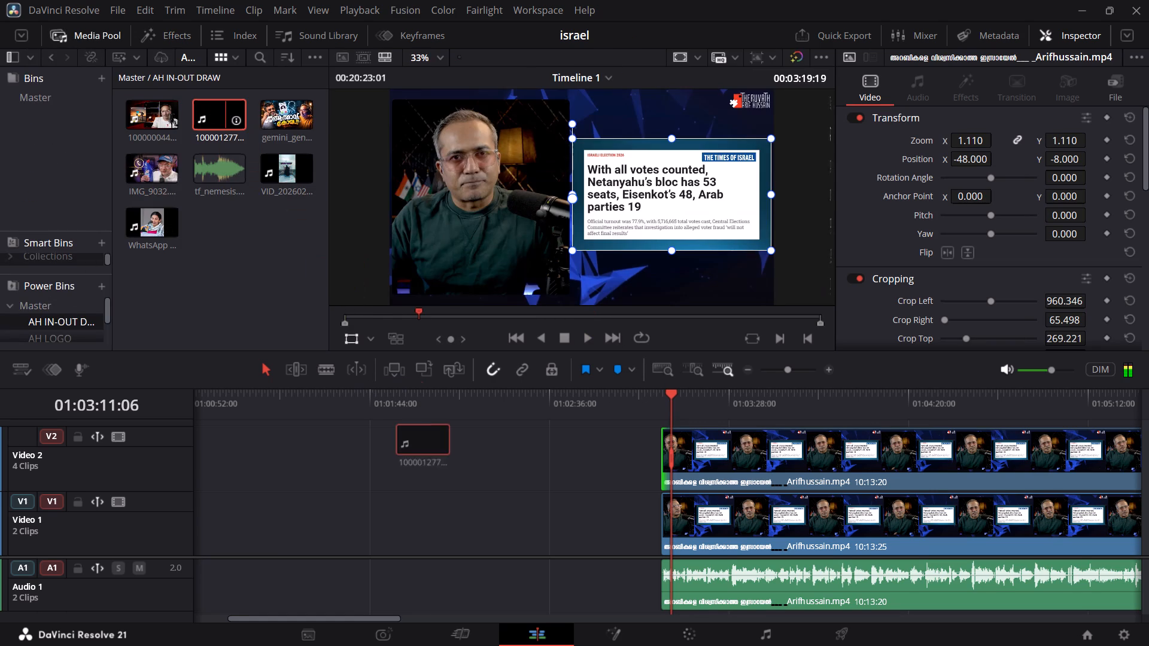
drag(425, 449, 587, 560)
click(644, 536)
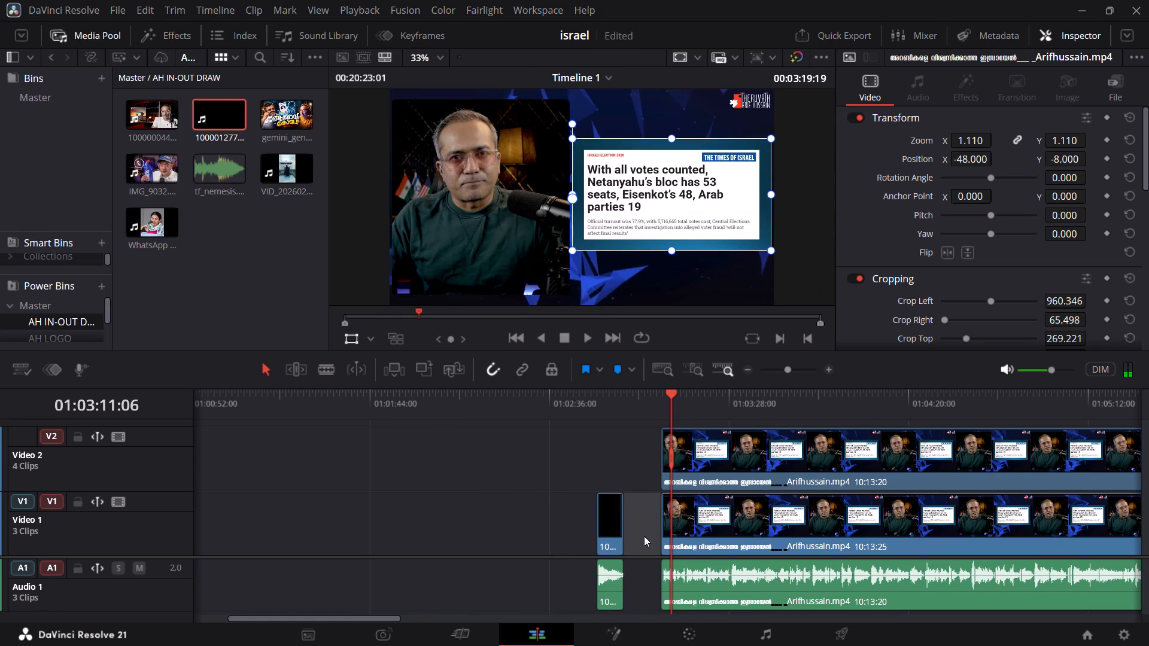
key(BackSpace)
Play through the start of the edit and the second segment, from about 01:13:13 to 01:16:00, to examine the speech.
key(space)
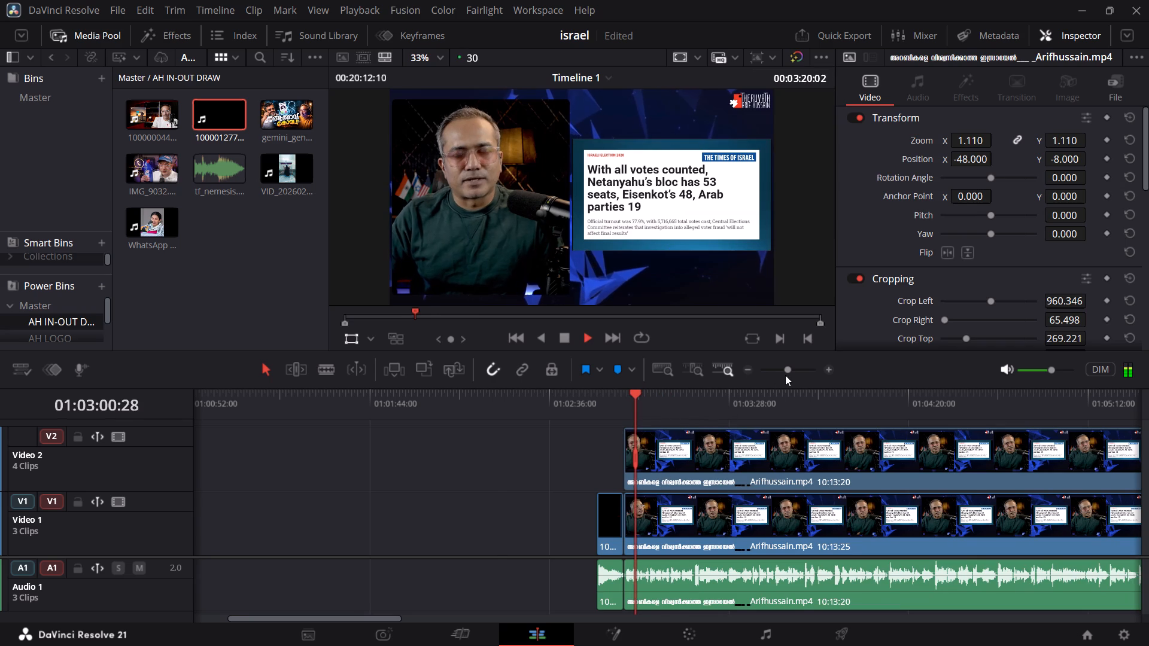
click(788, 373)
click(611, 338)
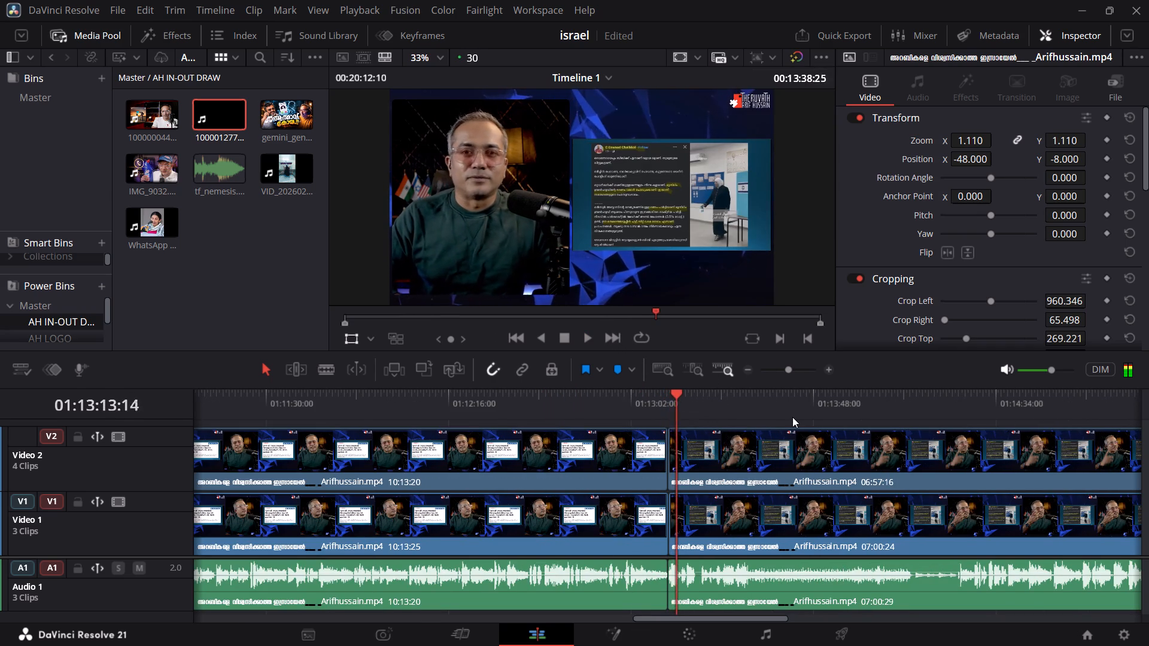
click(846, 418)
key(space)
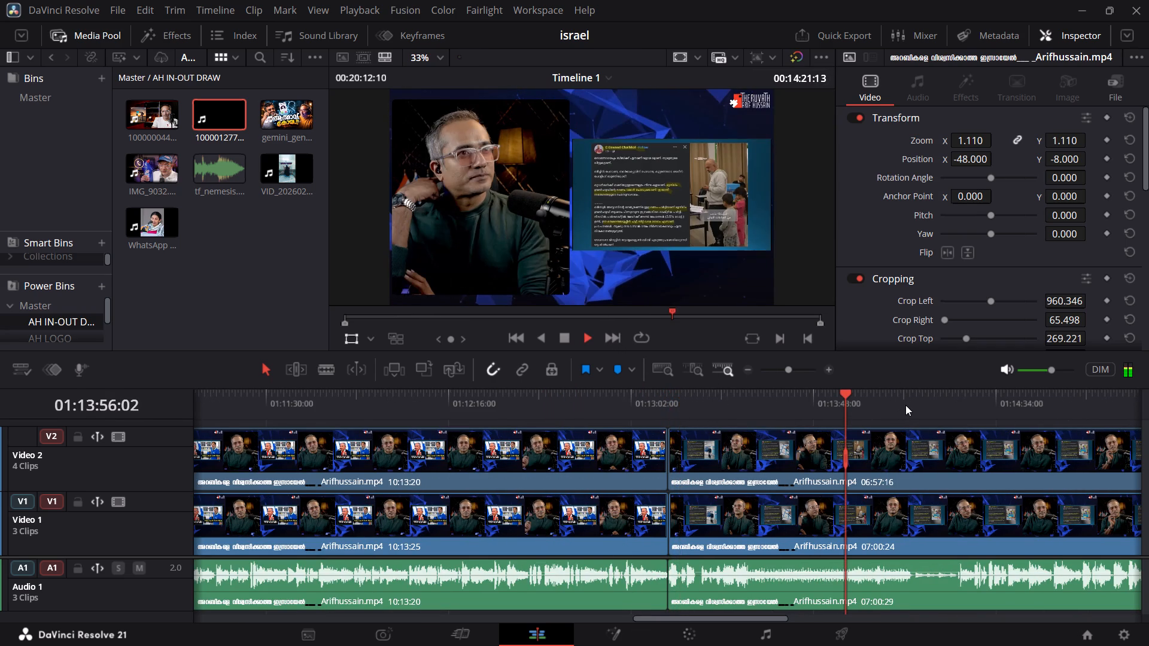
click(905, 405)
click(941, 409)
click(956, 407)
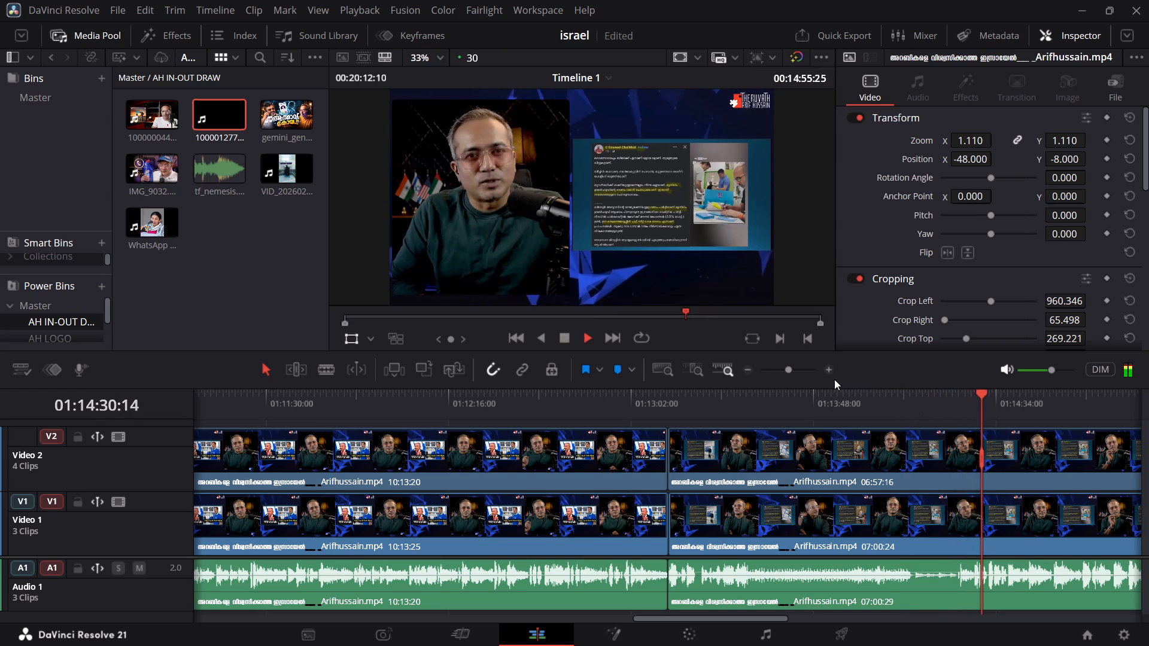
click(785, 374)
click(791, 395)
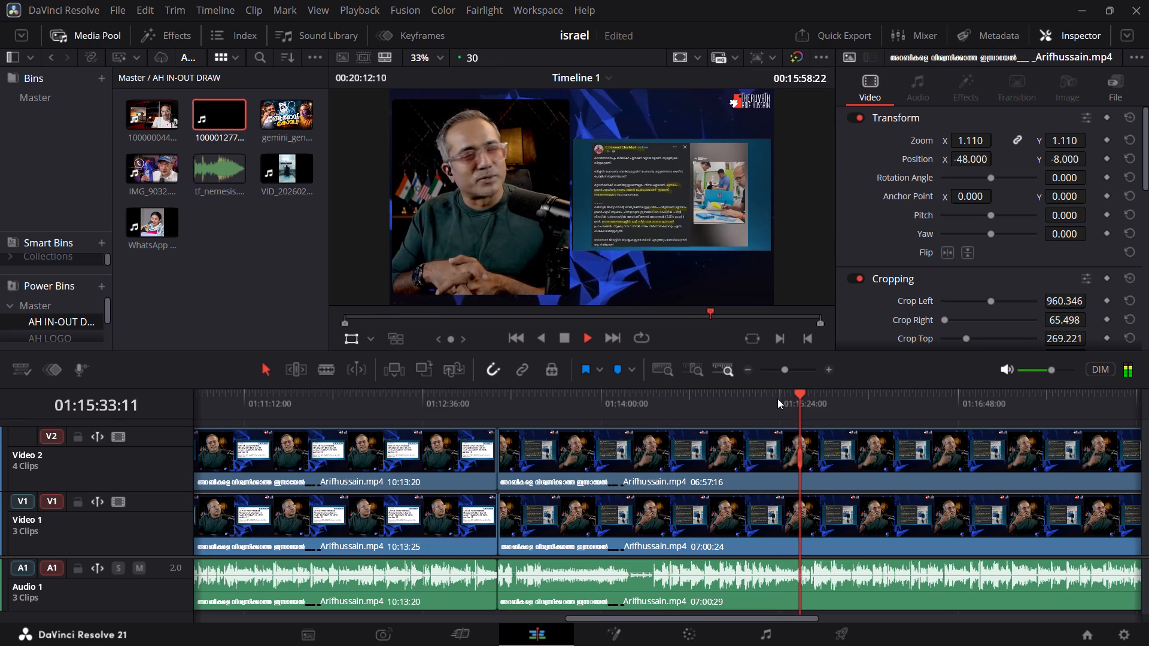
click(738, 399)
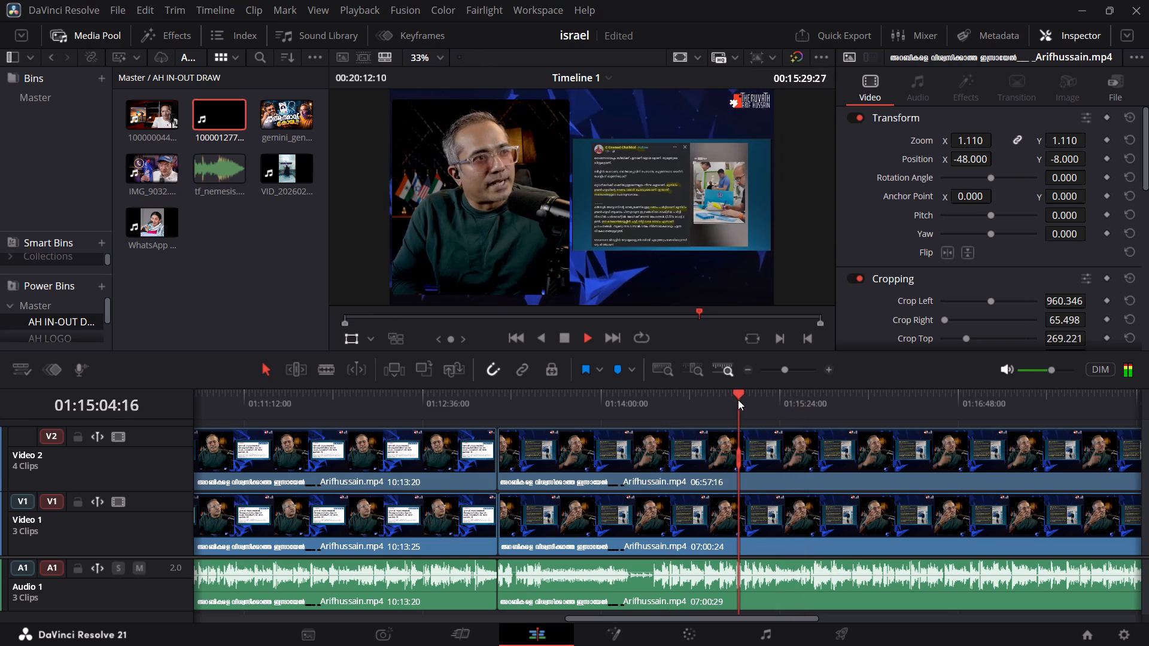
click(761, 400)
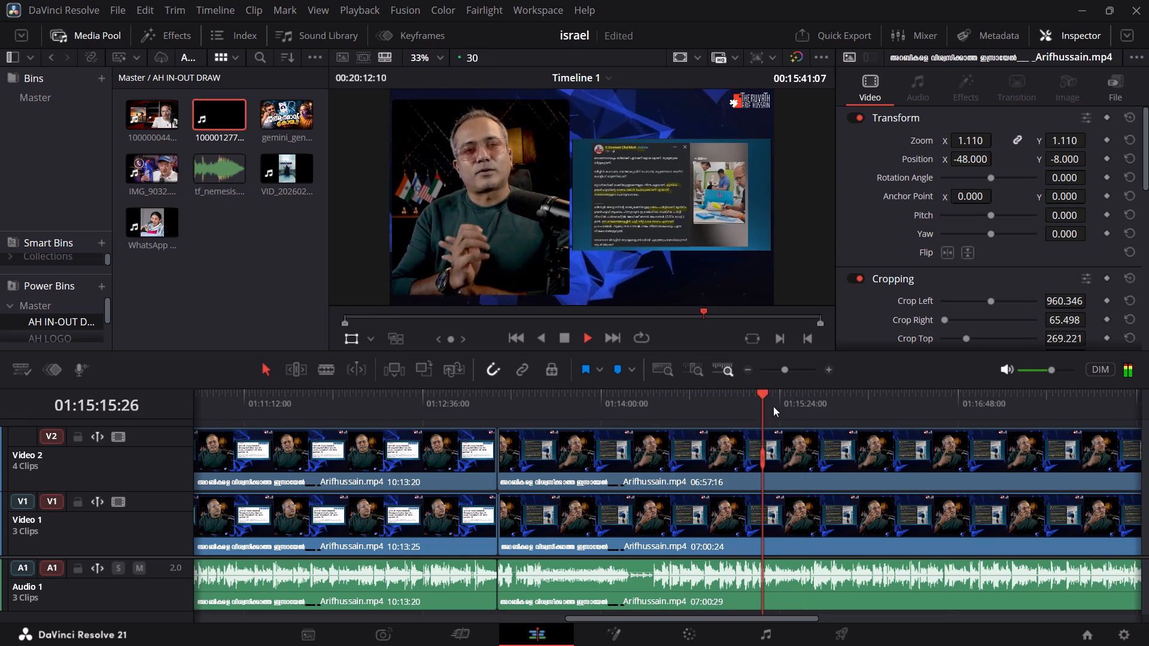
click(774, 407)
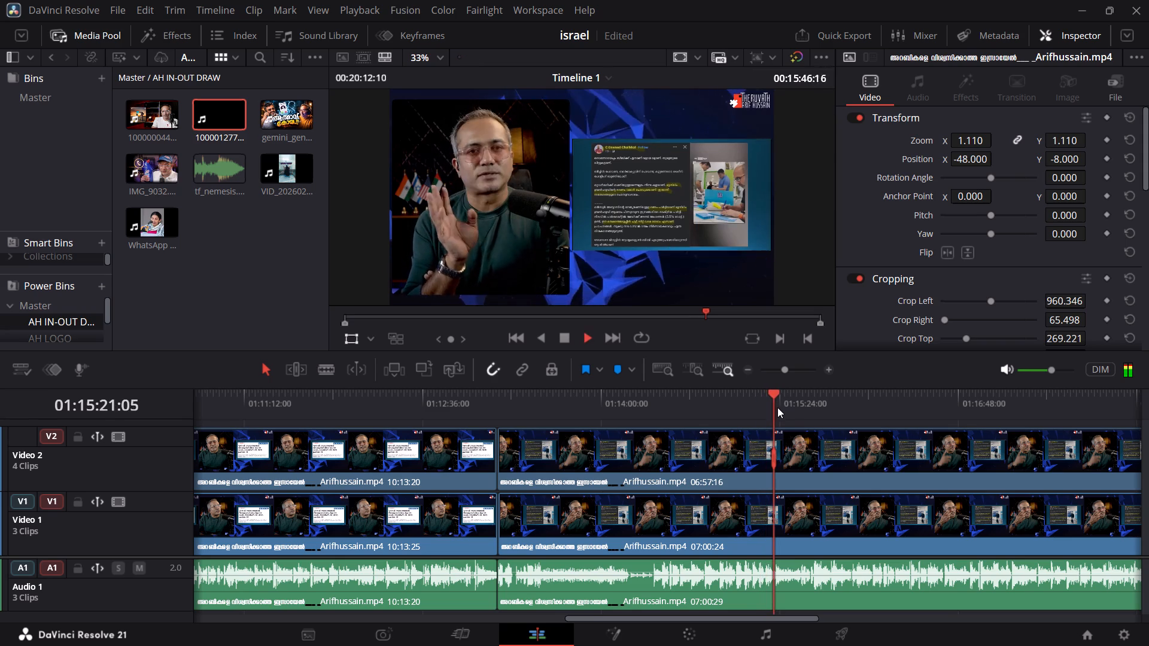
click(791, 408)
click(800, 409)
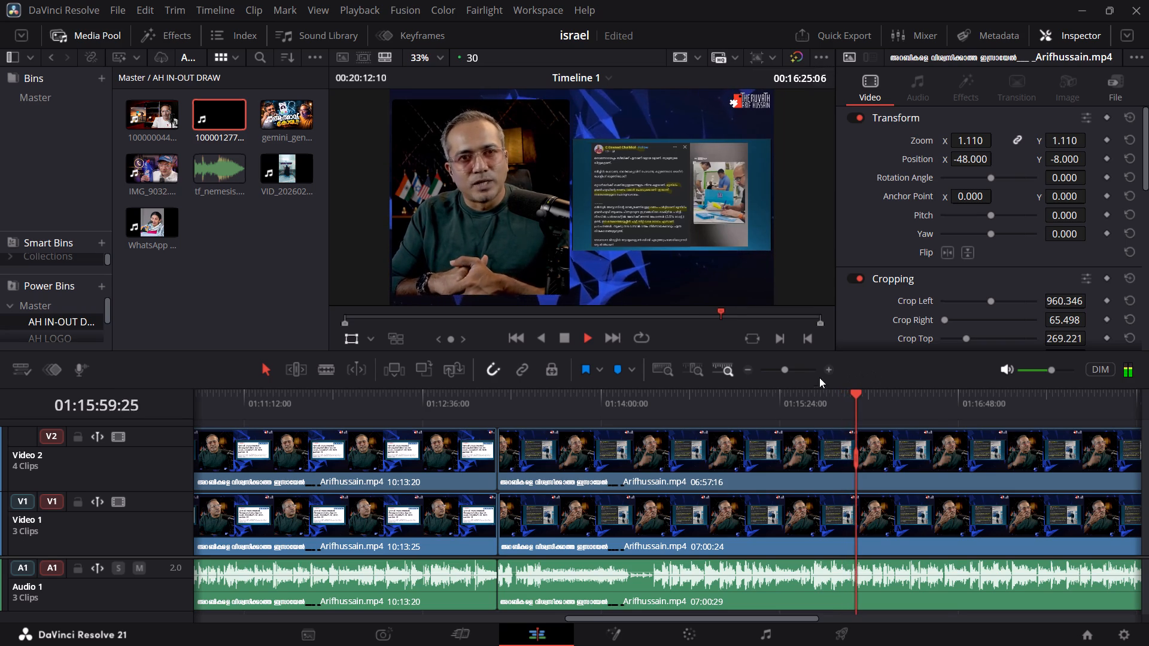
Locate the pause in speech at 01:15:47:26 and split the Video 2, Video 1 and Audio 1 clips there.
click(791, 368)
click(560, 397)
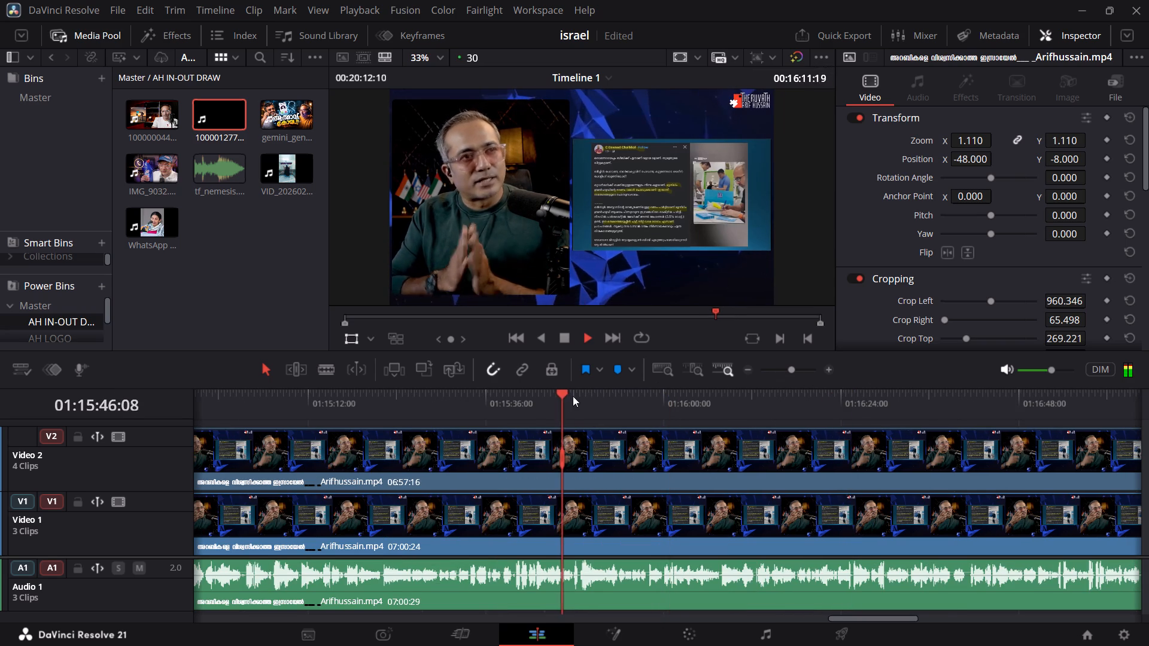
click(796, 374)
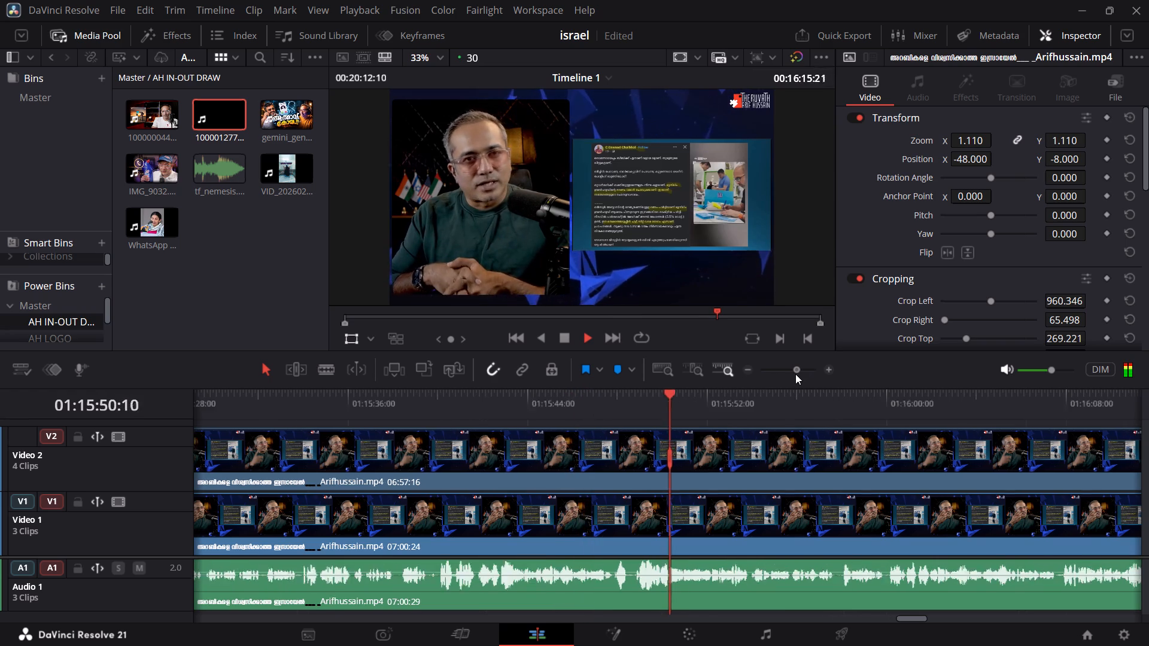
click(618, 398)
key(space)
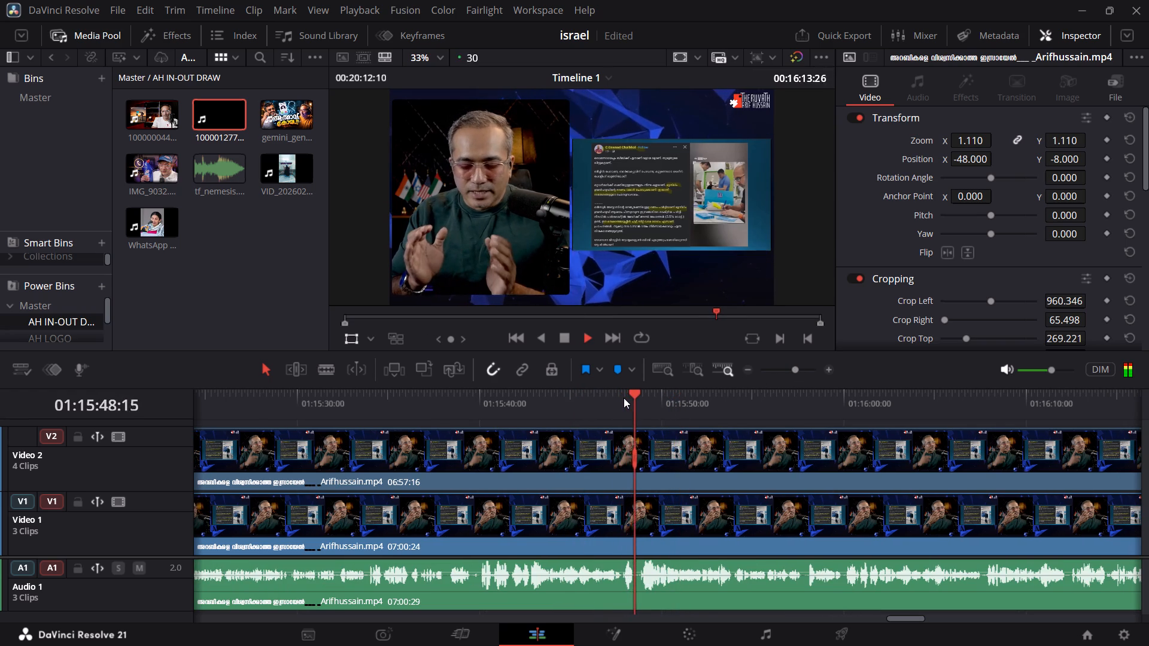
click(618, 398)
key(space)
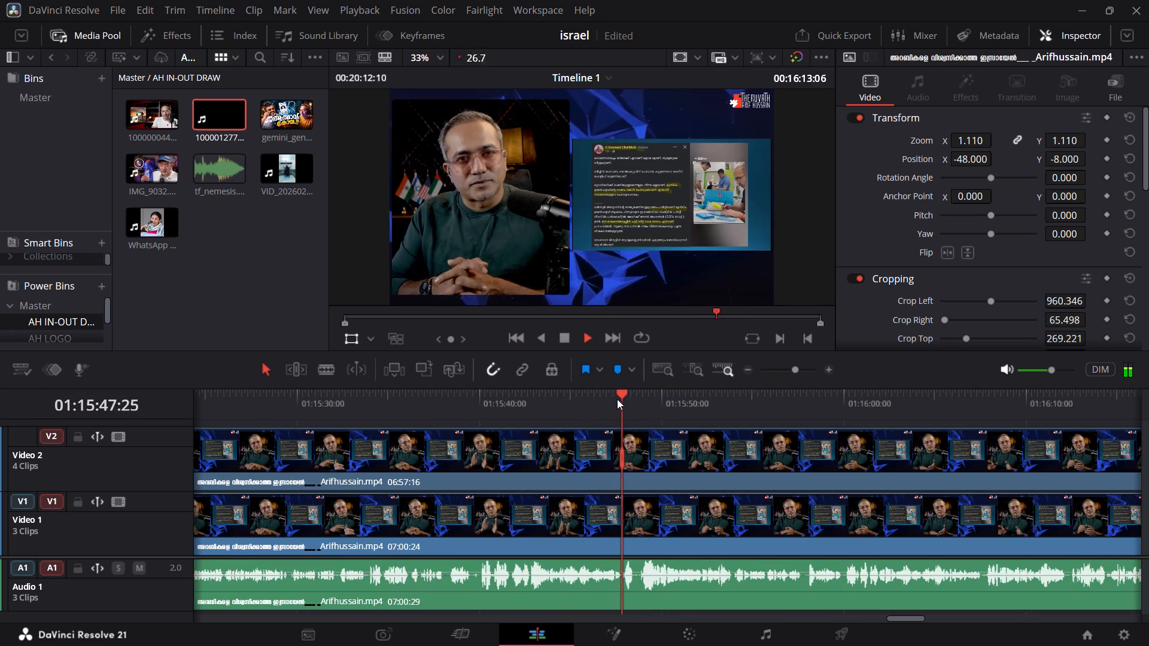
click(612, 399)
key(space)
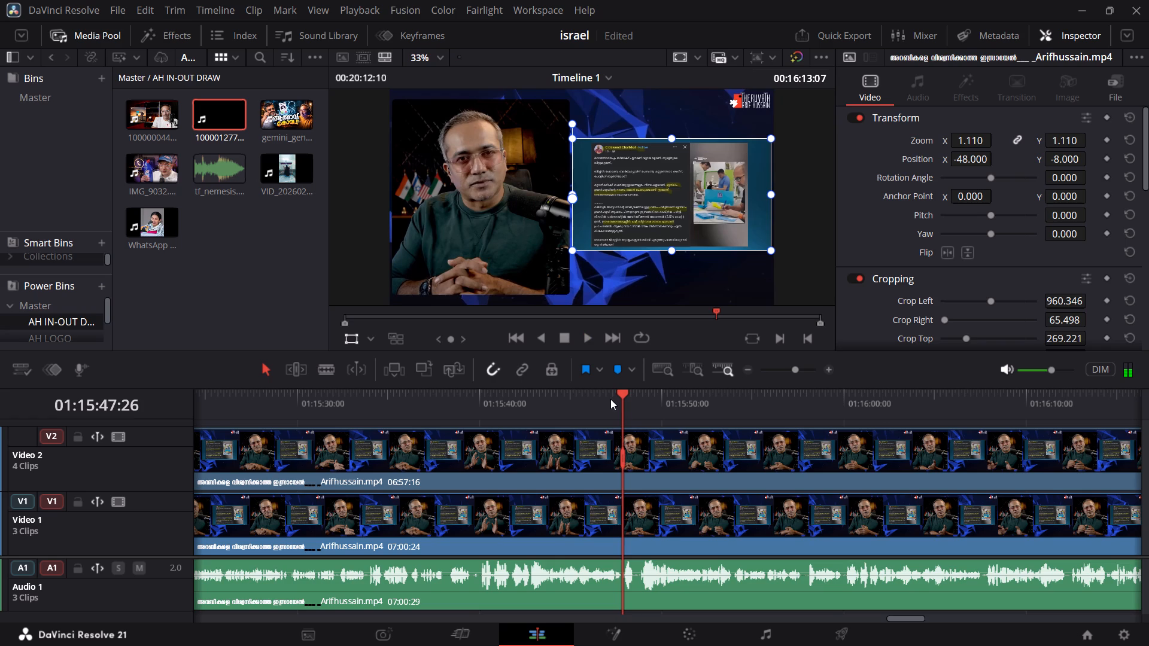
key(ctrl+b)
key(ctrl+b)
key(ctrl+b)
Play on from 01:15:47:26 to find the next pause in speech and split the Video 2, Video 1 and Audio 1 clips at 01:16:29:01.
key(space)
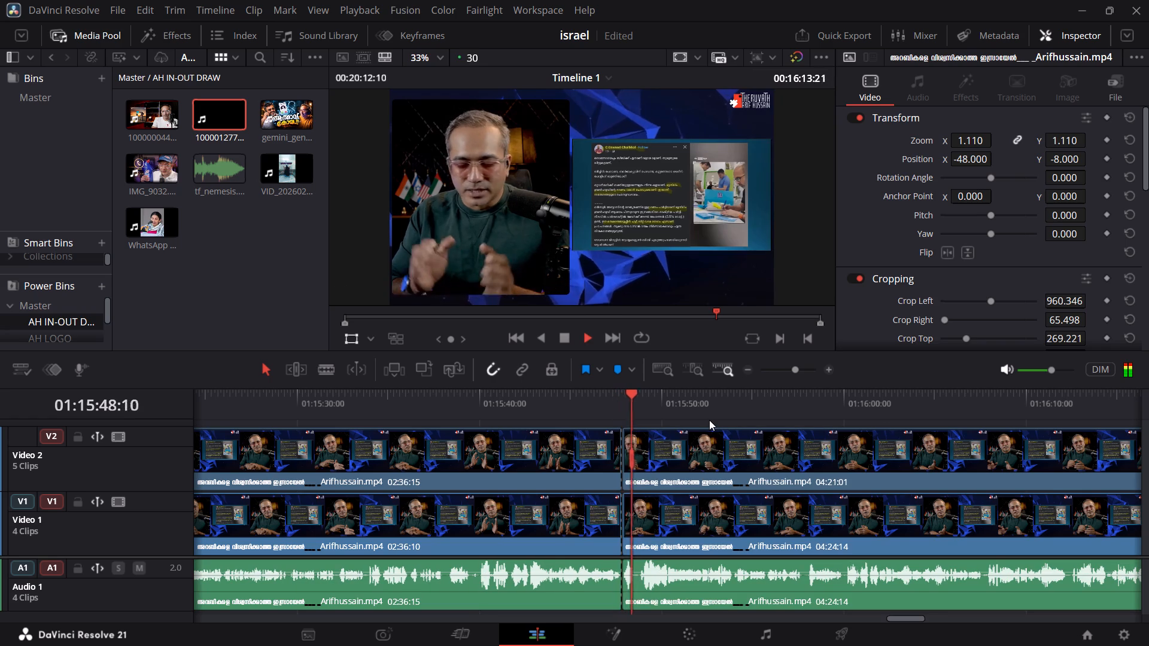
click(791, 370)
click(785, 373)
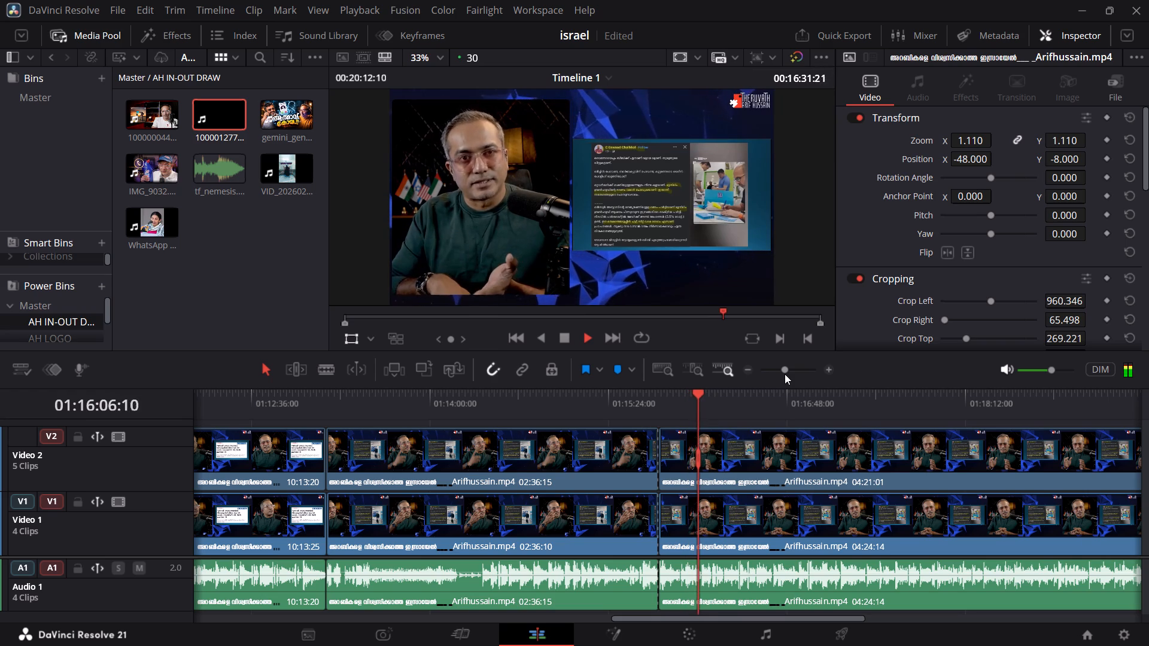
click(794, 368)
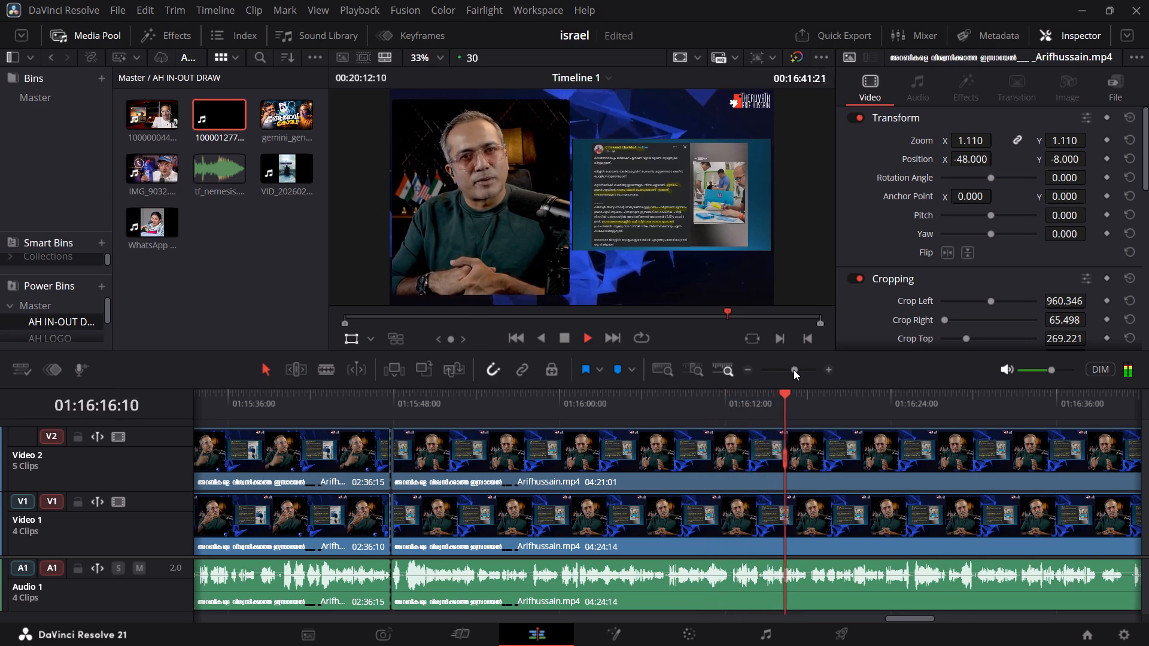
click(792, 370)
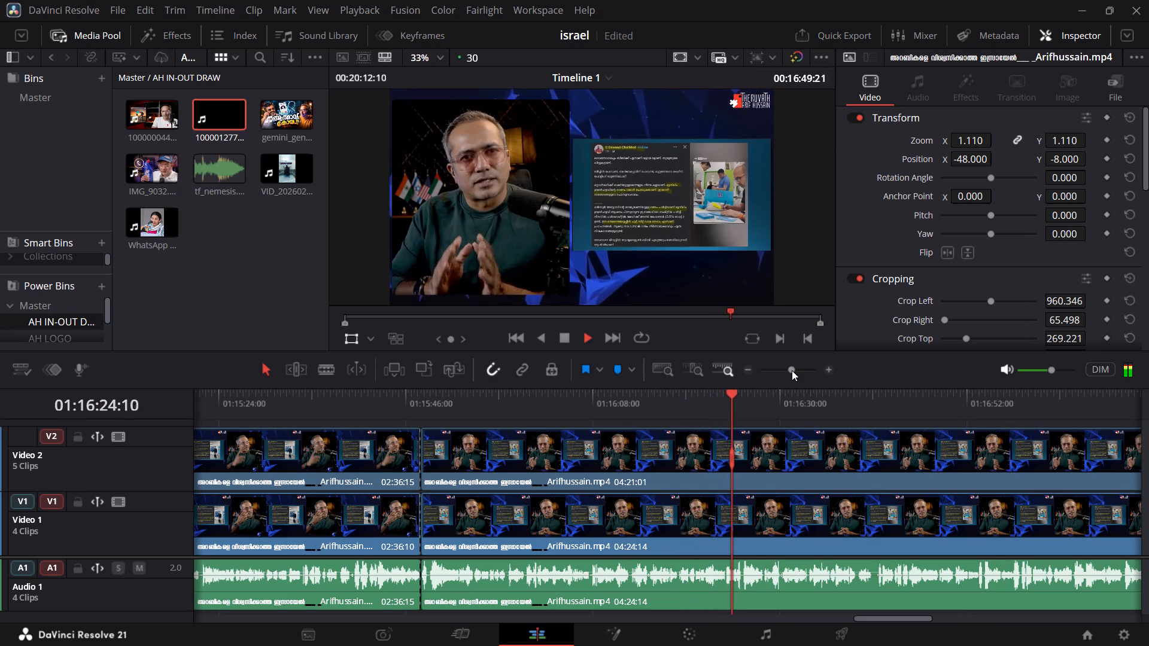
click(789, 371)
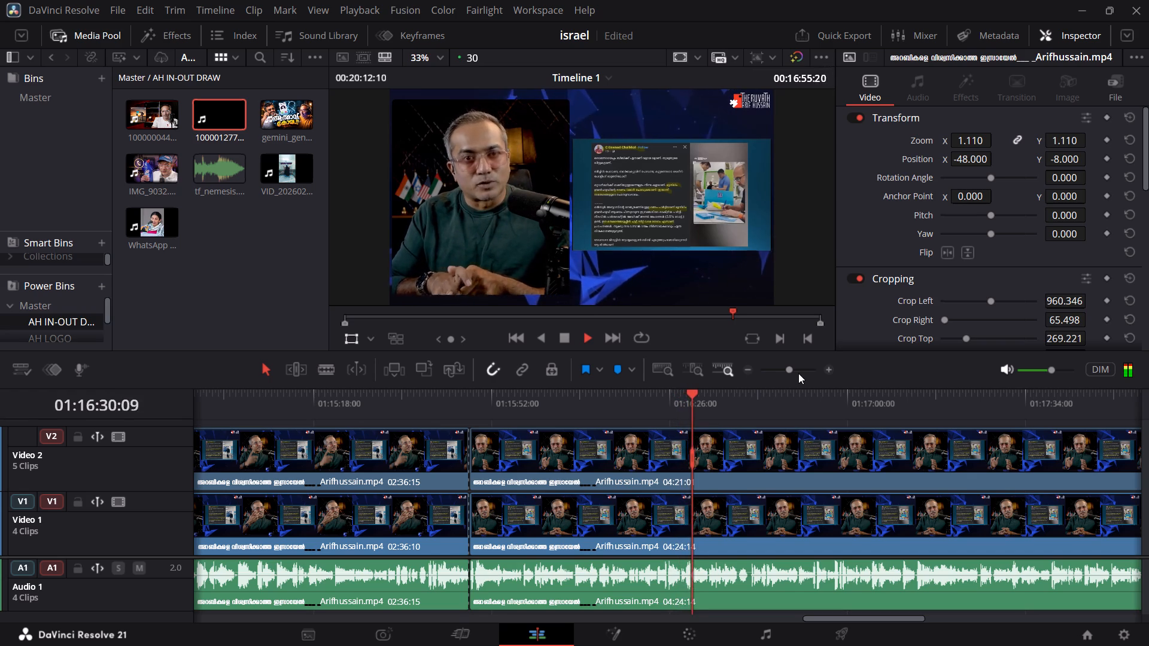
click(794, 371)
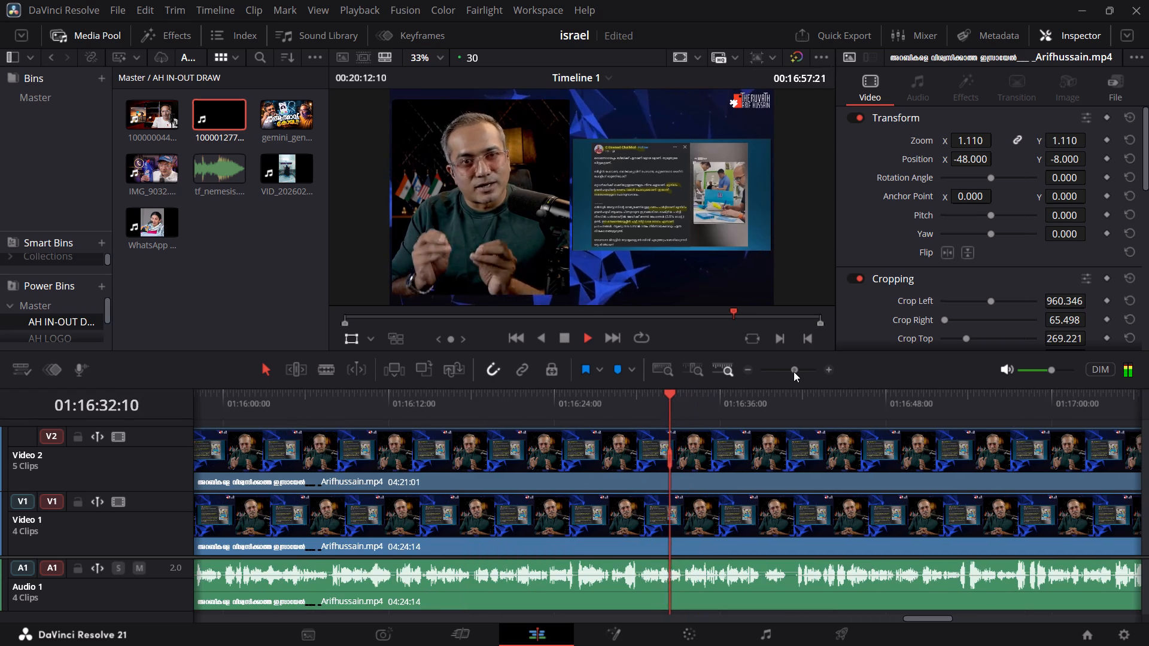
click(615, 401)
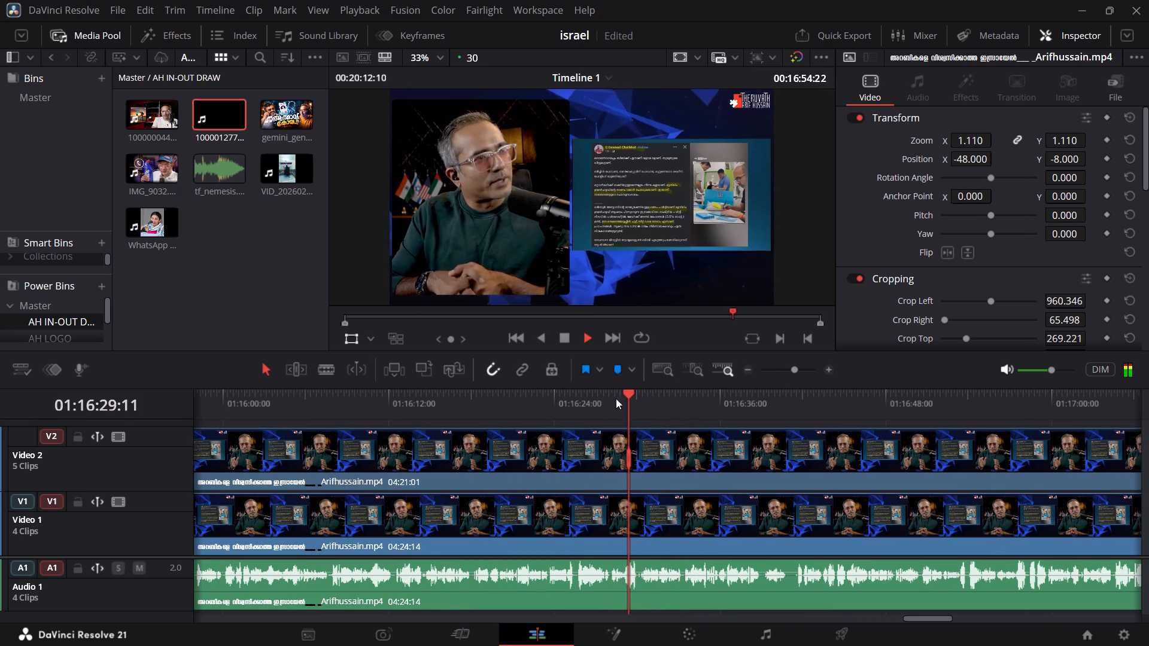
click(601, 401)
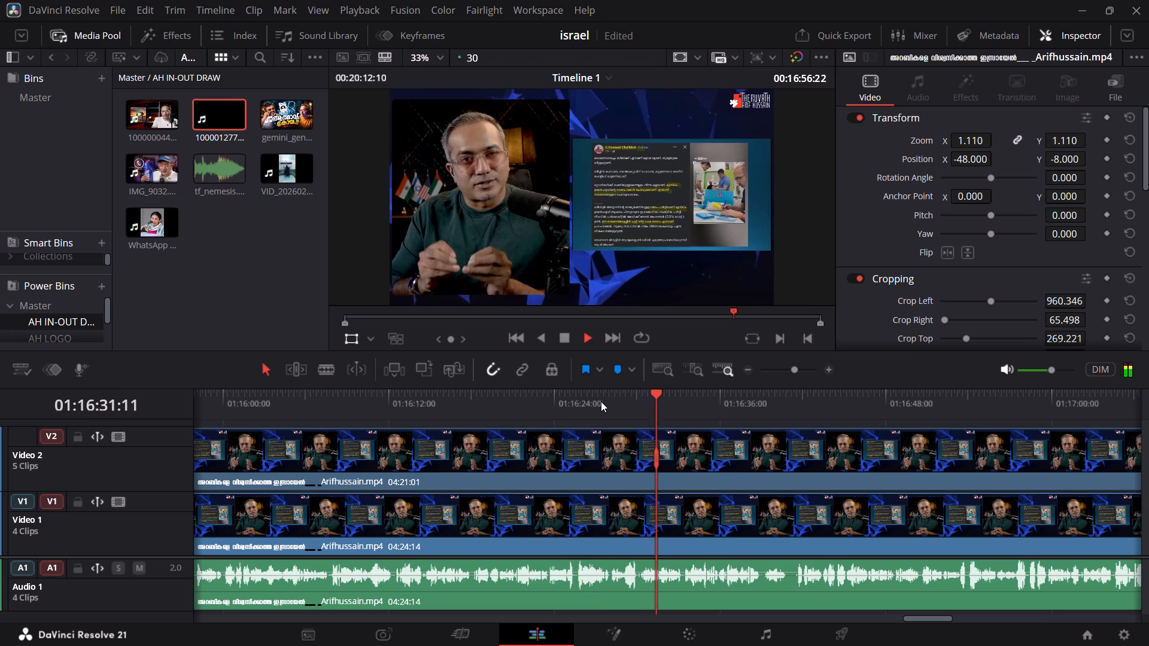
click(549, 409)
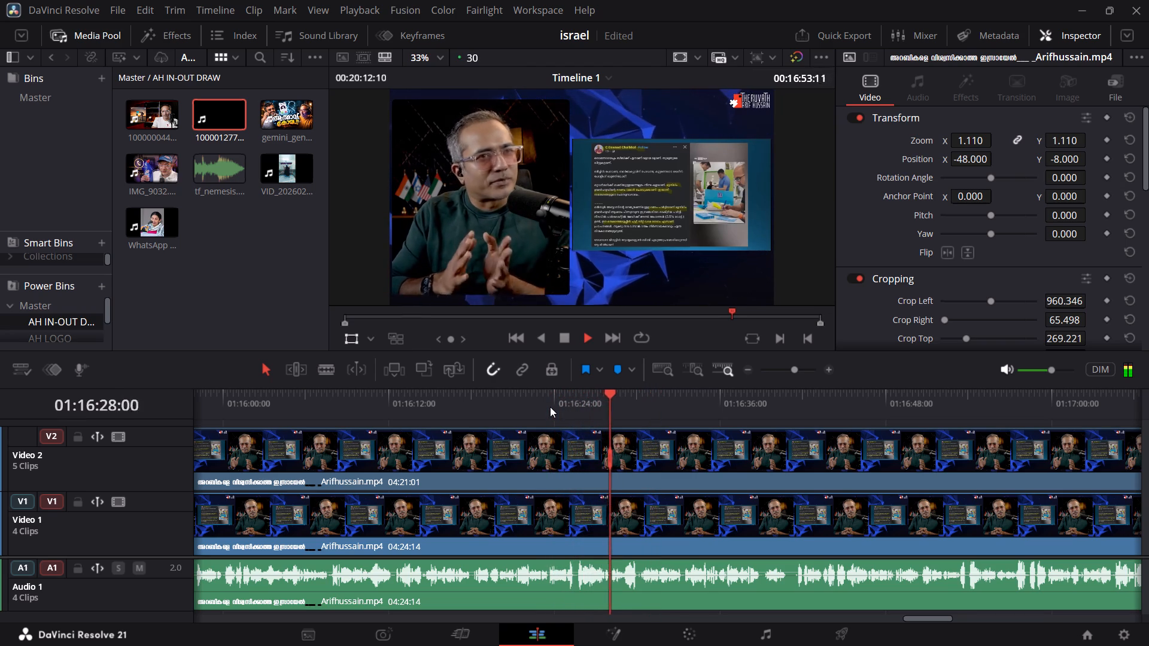
key(space)
key(space)
key(space)
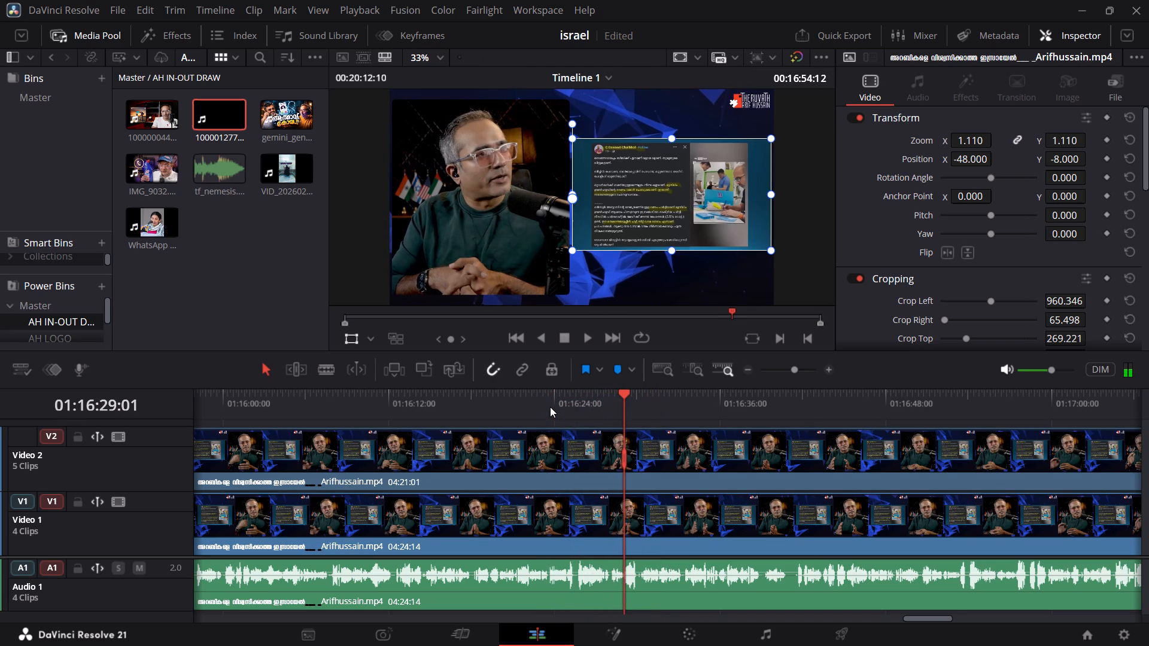
key(ctrl+b)
key(ctrl+space)
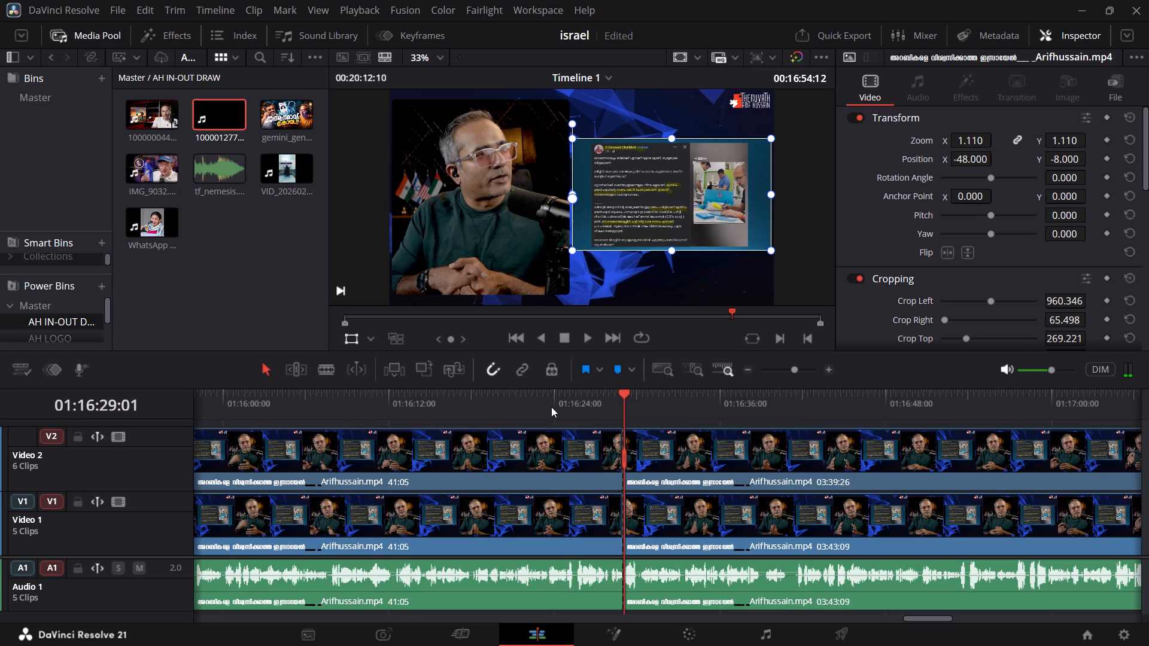
Play and scrub through the short 41:05 segment and its following cut, between about 01:16:06 and 01:16:34, to examine the speech.
key(space)
click(788, 374)
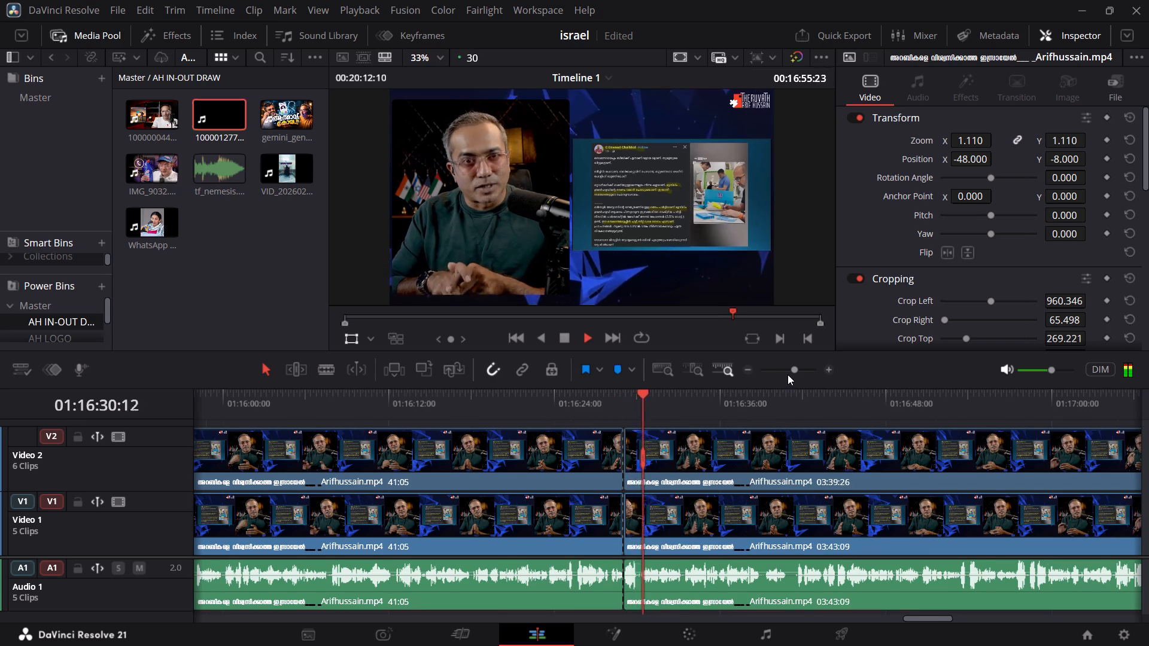
click(786, 373)
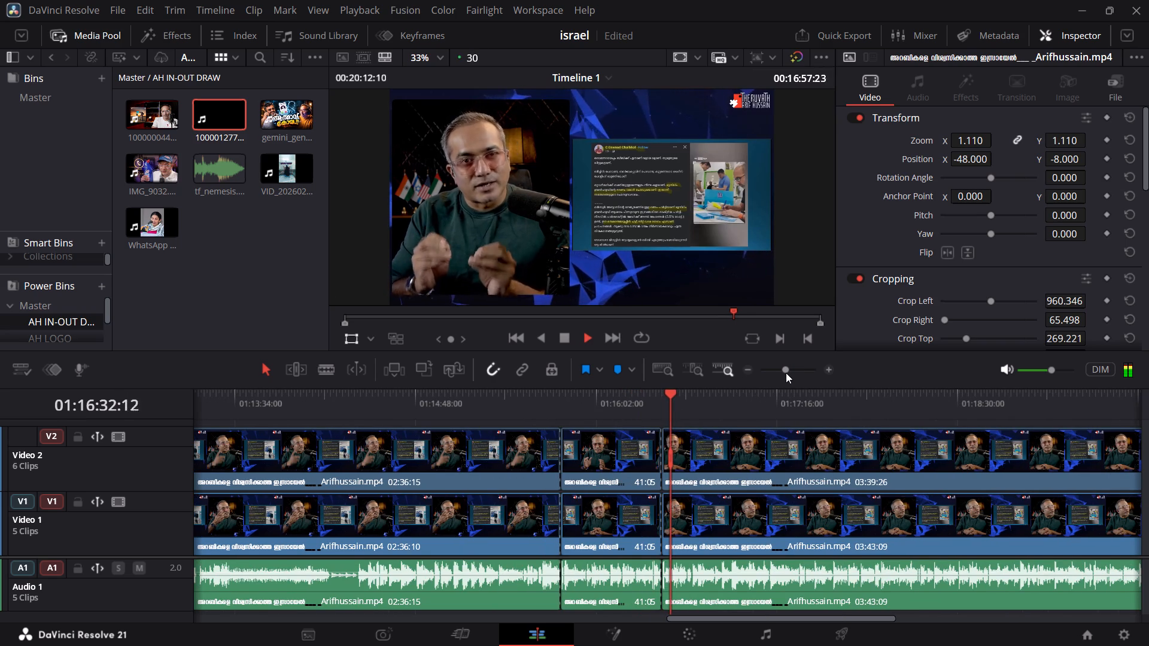
click(782, 373)
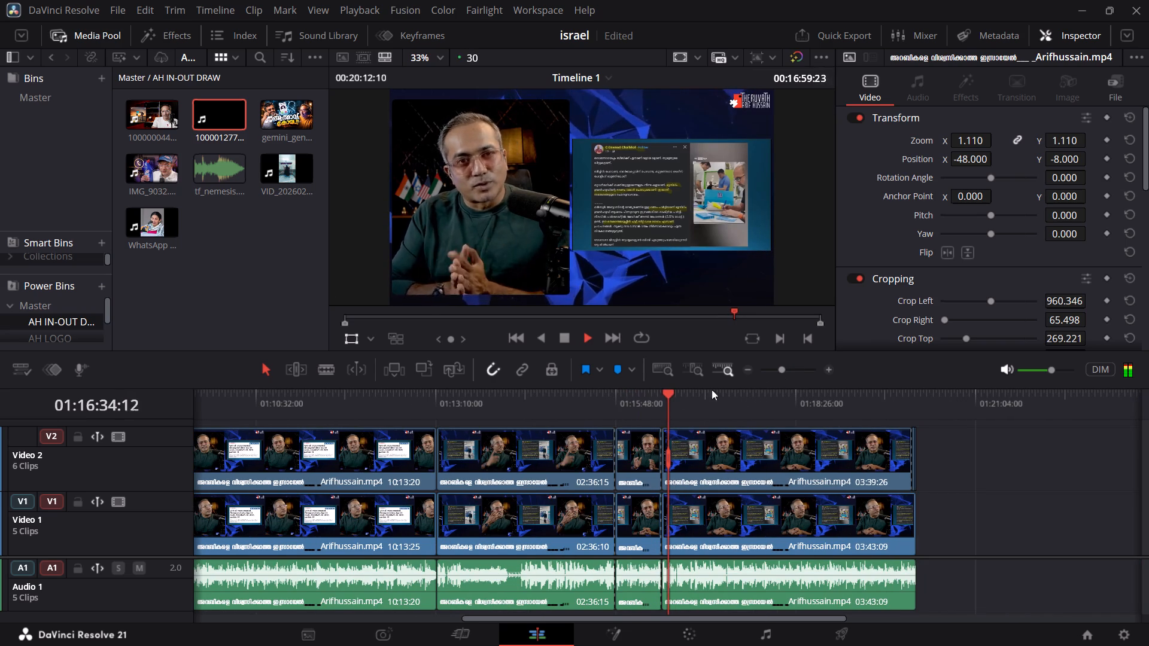
drag(643, 406, 643, 425)
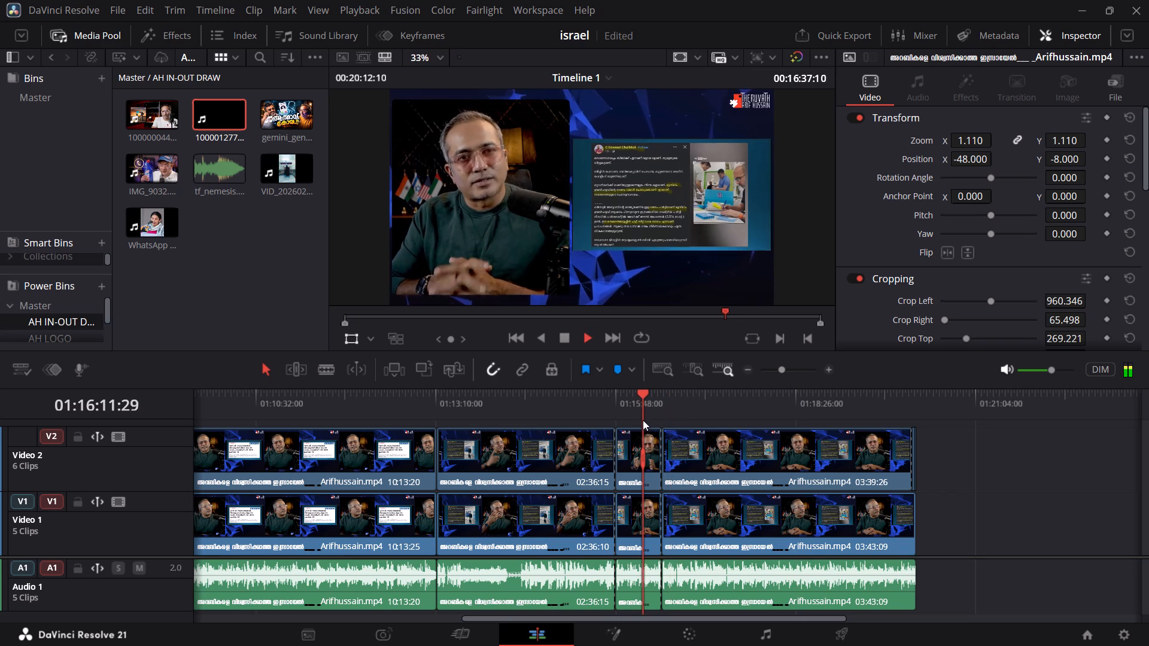
key(space)
key(space)
click(651, 402)
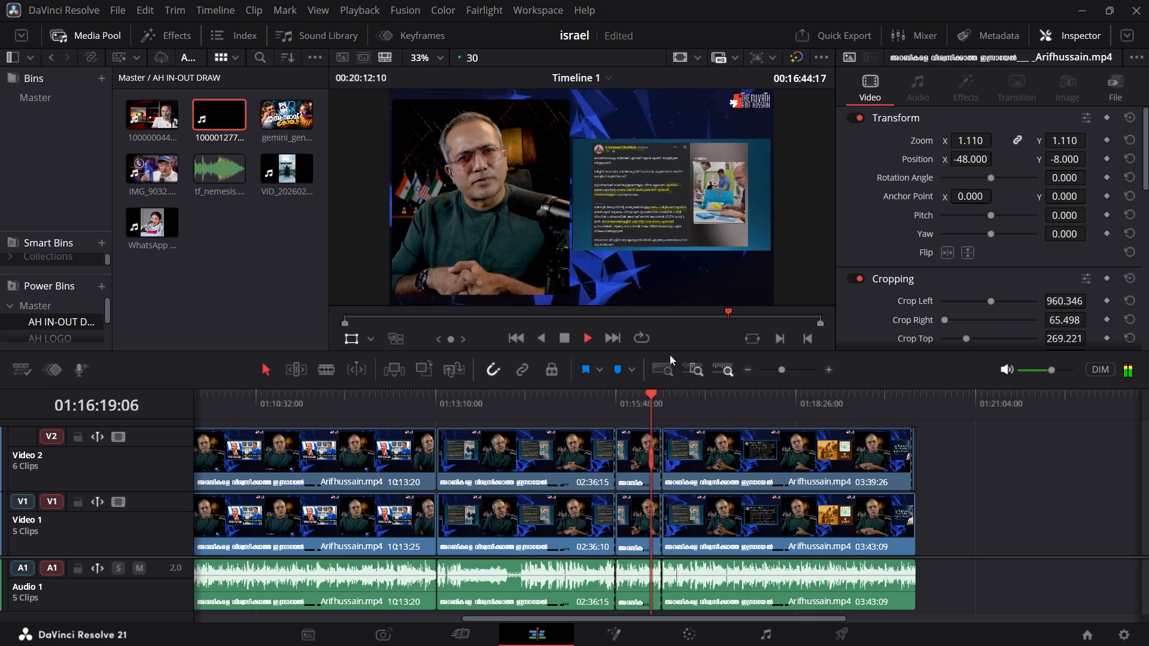
click(610, 339)
click(612, 339)
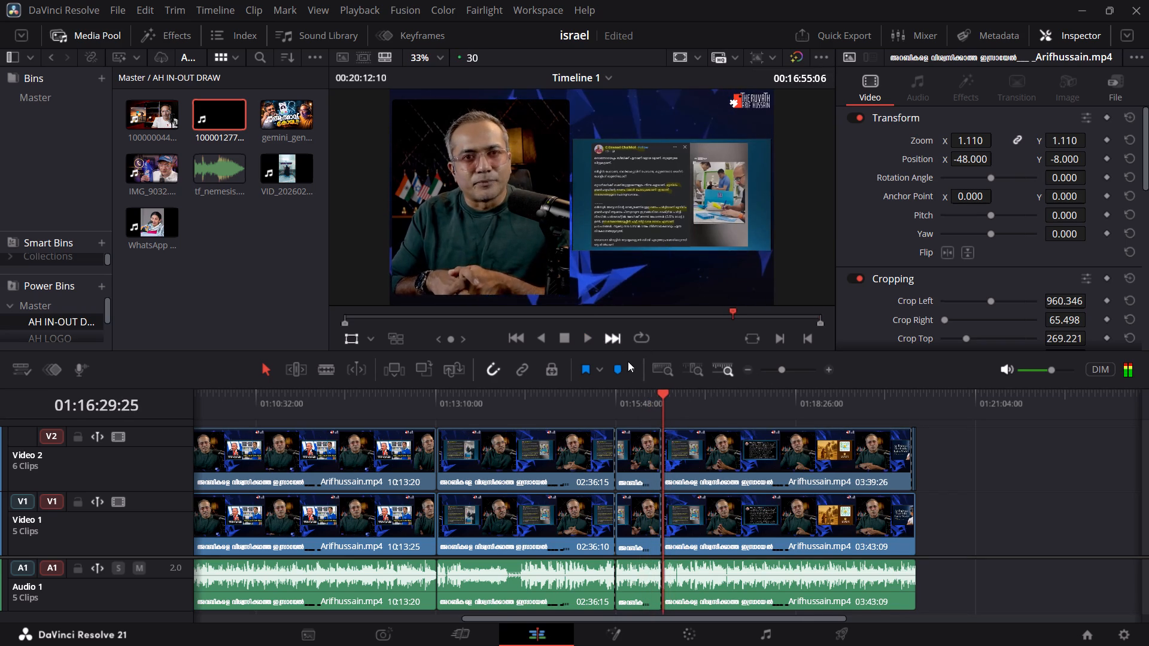
drag(646, 409, 637, 467)
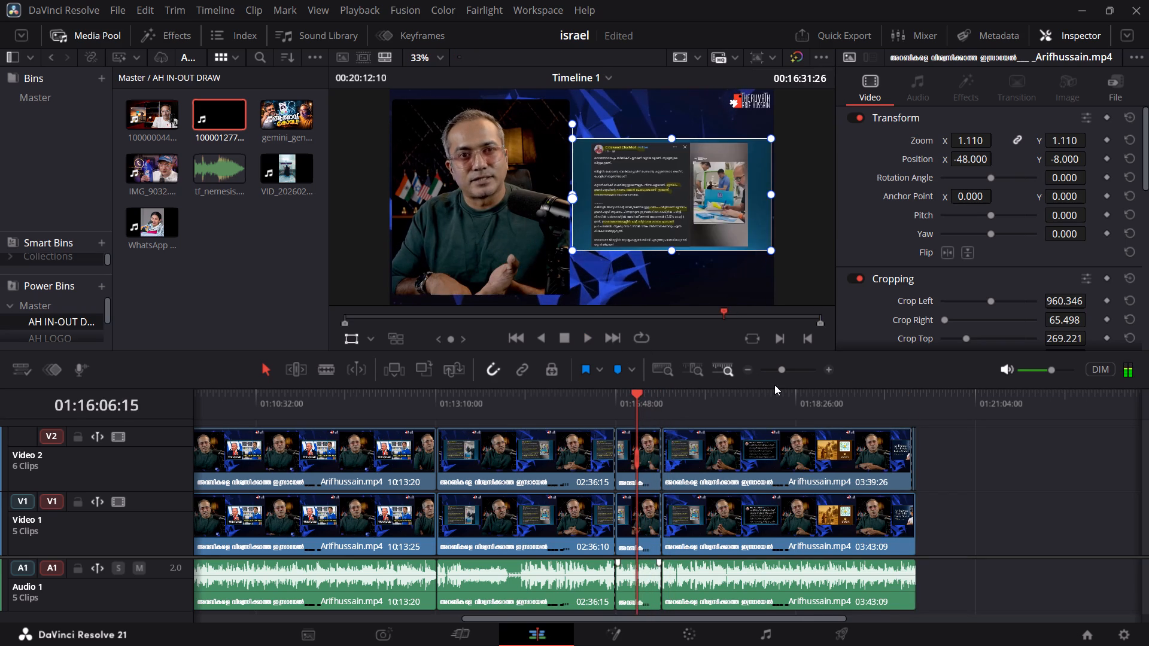
click(789, 368)
key(space)
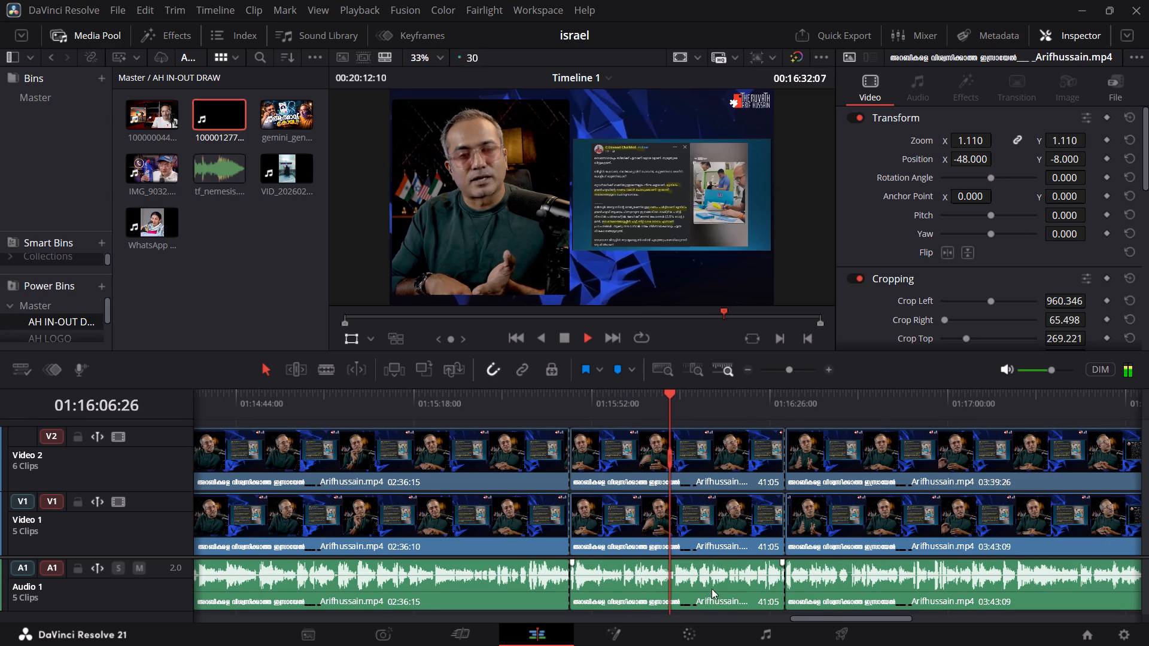
key(space)
Go back to the start of the 02:36:15 segment at about 01:13:11 and play it.
click(701, 616)
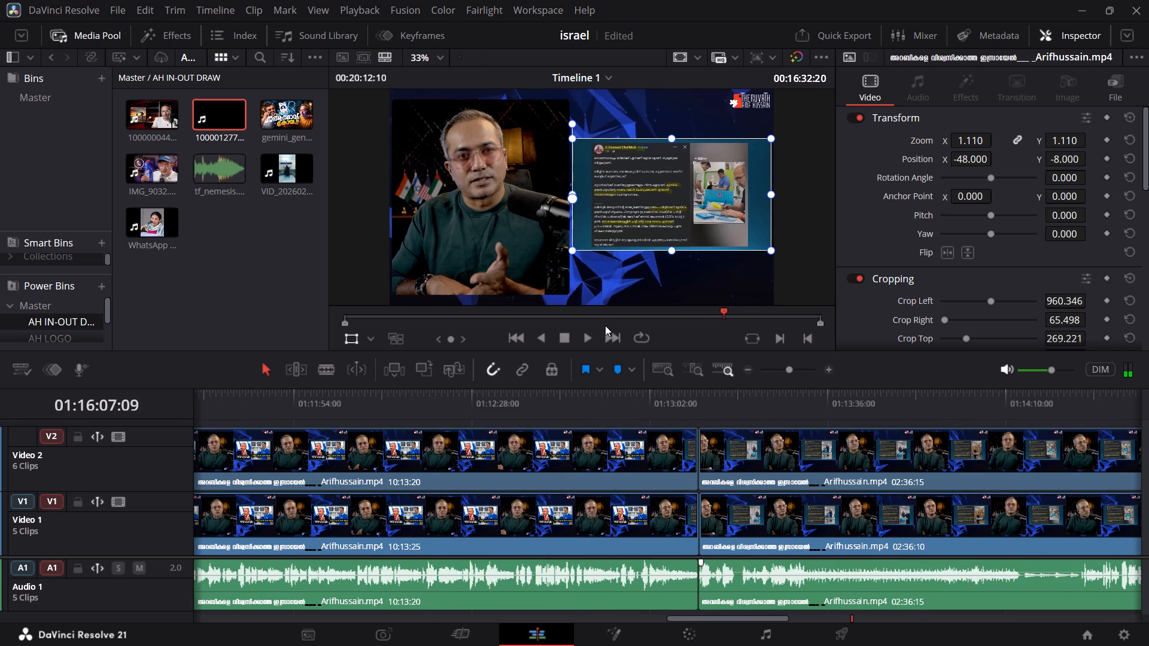
click(605, 325)
click(606, 333)
key(space)
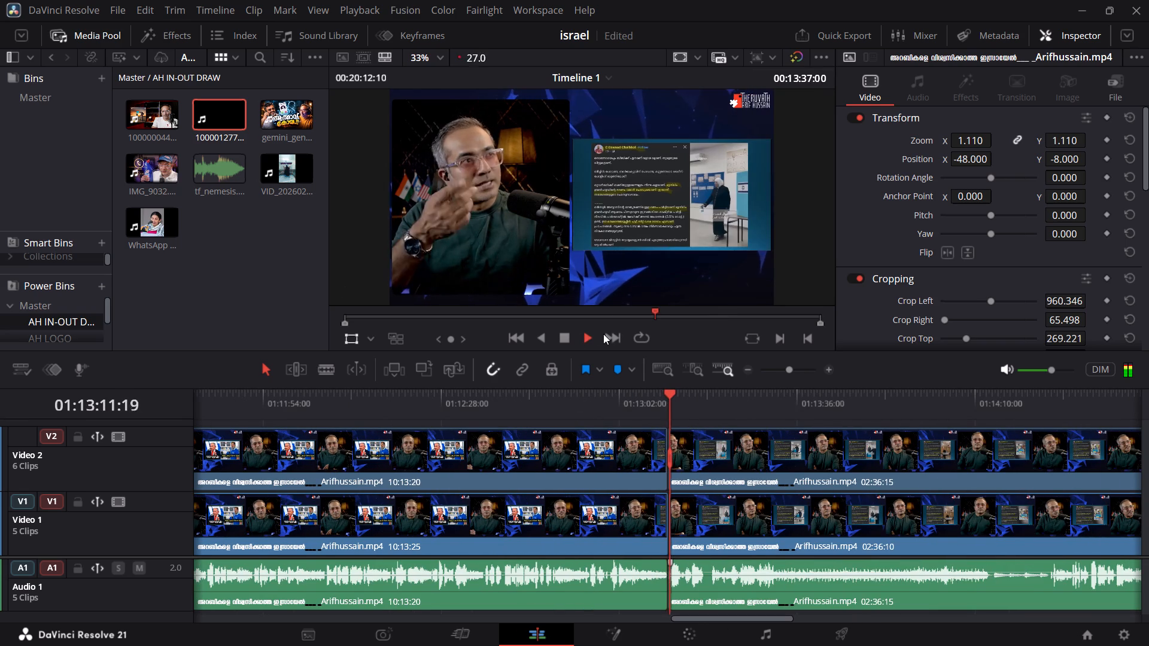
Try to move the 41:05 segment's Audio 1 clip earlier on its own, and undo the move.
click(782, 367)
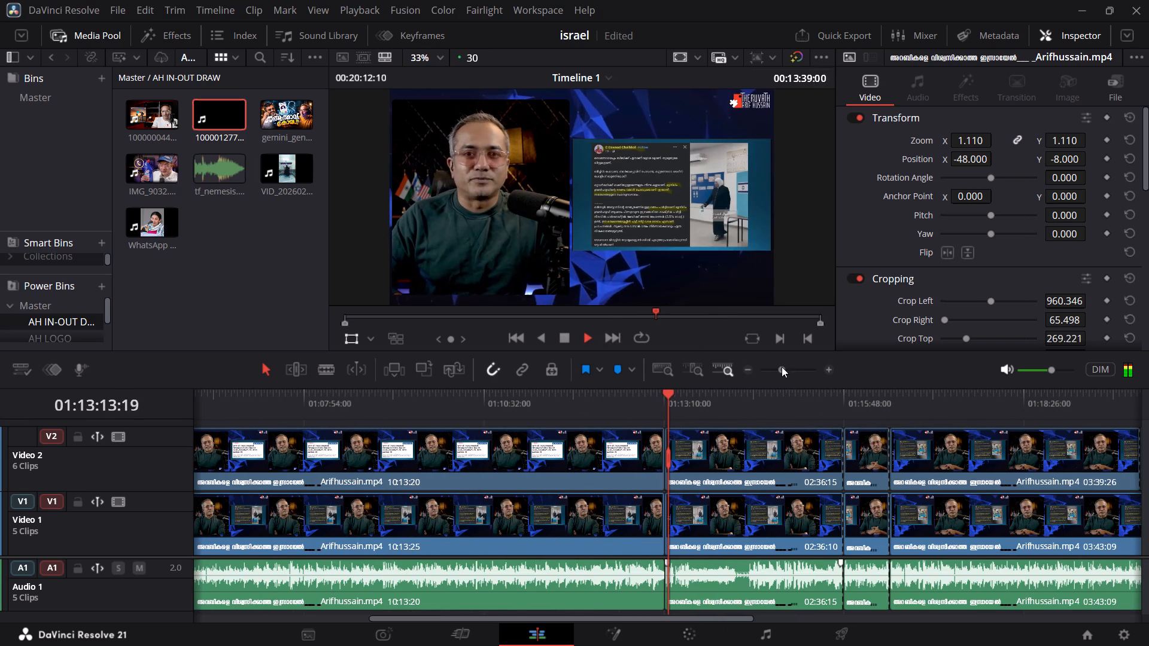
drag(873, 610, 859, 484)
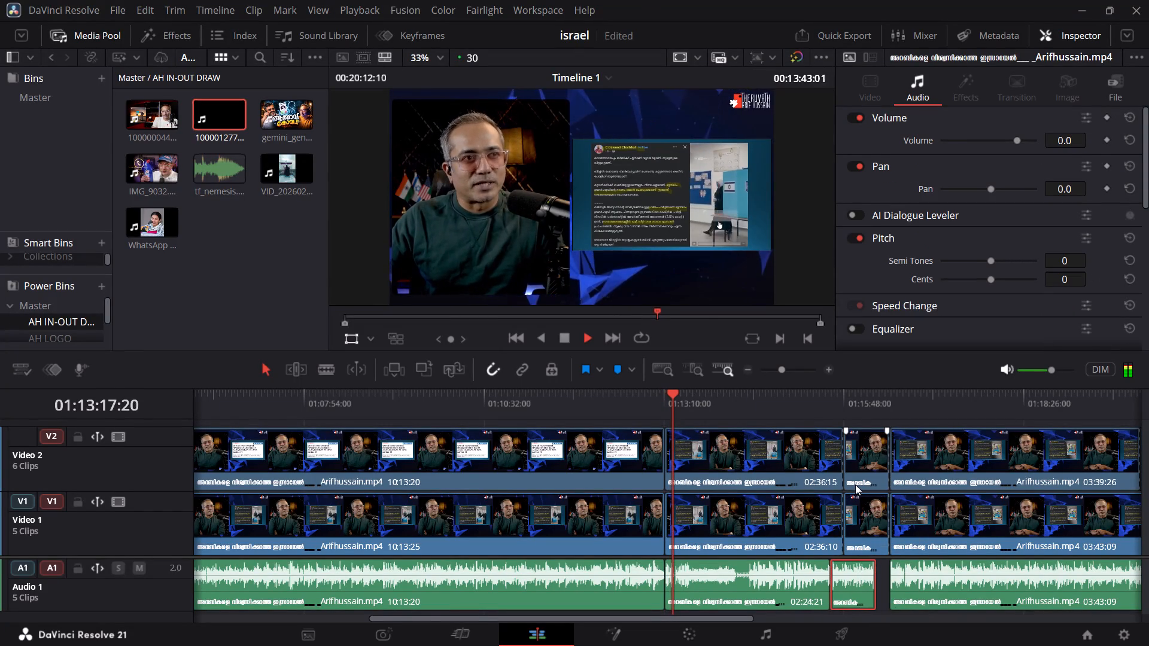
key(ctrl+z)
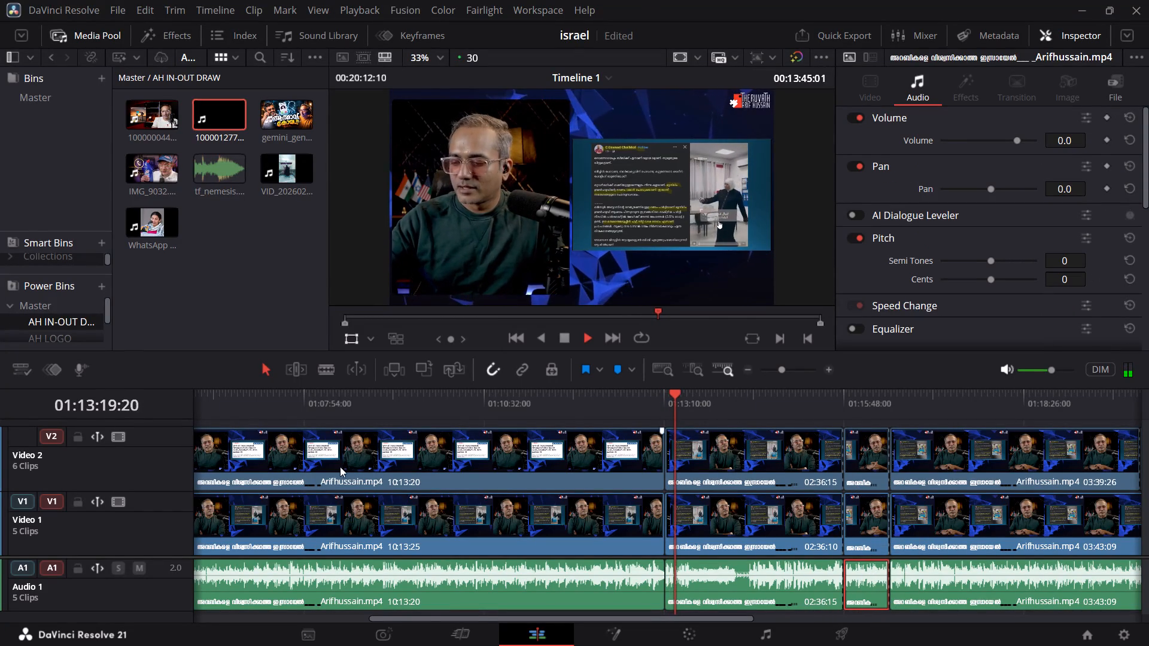
Enlarge the timeline area and shift the tracks up to leave empty space below Audio 1.
drag(157, 556, 159, 542)
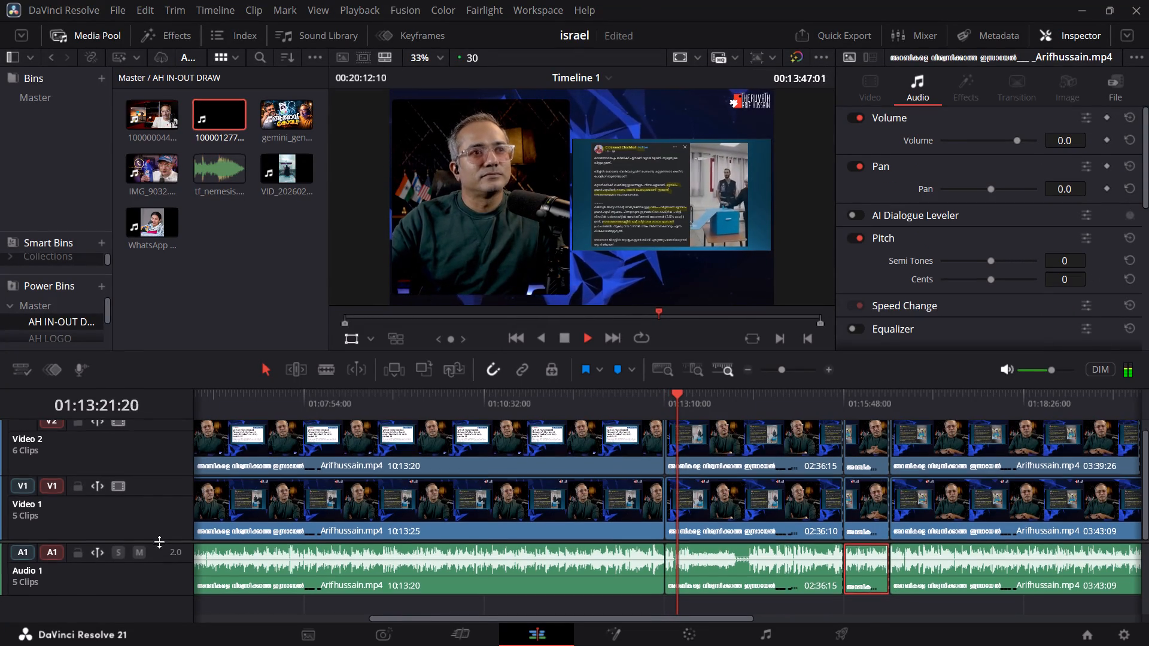
drag(159, 542, 162, 540)
drag(715, 349, 712, 304)
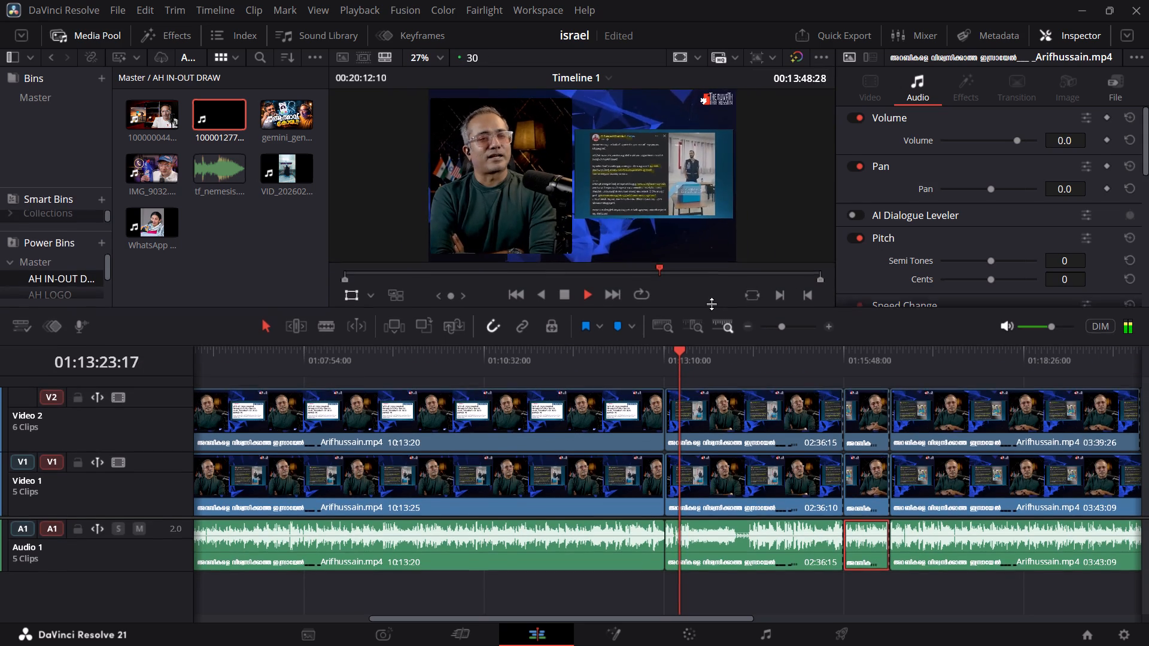
drag(712, 304, 712, 303)
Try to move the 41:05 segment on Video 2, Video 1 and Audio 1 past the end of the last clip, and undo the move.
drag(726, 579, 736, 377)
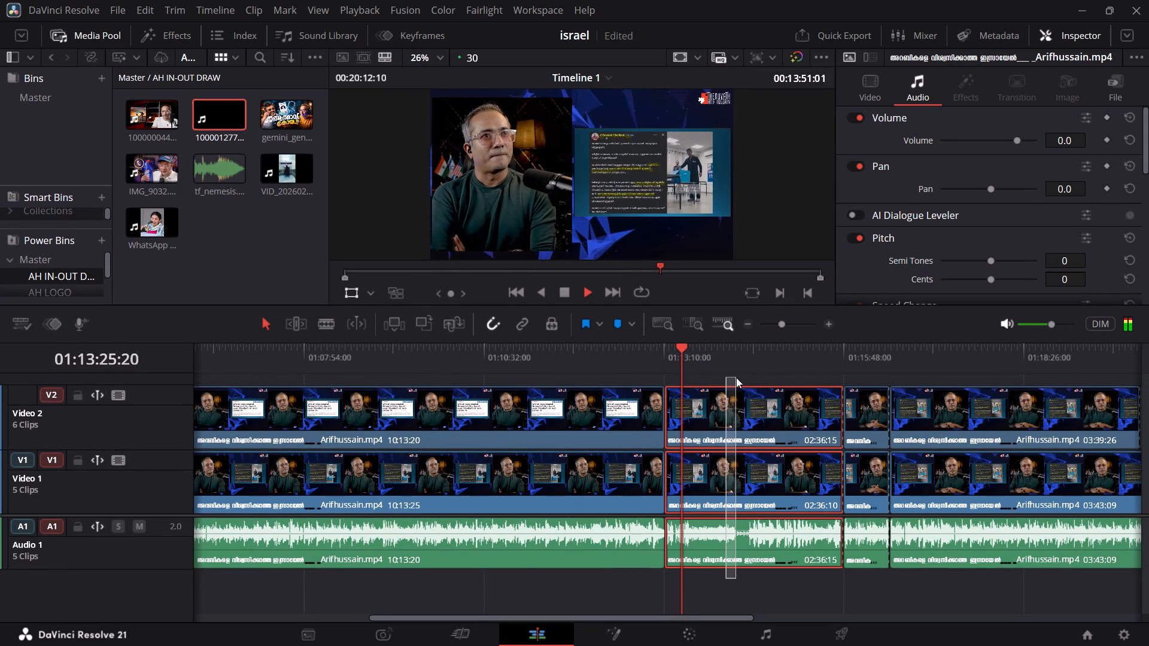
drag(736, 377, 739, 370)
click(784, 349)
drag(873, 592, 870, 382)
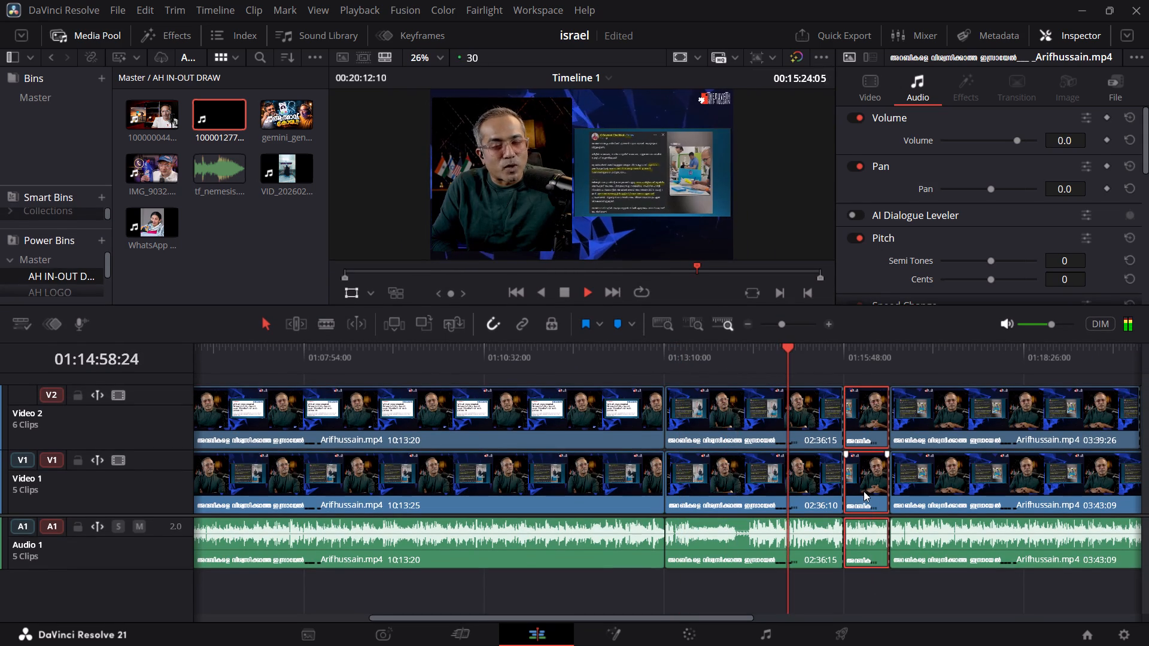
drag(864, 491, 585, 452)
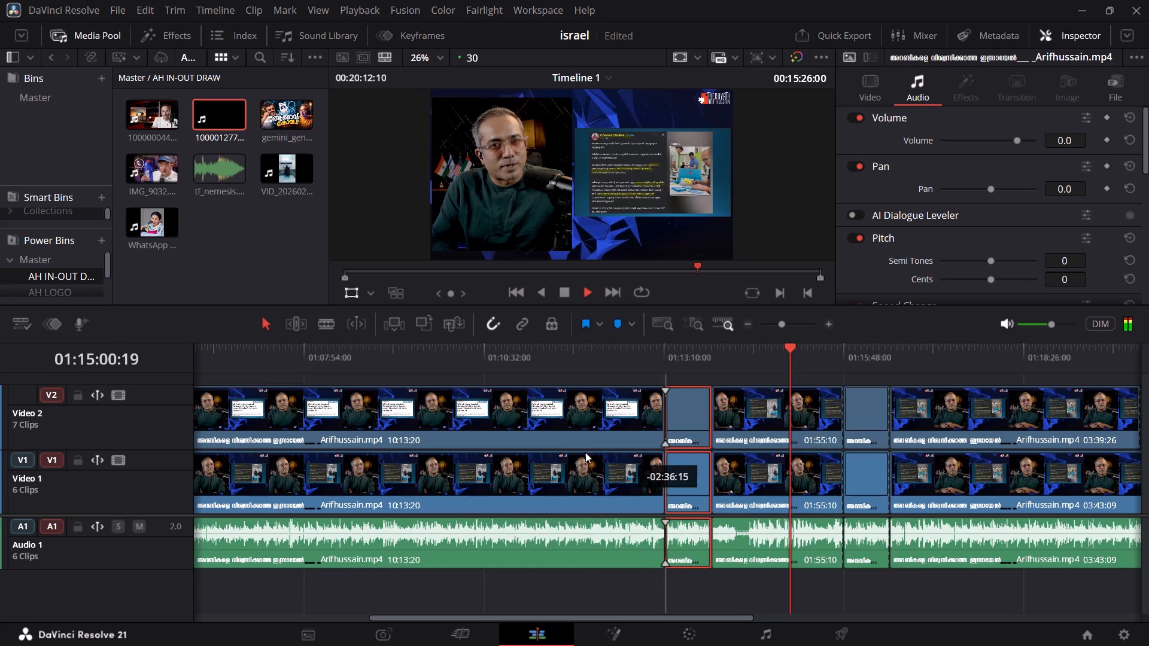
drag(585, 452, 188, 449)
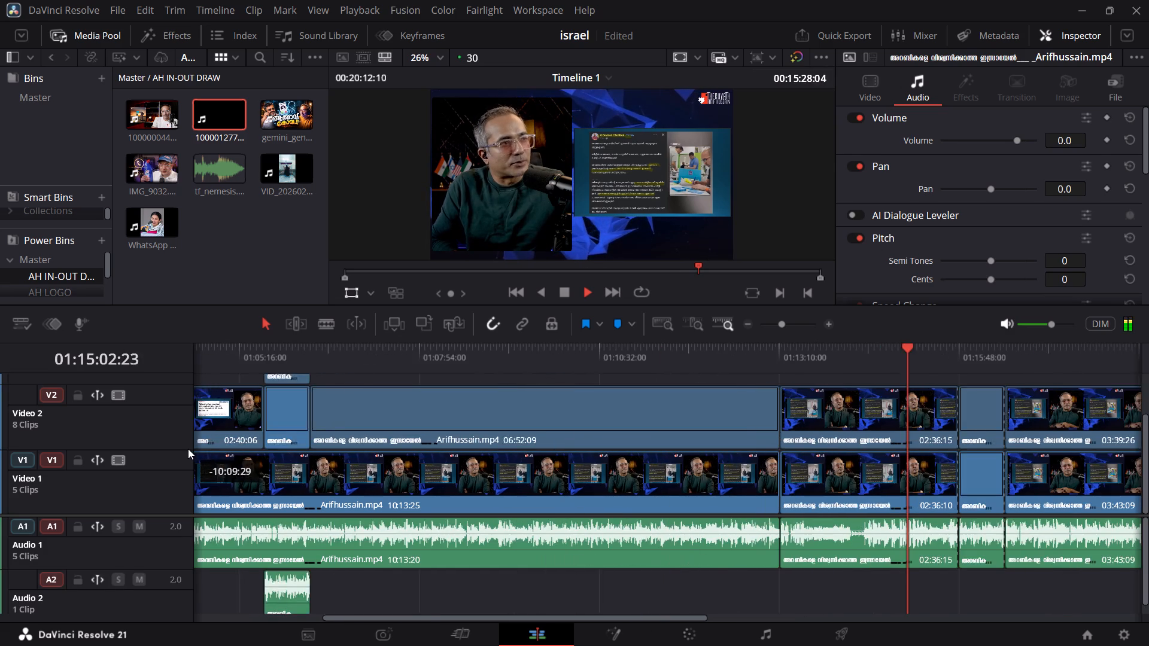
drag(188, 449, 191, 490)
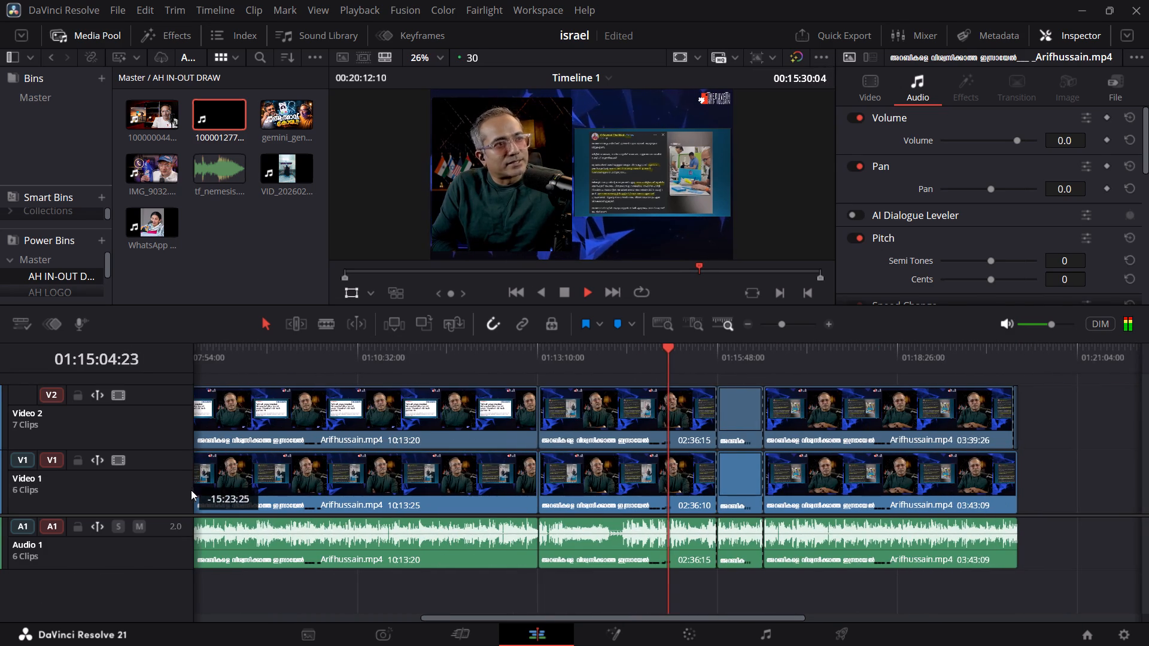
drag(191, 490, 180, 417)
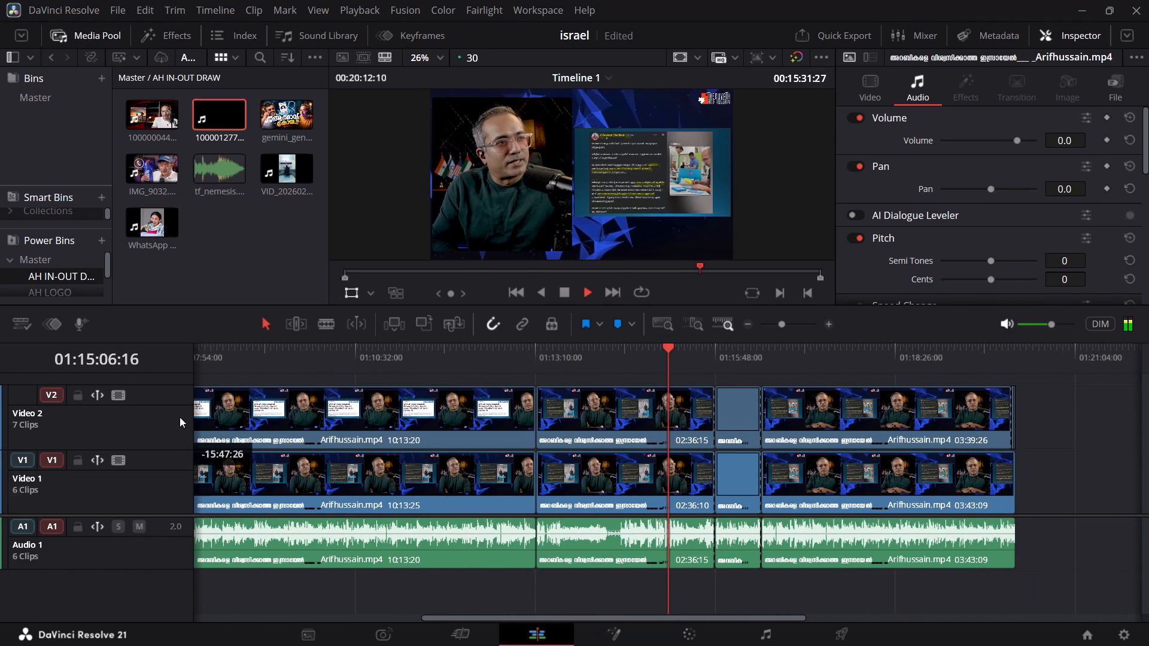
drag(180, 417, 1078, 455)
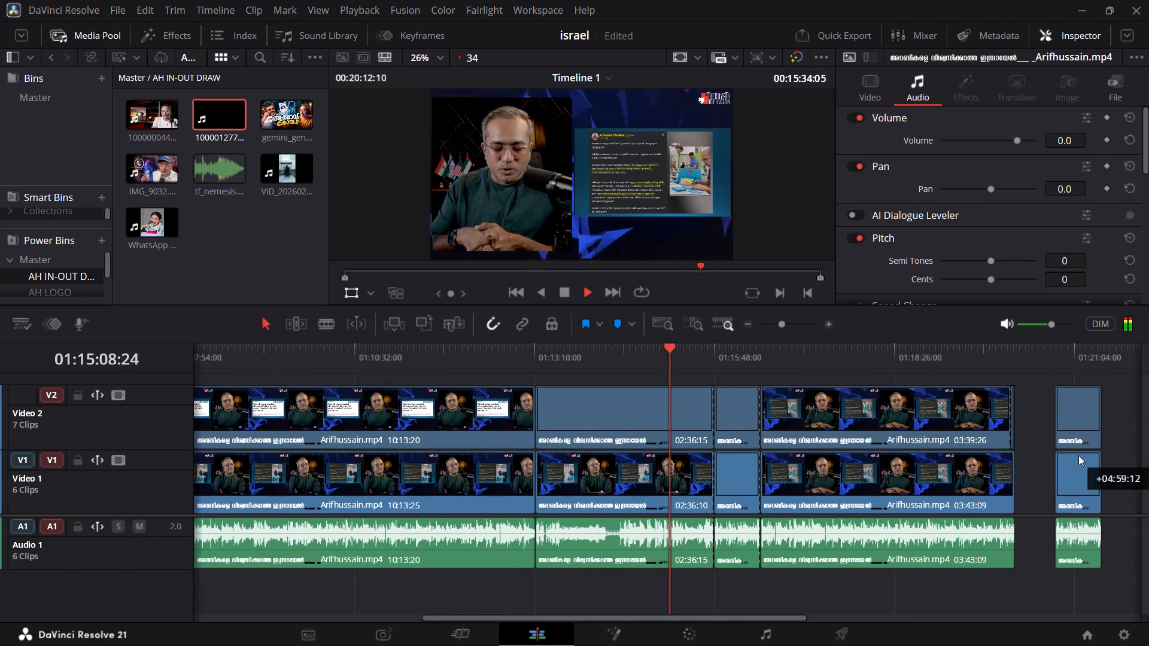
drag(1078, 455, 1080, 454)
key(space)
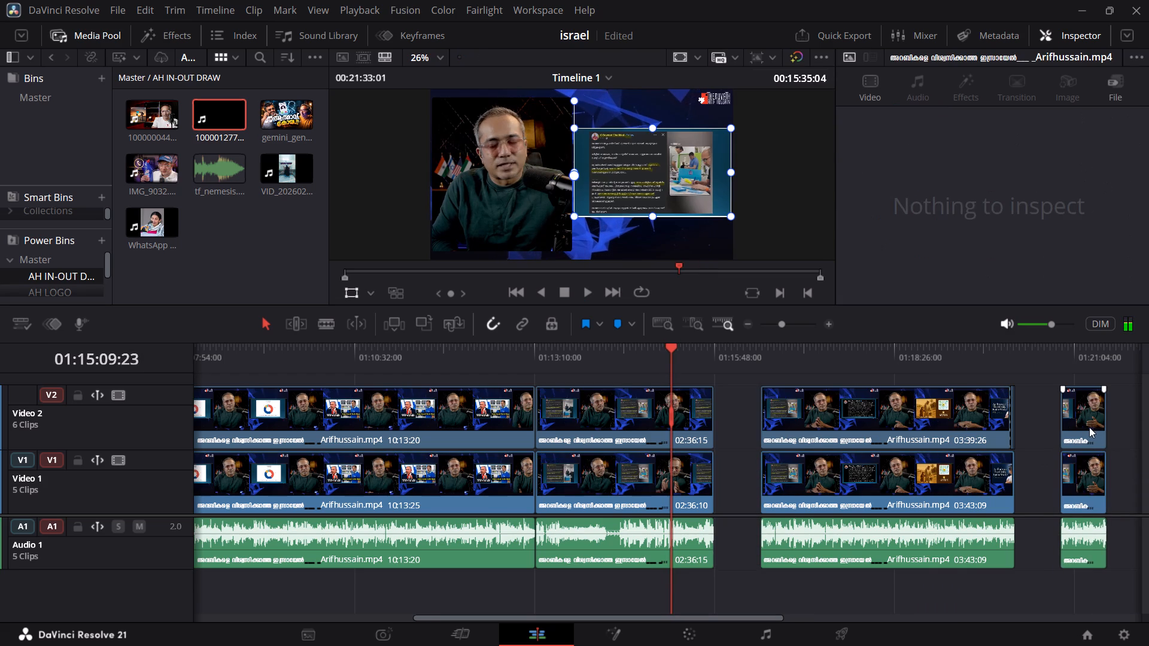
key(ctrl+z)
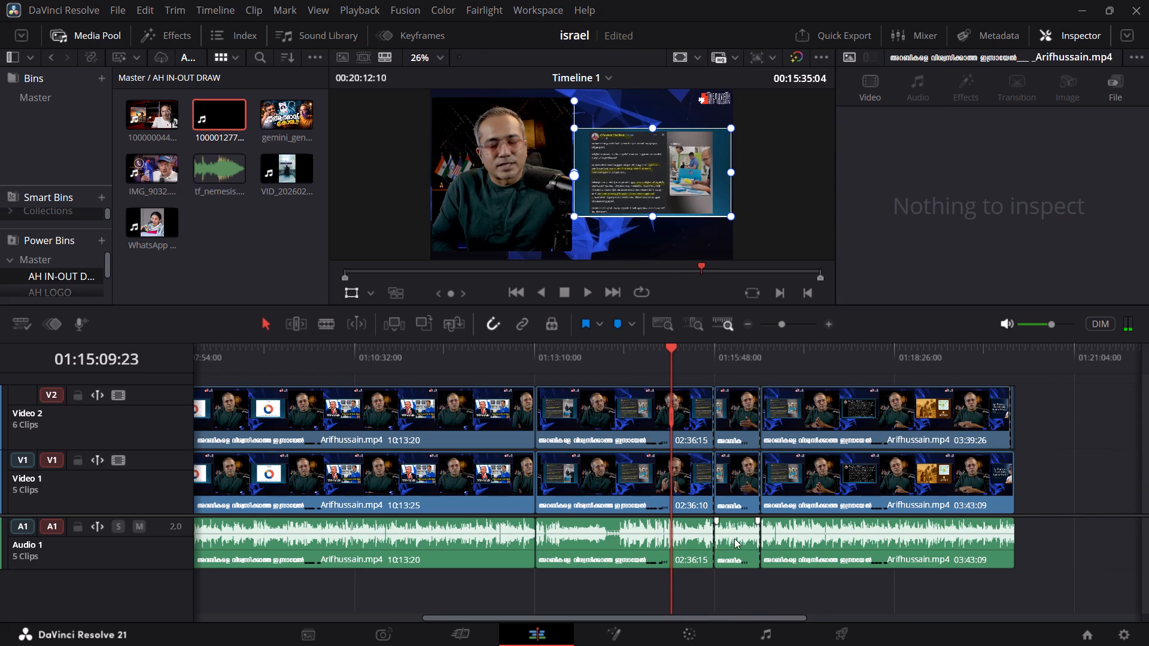
Copy the 41:05 segment on Video 2, Video 1 and Audio 1 to the empty space before the intro.
drag(737, 577, 746, 399)
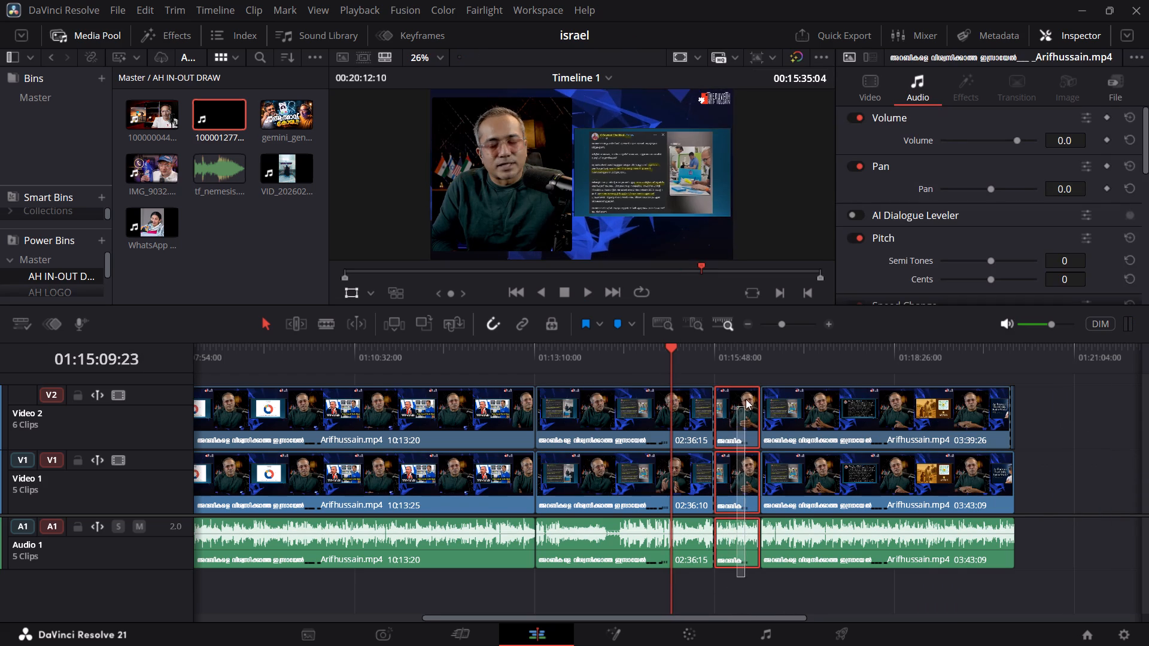
drag(746, 399, 746, 390)
alt+drag(732, 416, 731, 418)
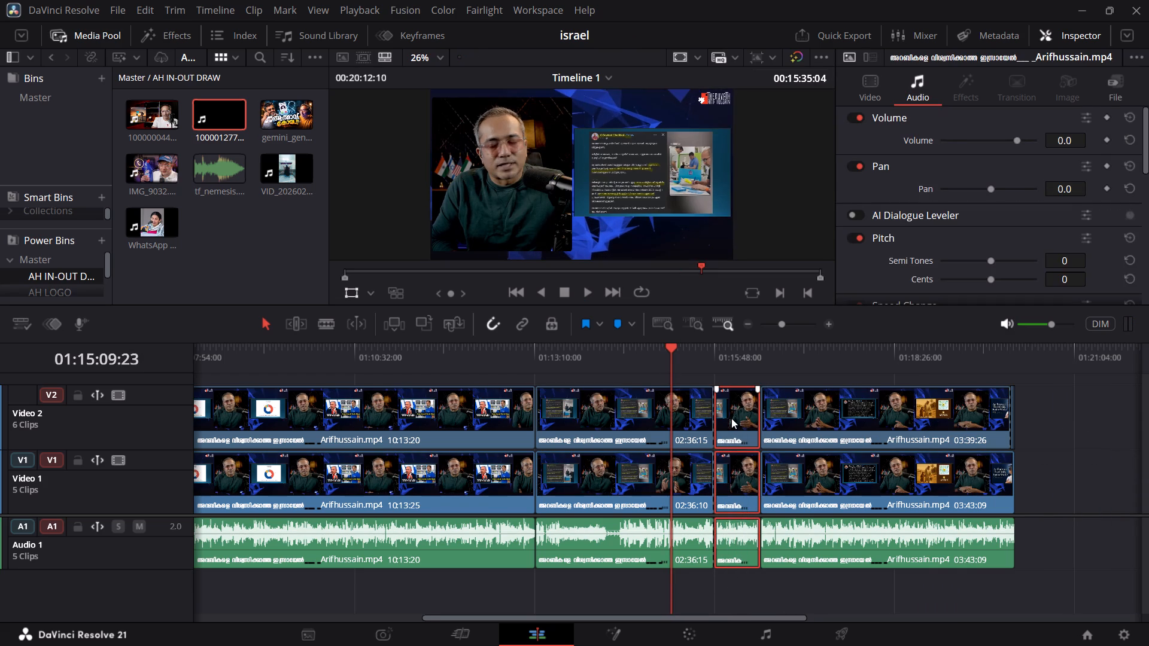
alt+drag(731, 418, 172, 409)
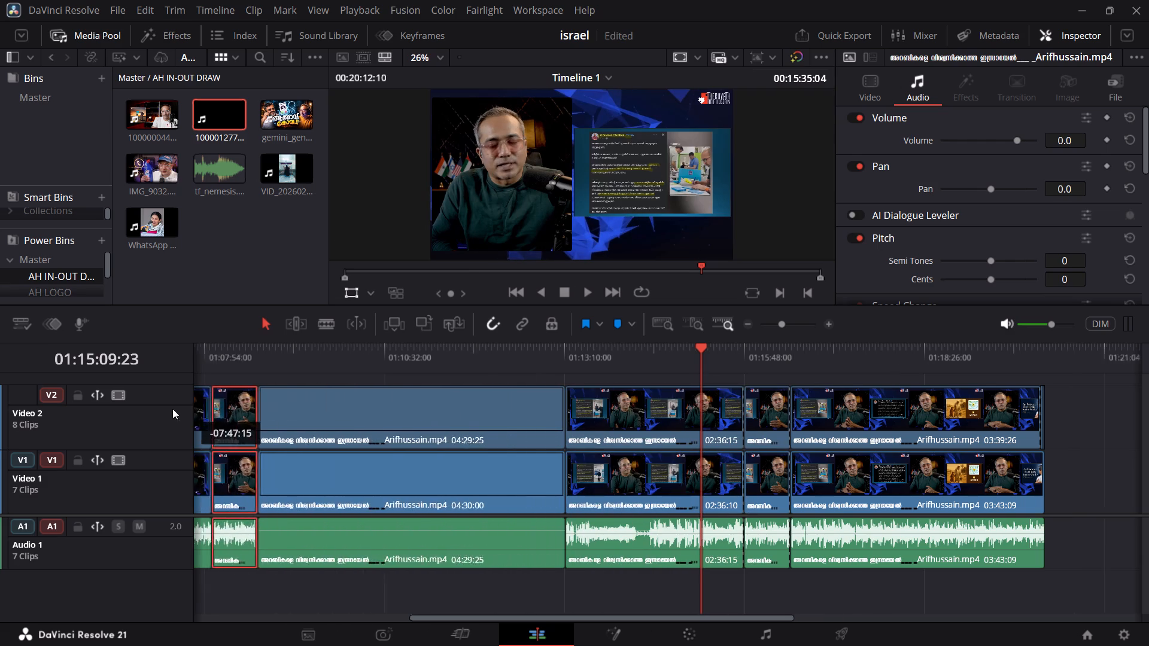
alt+drag(172, 409, 334, 432)
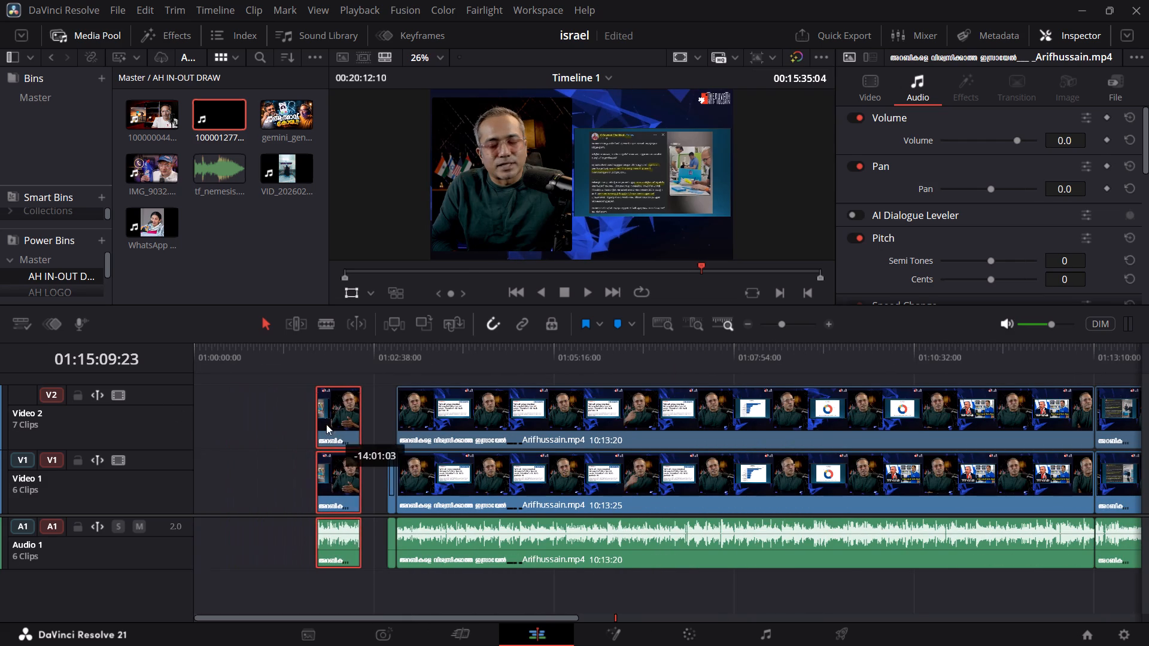
Close the empty gaps before the copied 41:05 segment and between it and the 1000012775.mp4 intro.
click(253, 467)
key(BackSpace)
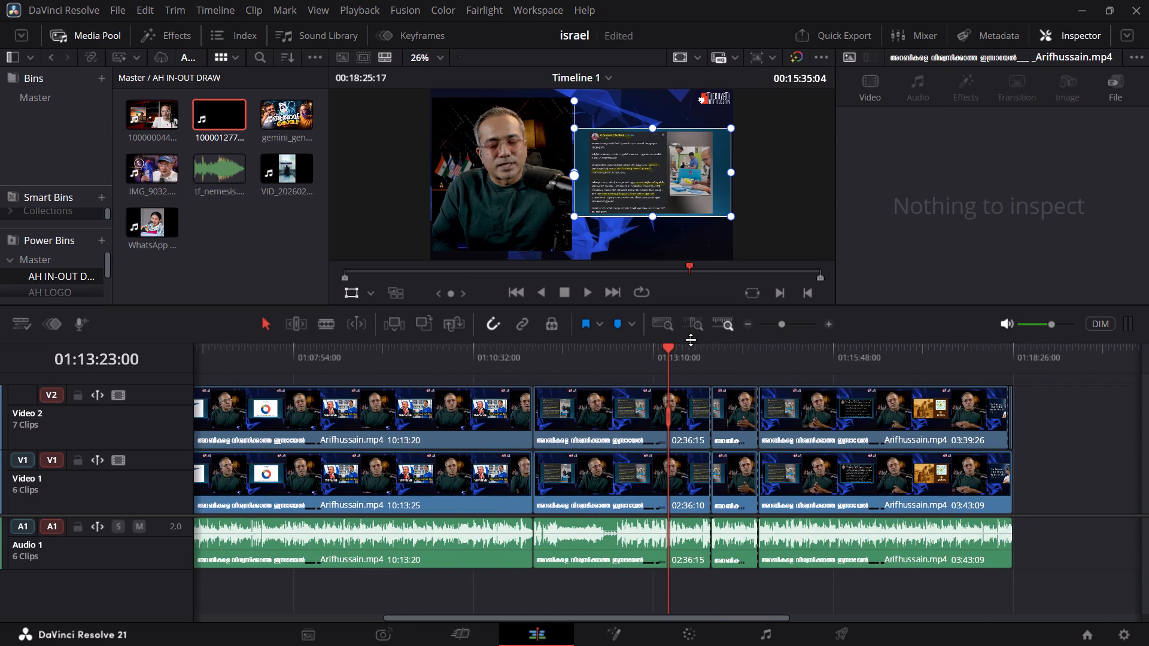
triple_click(523, 291)
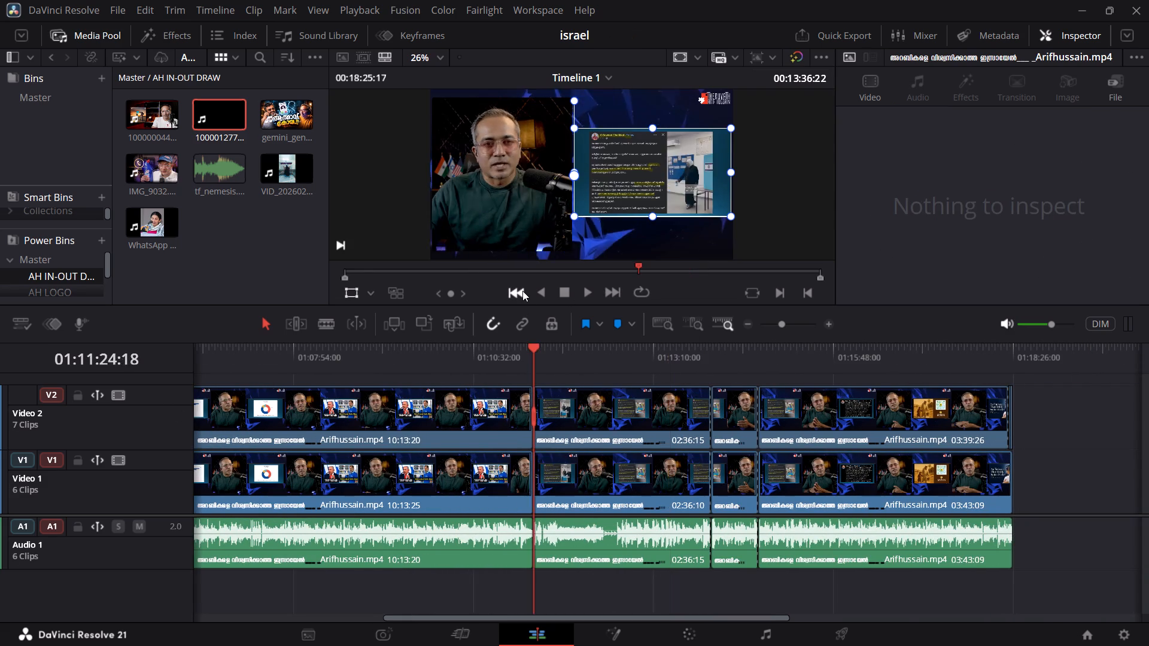
double_click(522, 291)
click(522, 291)
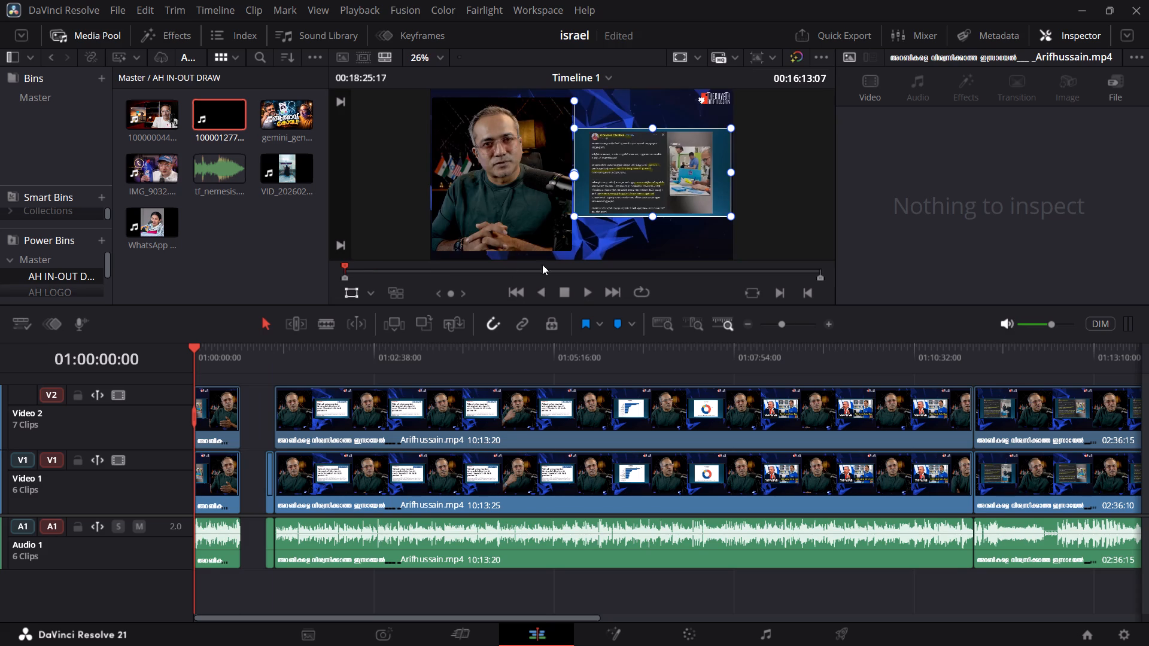
click(619, 295)
click(794, 326)
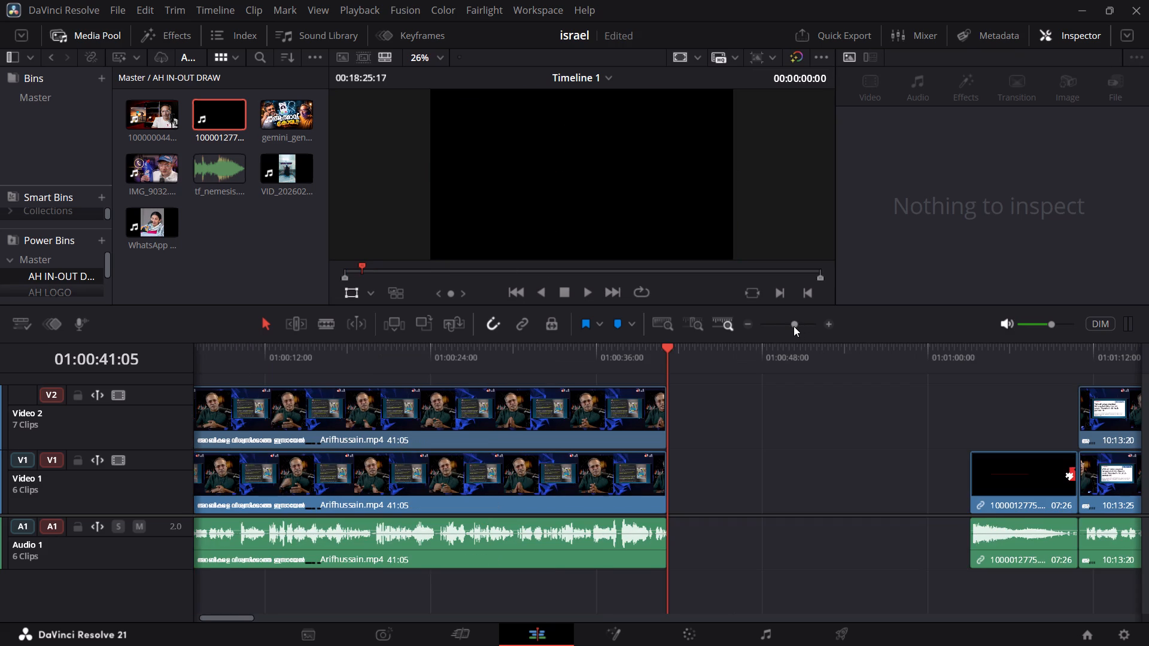
click(738, 488)
key(BackSpace)
Set the colour saturation of the opening 41:05 clip on Video 2 to 25.
key(space)
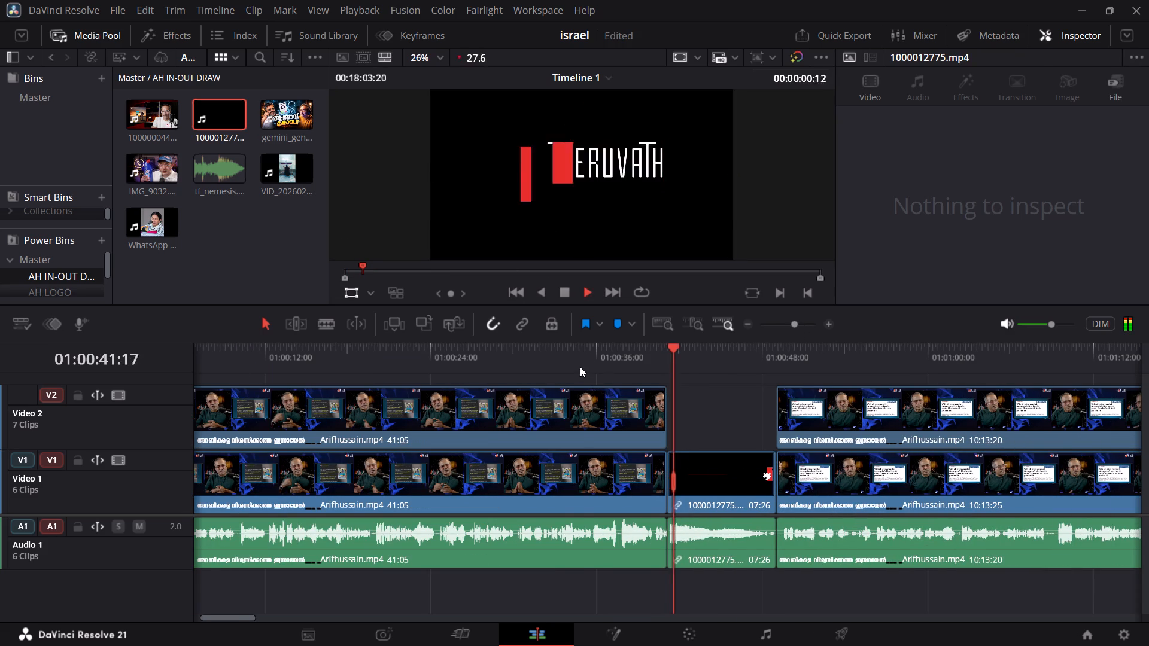
click(580, 368)
key(space)
click(515, 399)
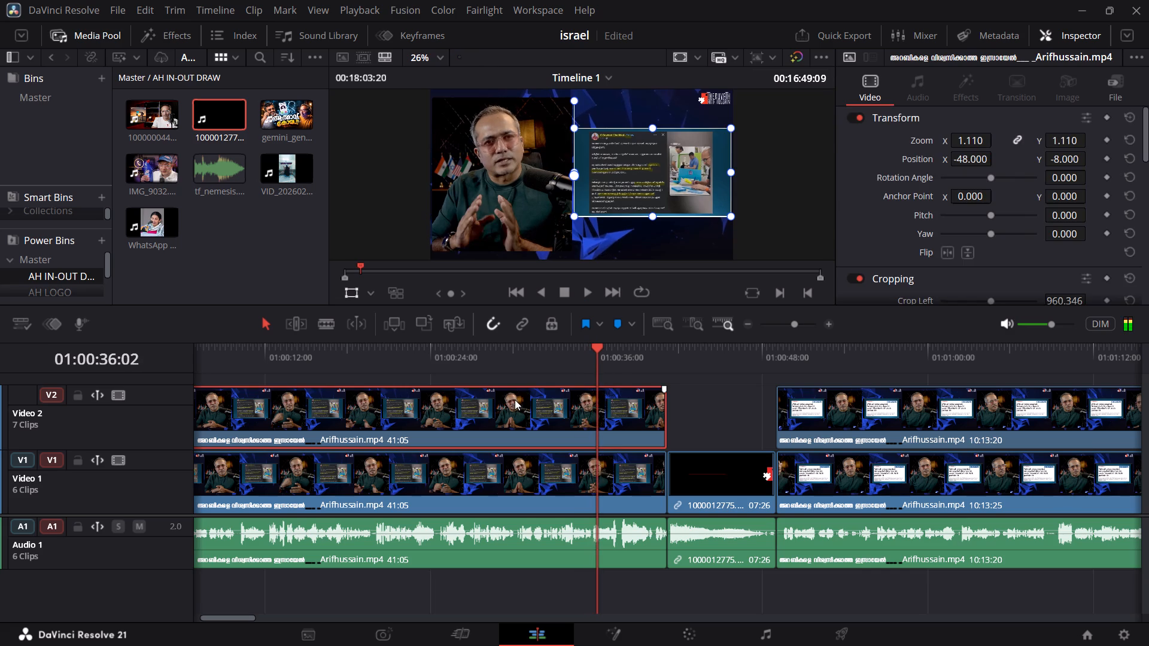
click(688, 635)
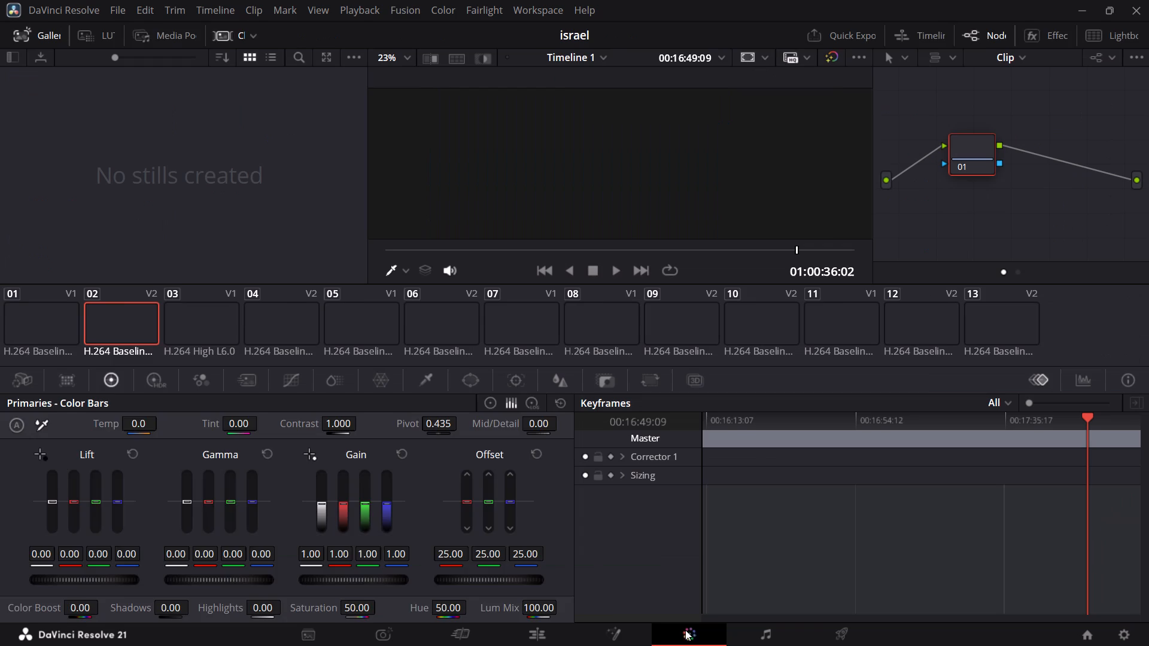
double_click(363, 607)
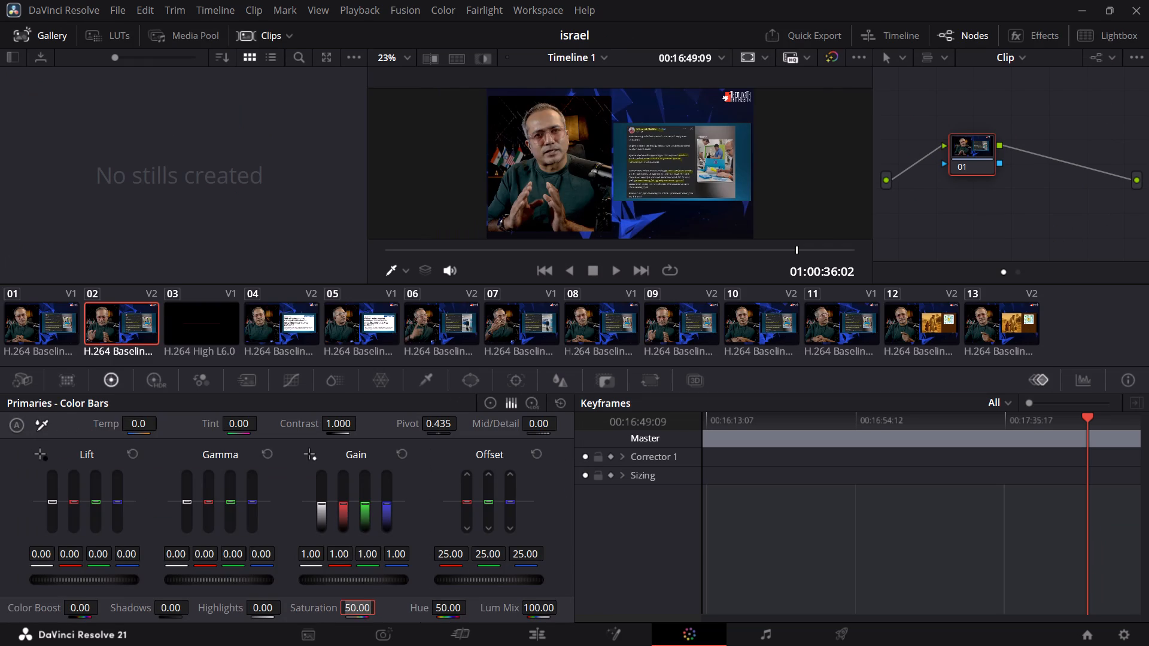
text(25)
key(Return)
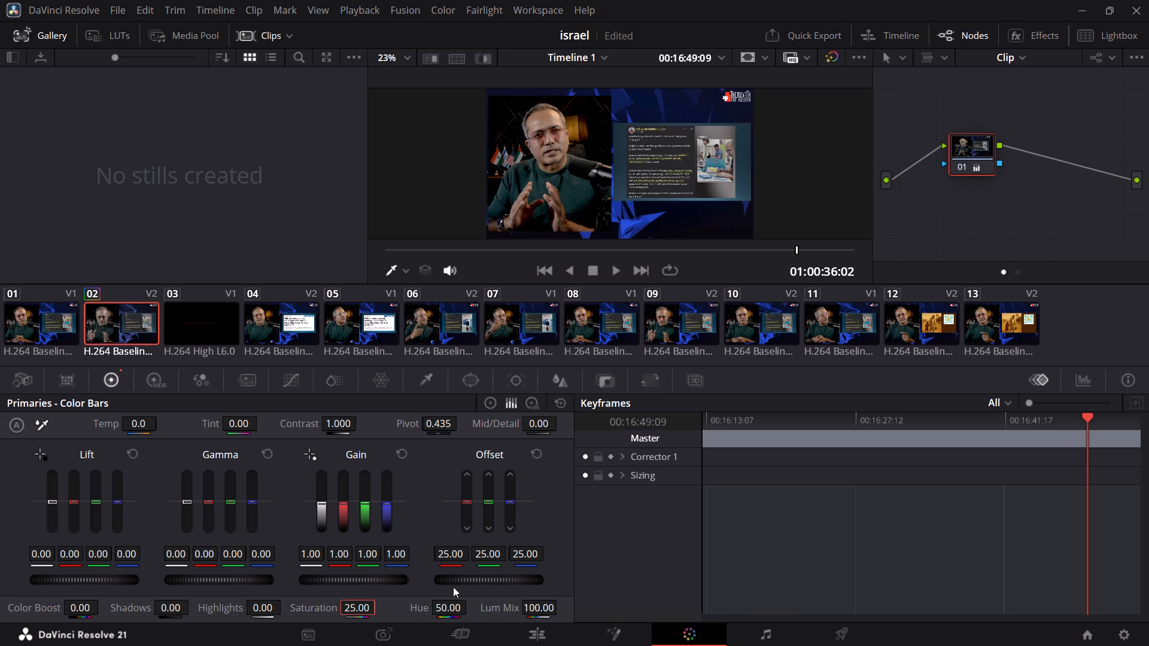
click(552, 638)
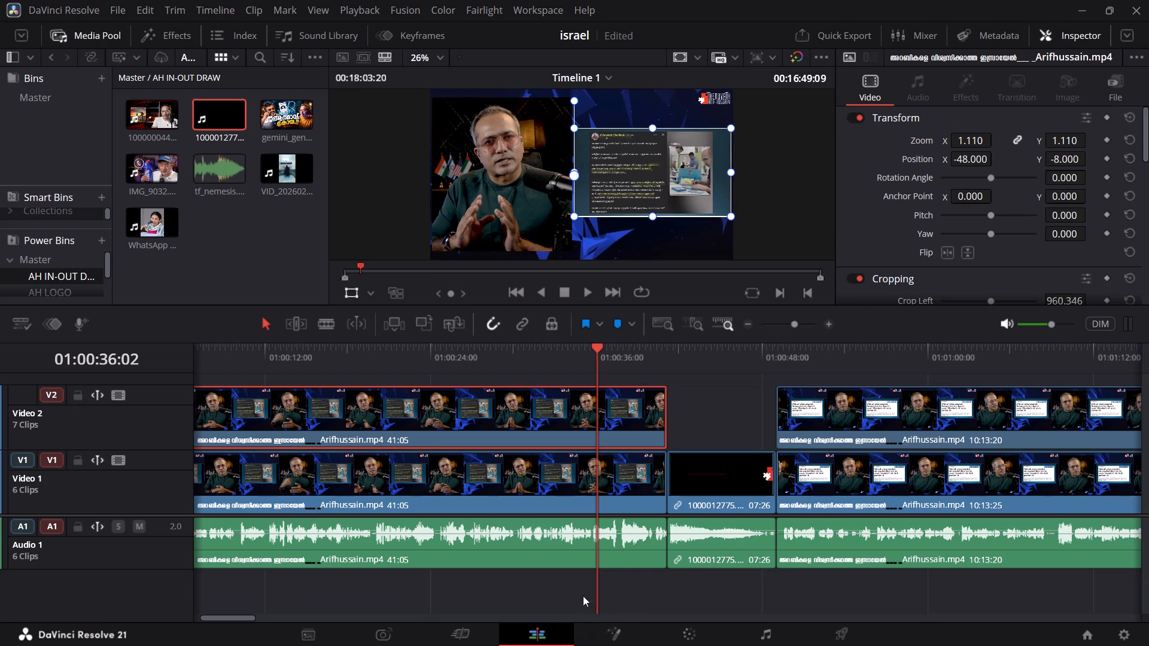
Set the colour saturation of the opening 41:05 clip on Video 1 to 25.
click(521, 483)
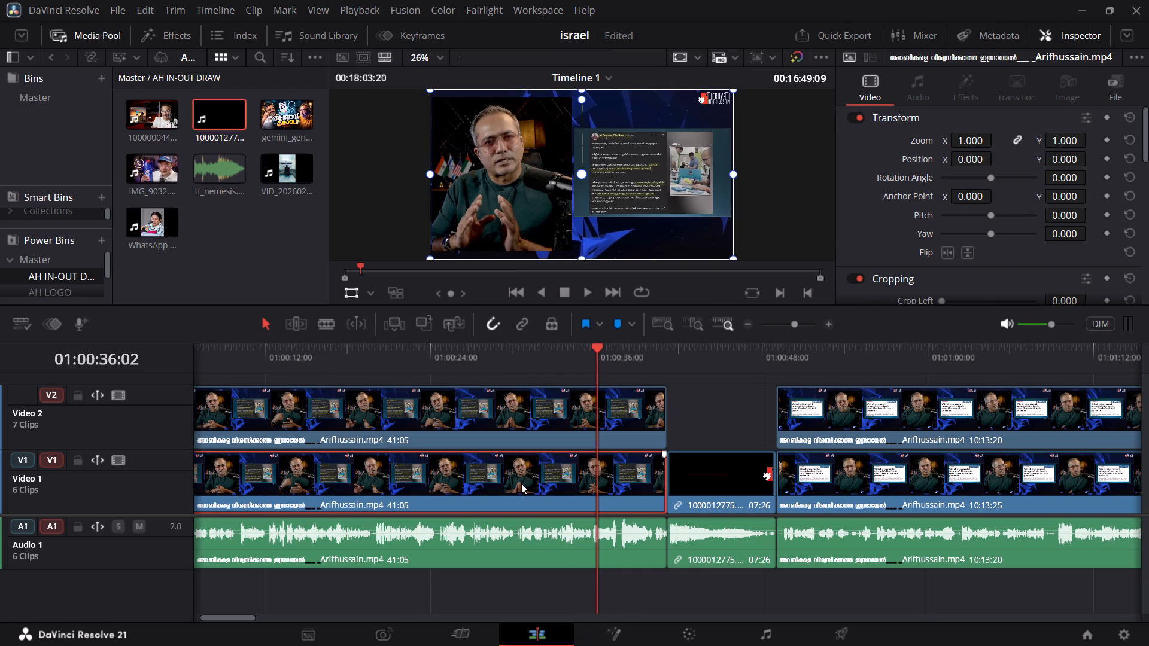
click(704, 636)
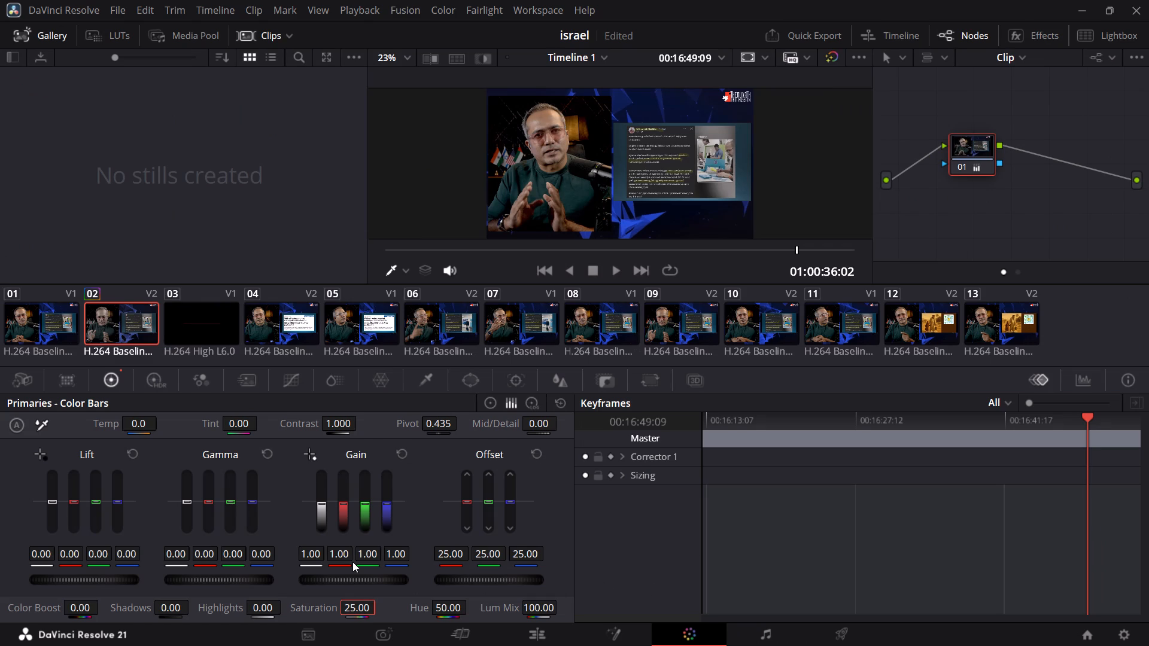
click(40, 328)
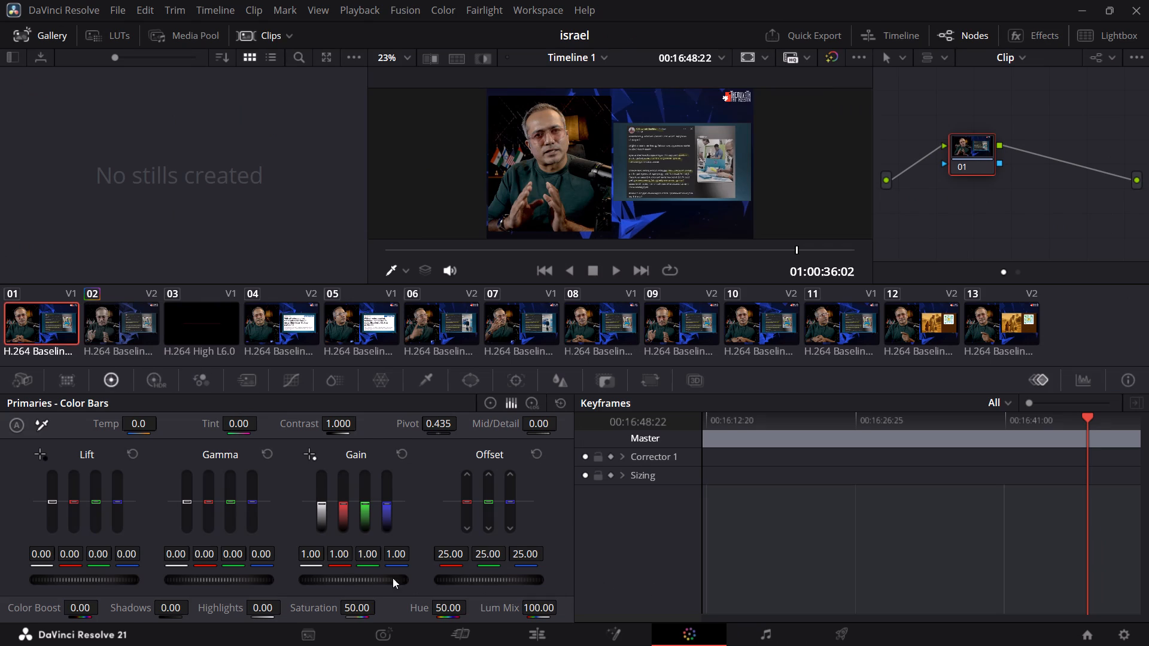
double_click(351, 605)
text(25)
key(Return)
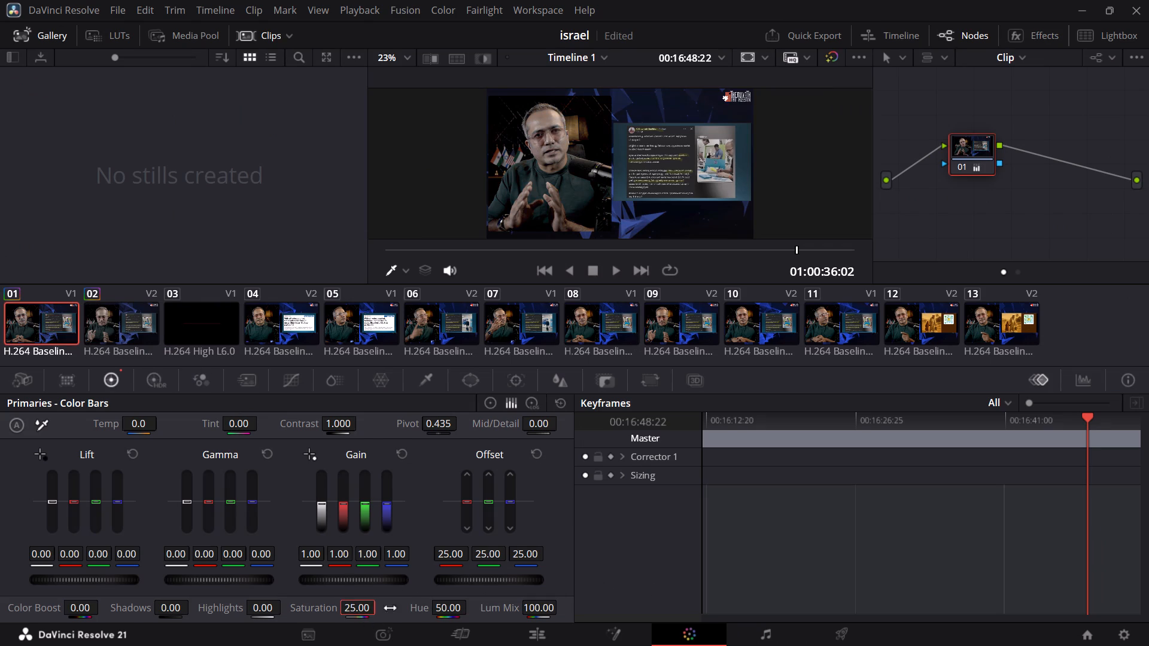
click(528, 635)
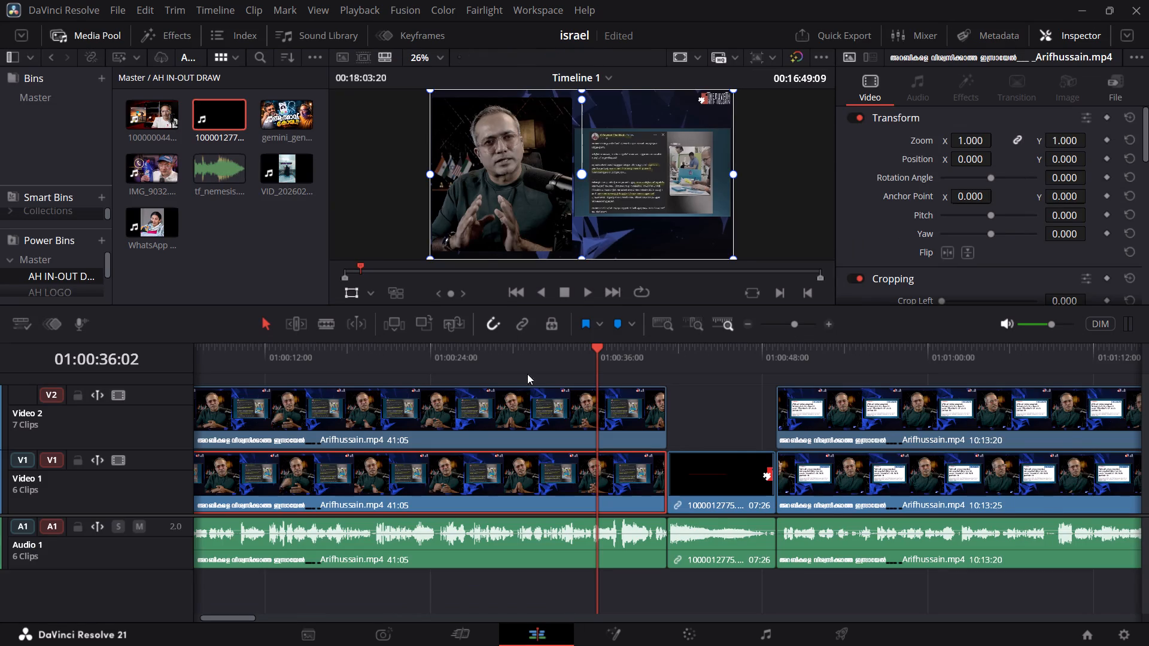
Play the opening 41:05 segment from the timeline start and compare it with the footage after the intro.
drag(481, 355, 114, 355)
key(space)
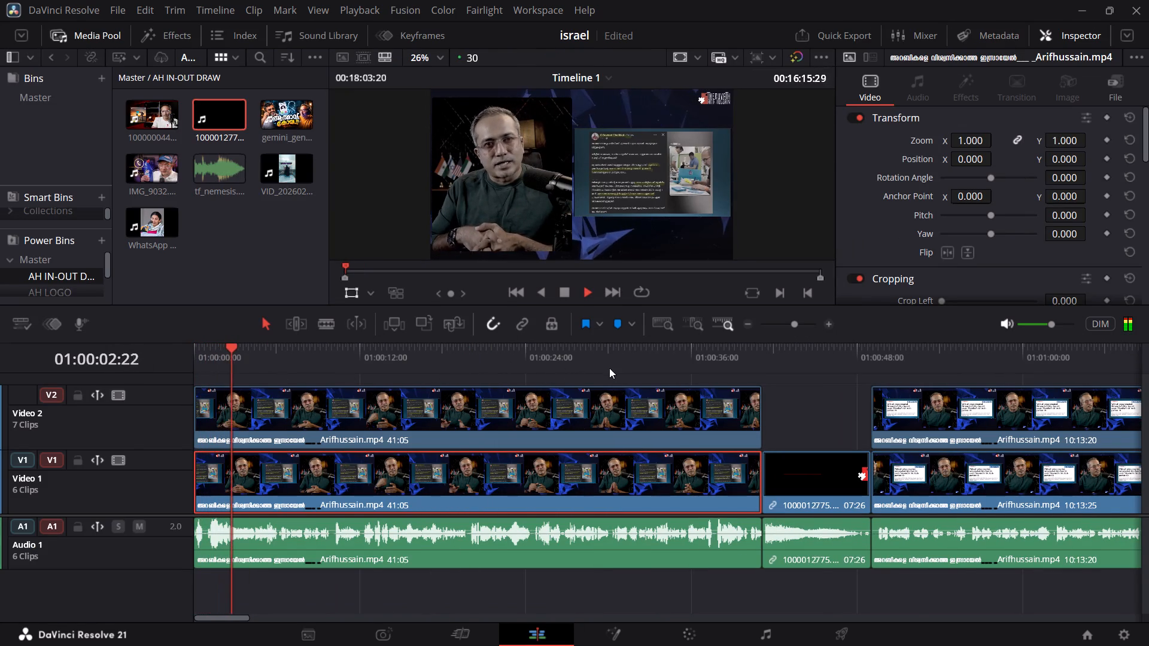
click(907, 362)
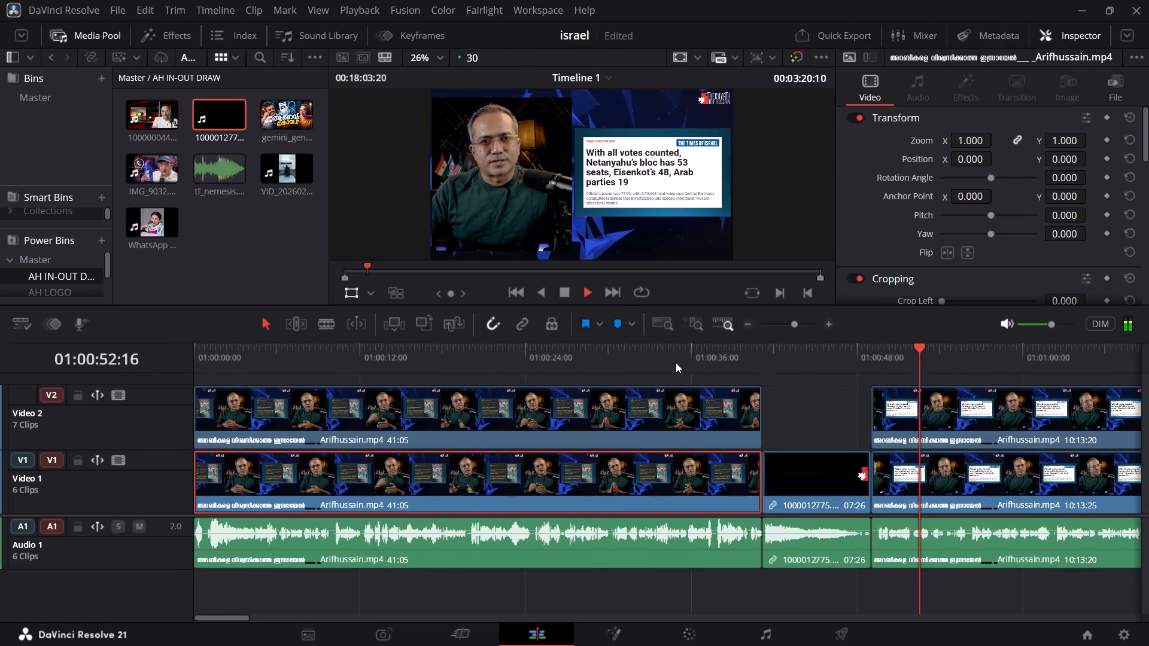
drag(673, 362, 95, 367)
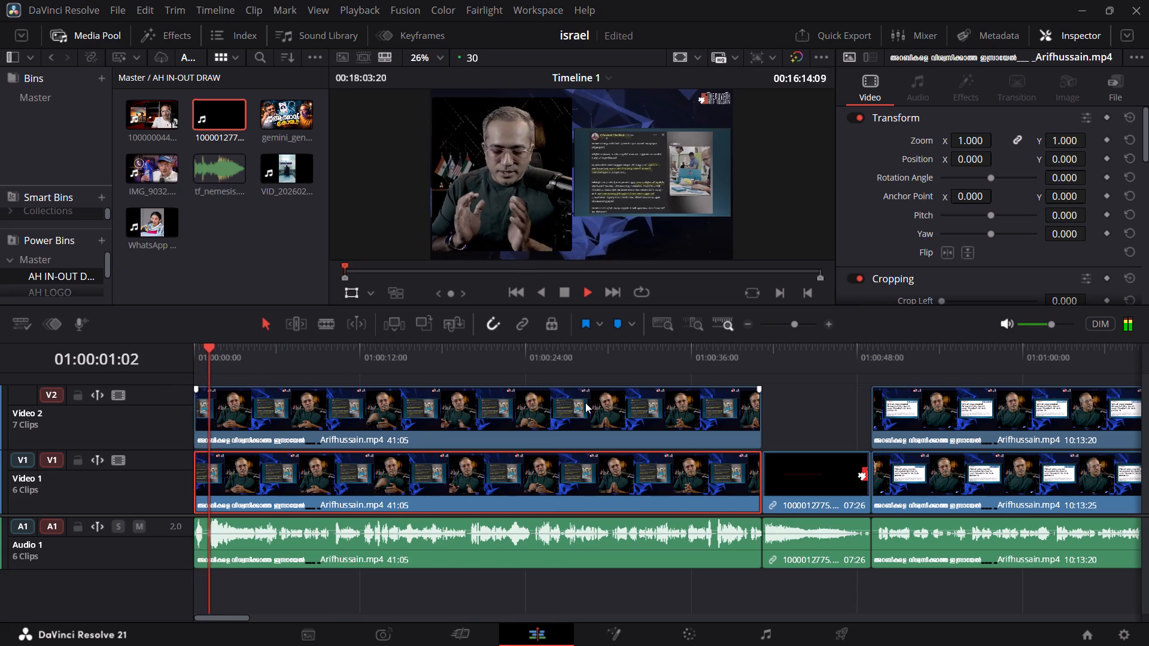
key(space)
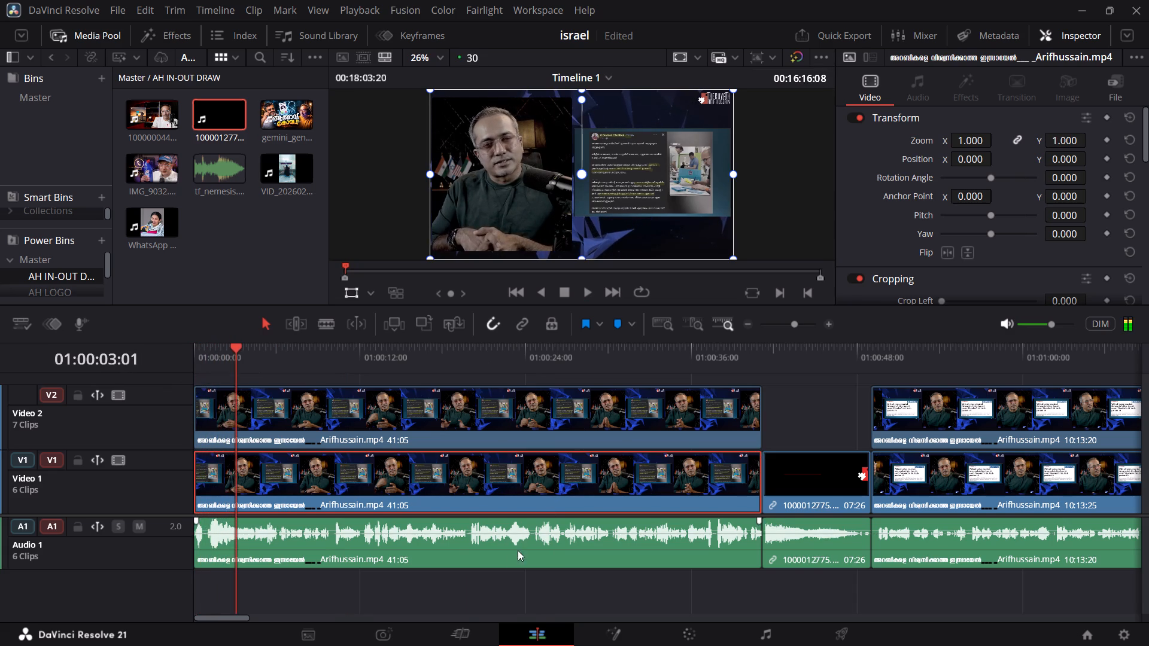
key(space)
key(space)
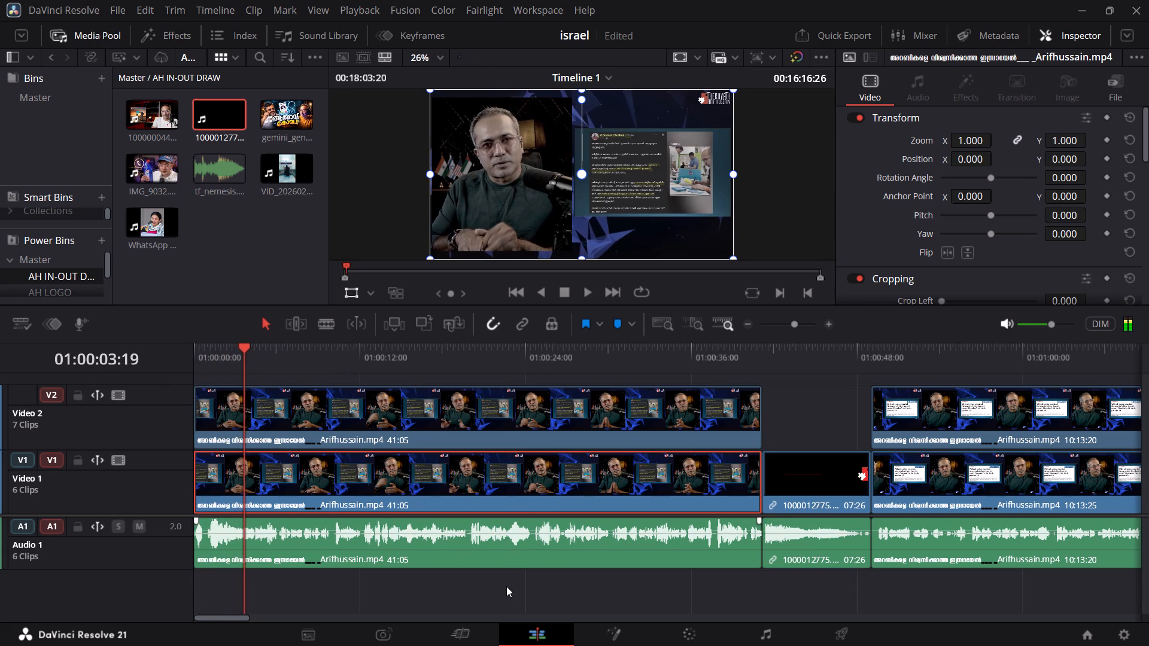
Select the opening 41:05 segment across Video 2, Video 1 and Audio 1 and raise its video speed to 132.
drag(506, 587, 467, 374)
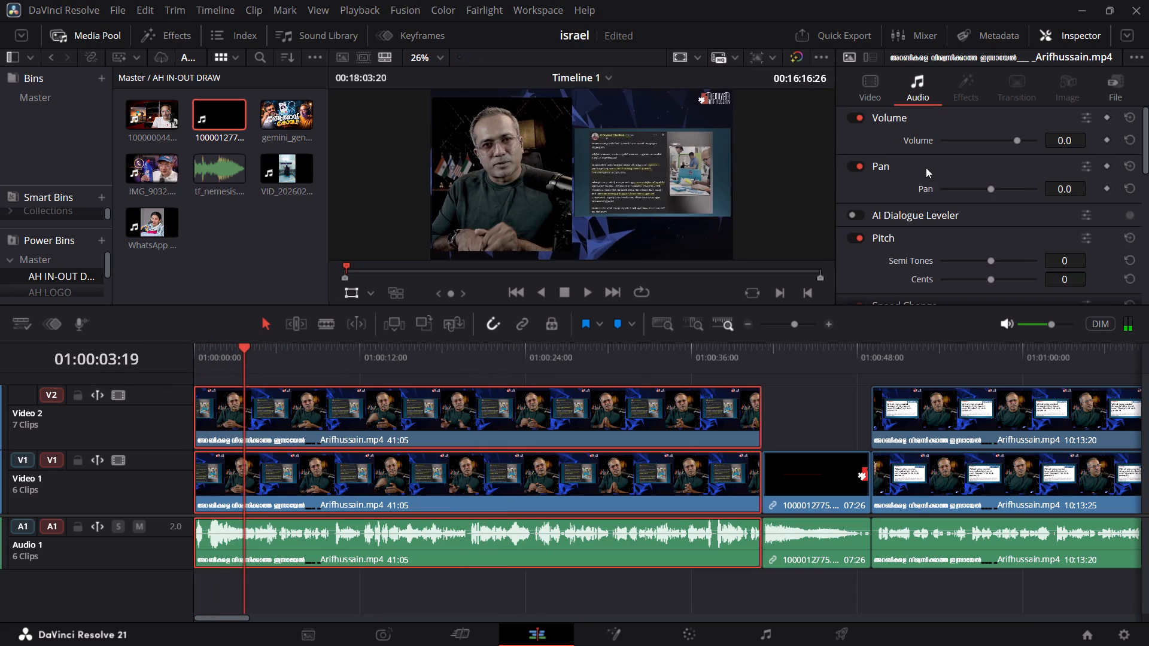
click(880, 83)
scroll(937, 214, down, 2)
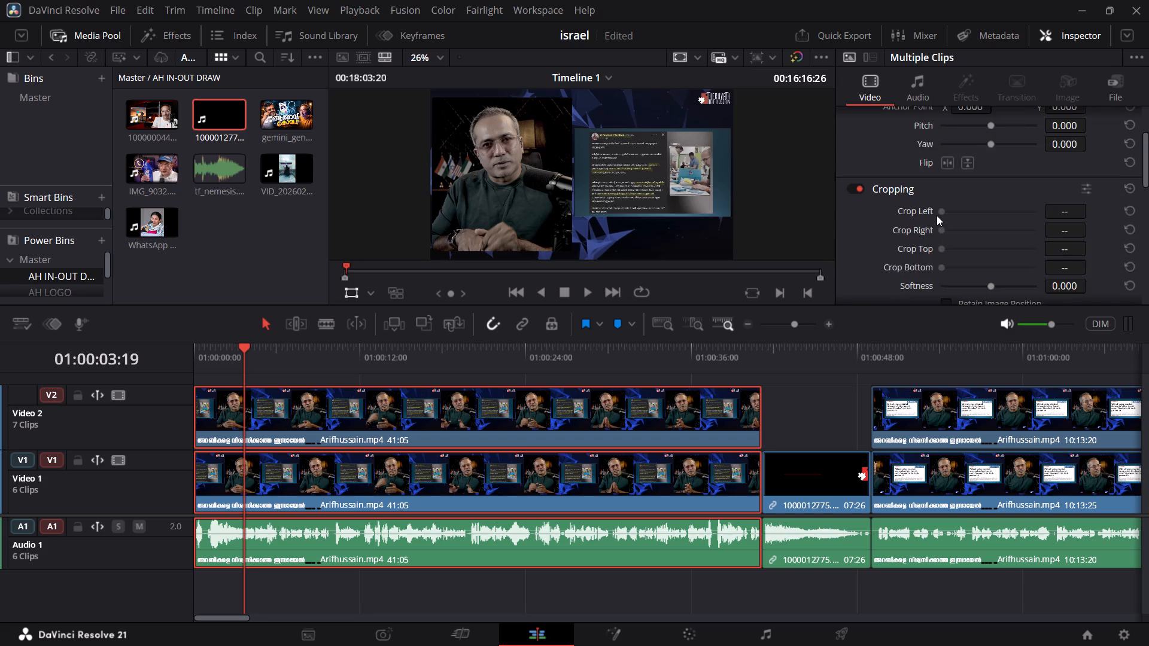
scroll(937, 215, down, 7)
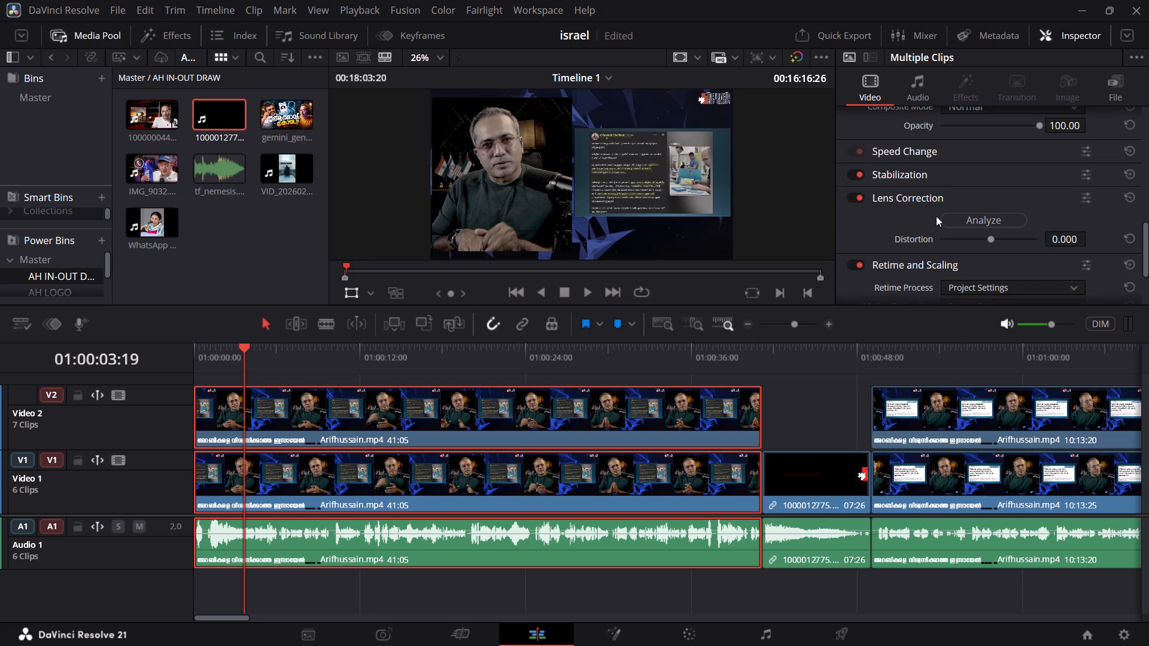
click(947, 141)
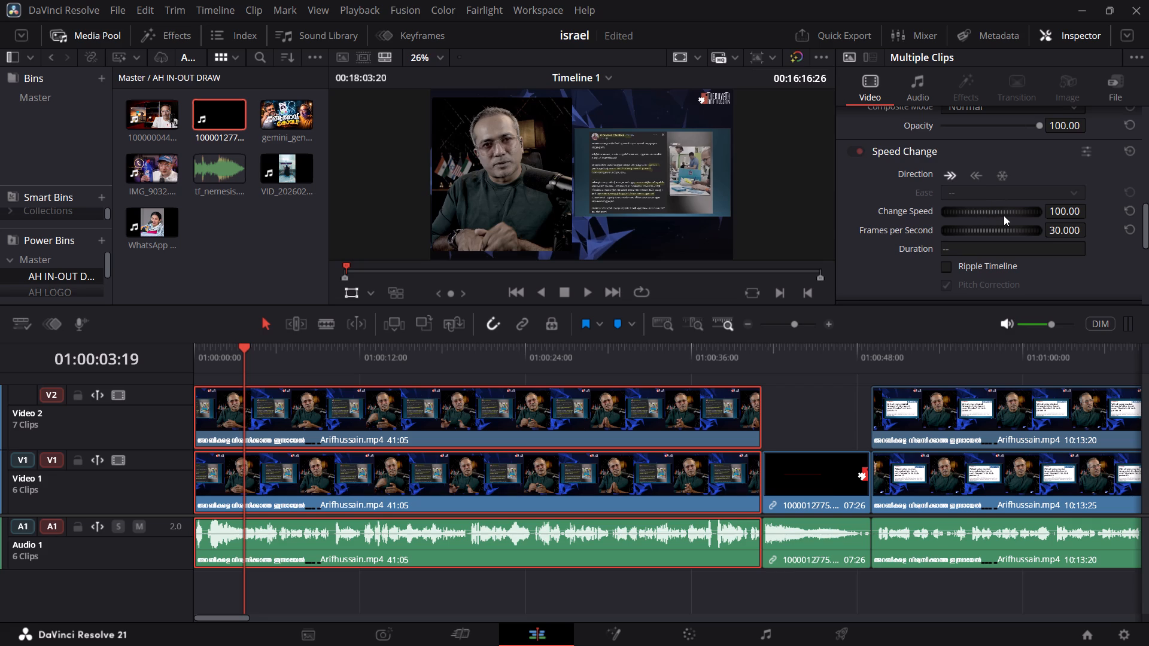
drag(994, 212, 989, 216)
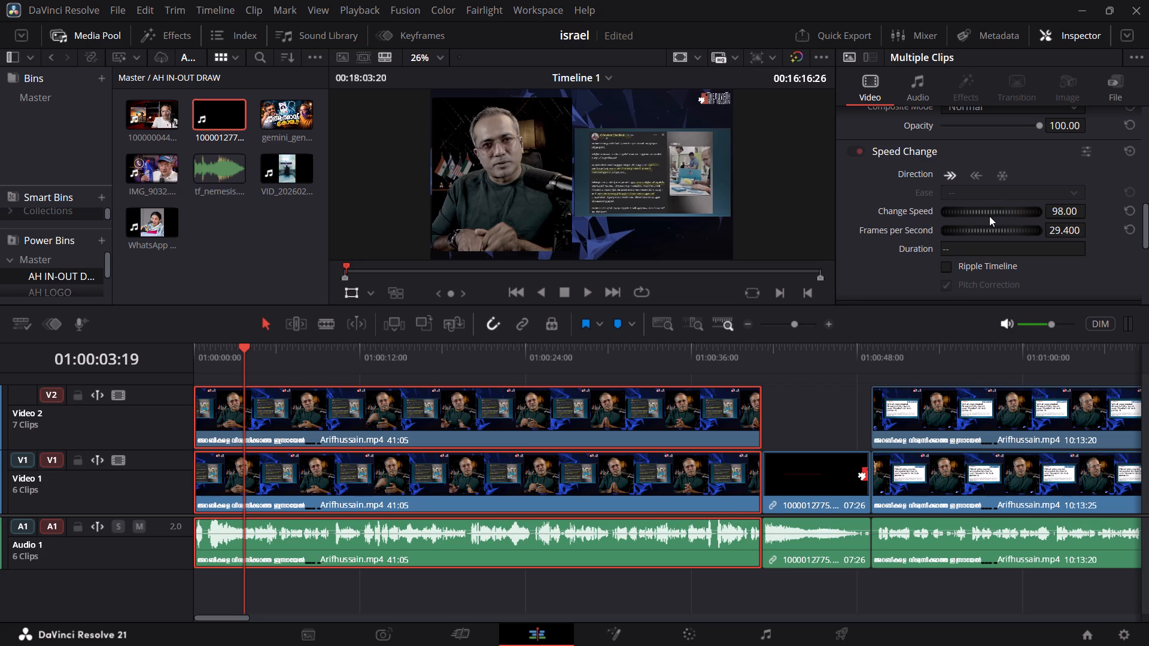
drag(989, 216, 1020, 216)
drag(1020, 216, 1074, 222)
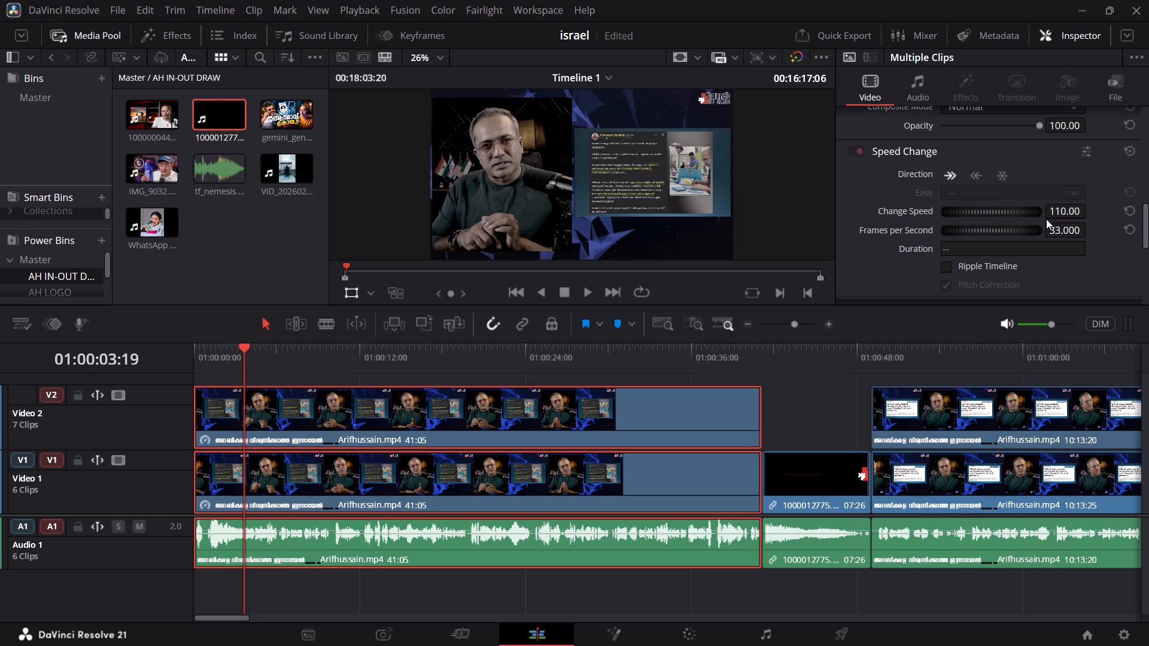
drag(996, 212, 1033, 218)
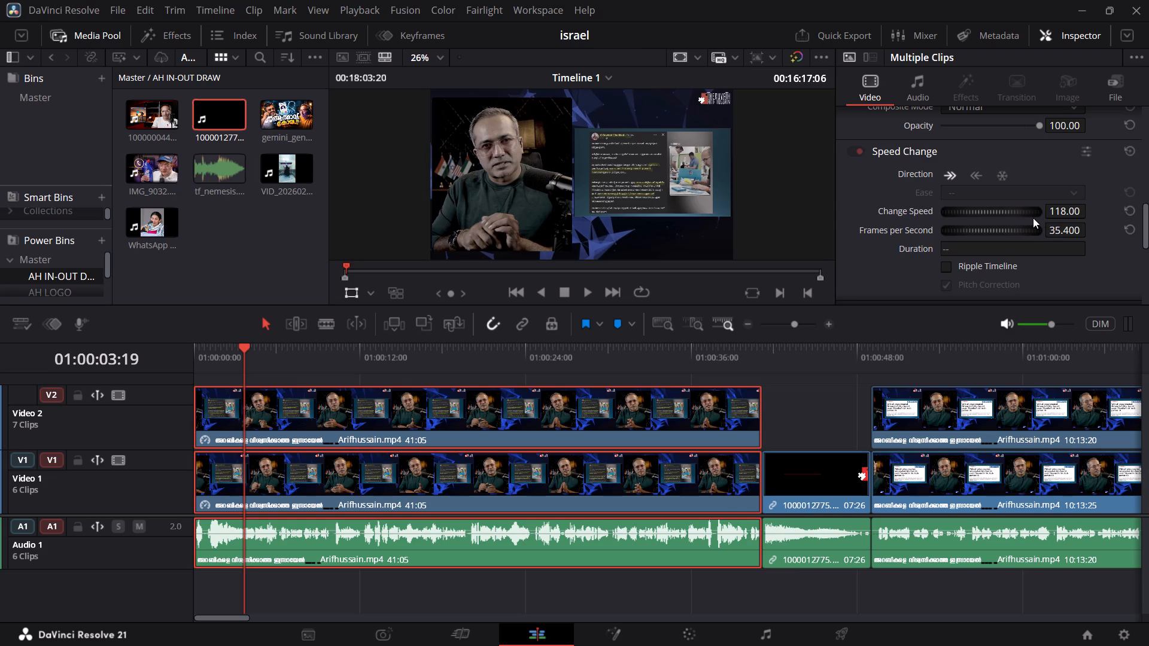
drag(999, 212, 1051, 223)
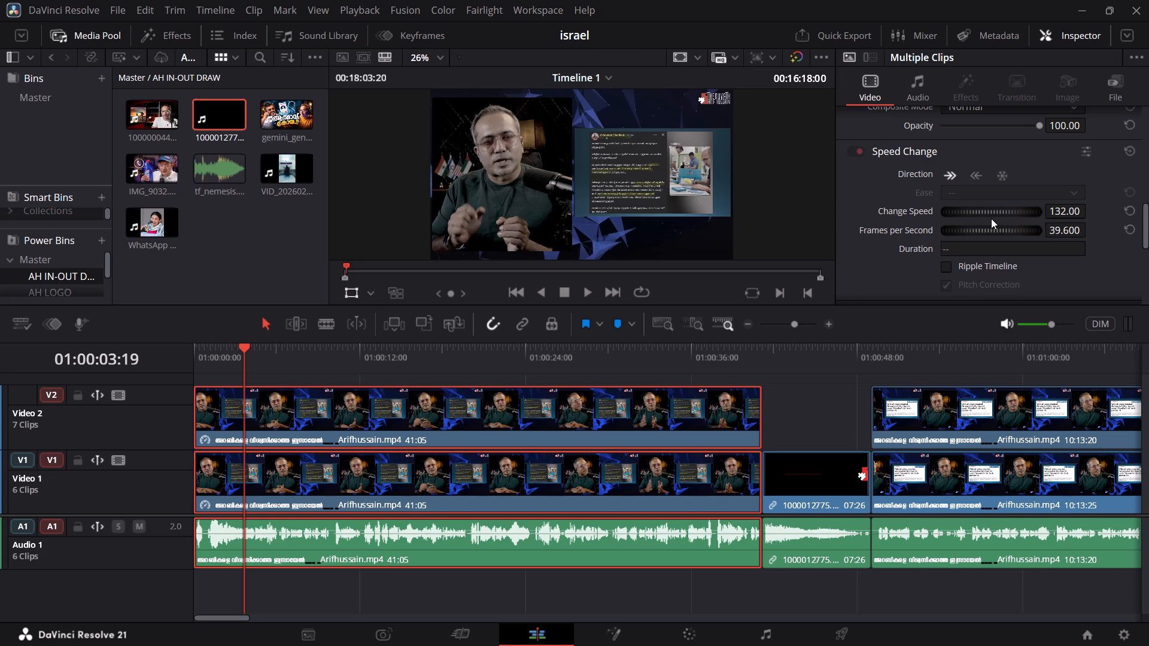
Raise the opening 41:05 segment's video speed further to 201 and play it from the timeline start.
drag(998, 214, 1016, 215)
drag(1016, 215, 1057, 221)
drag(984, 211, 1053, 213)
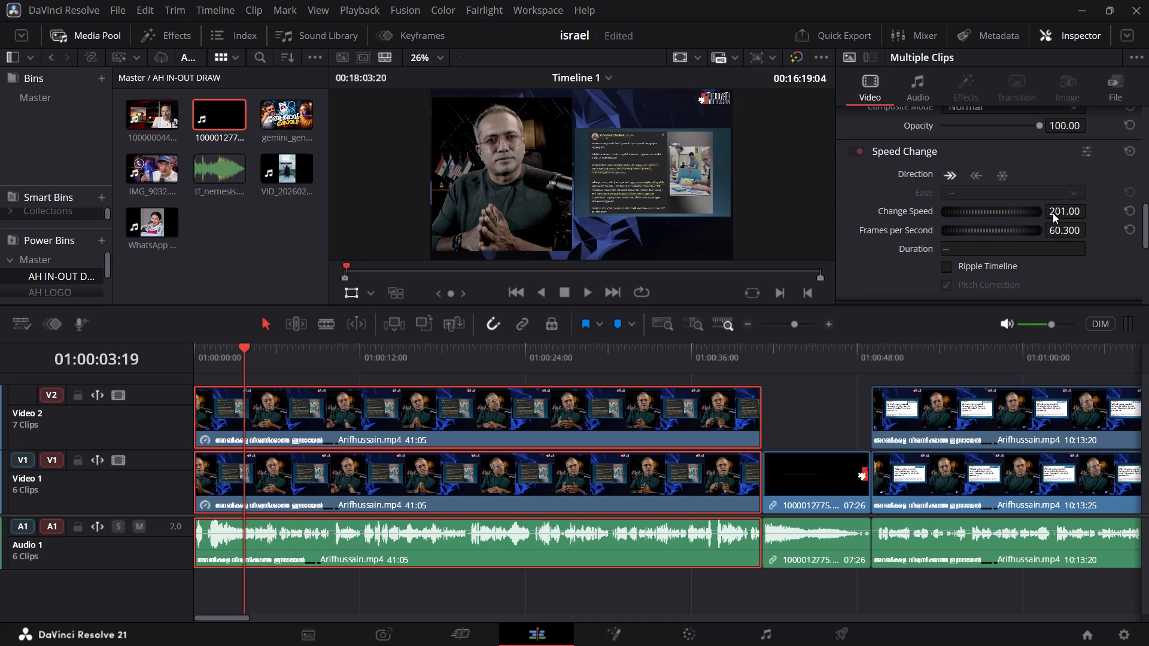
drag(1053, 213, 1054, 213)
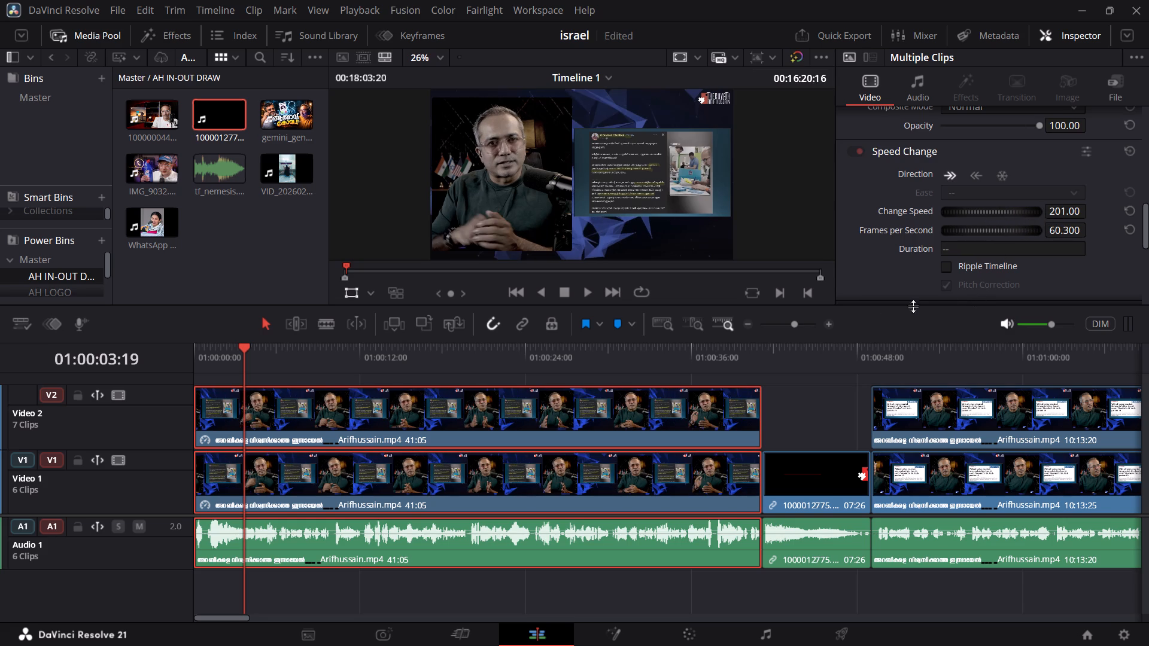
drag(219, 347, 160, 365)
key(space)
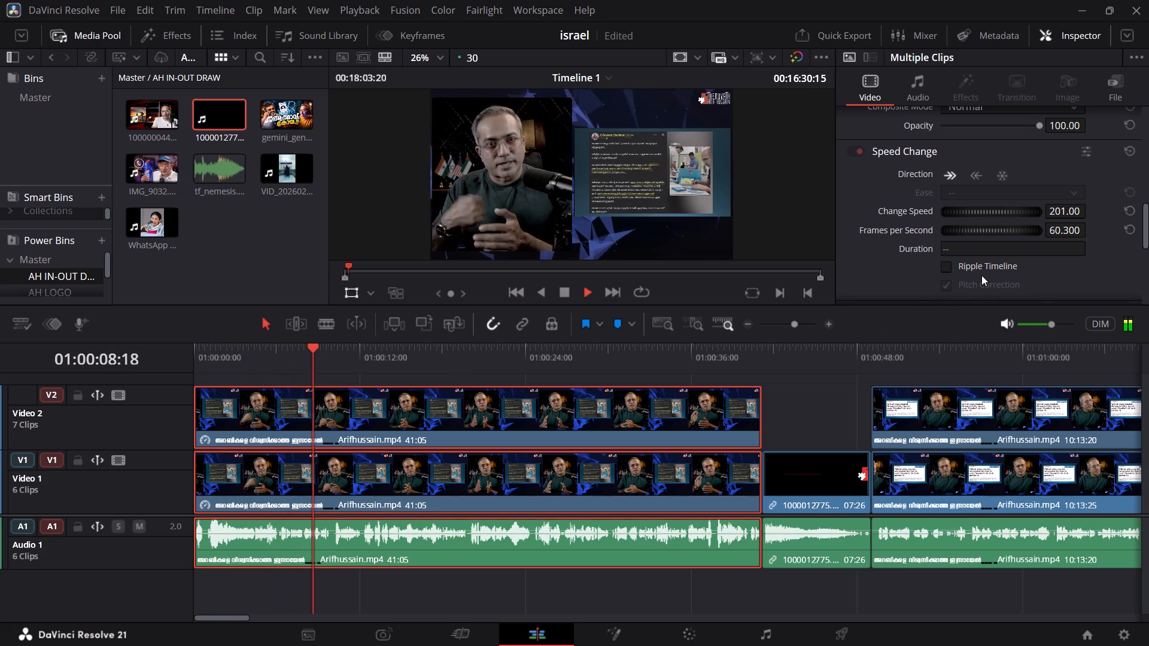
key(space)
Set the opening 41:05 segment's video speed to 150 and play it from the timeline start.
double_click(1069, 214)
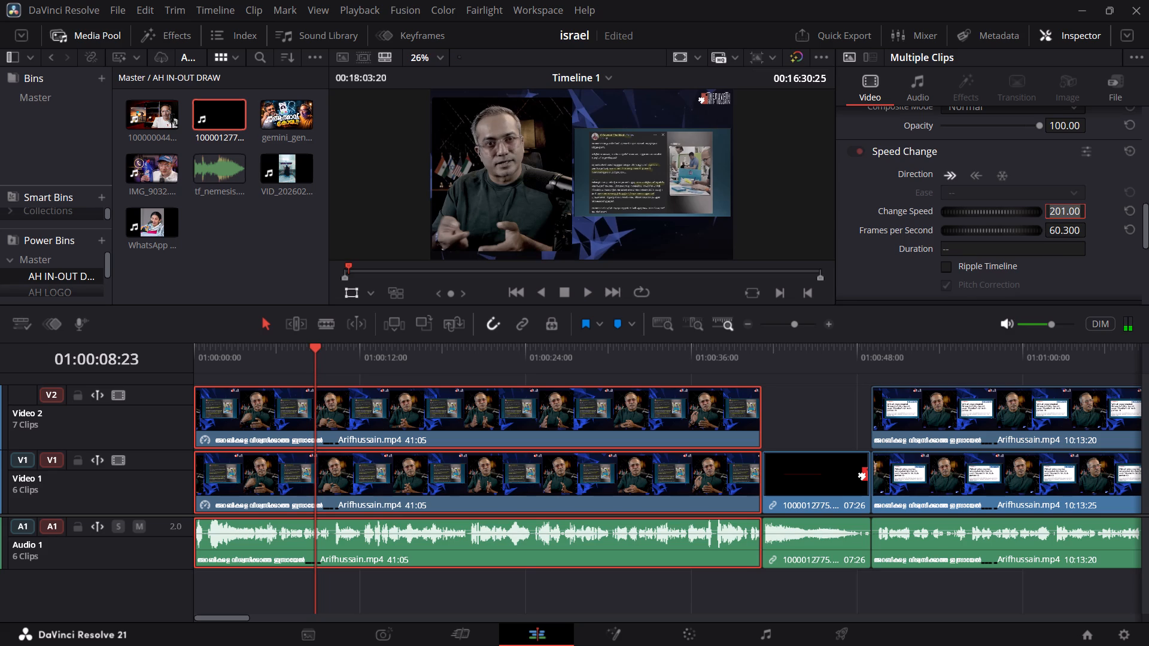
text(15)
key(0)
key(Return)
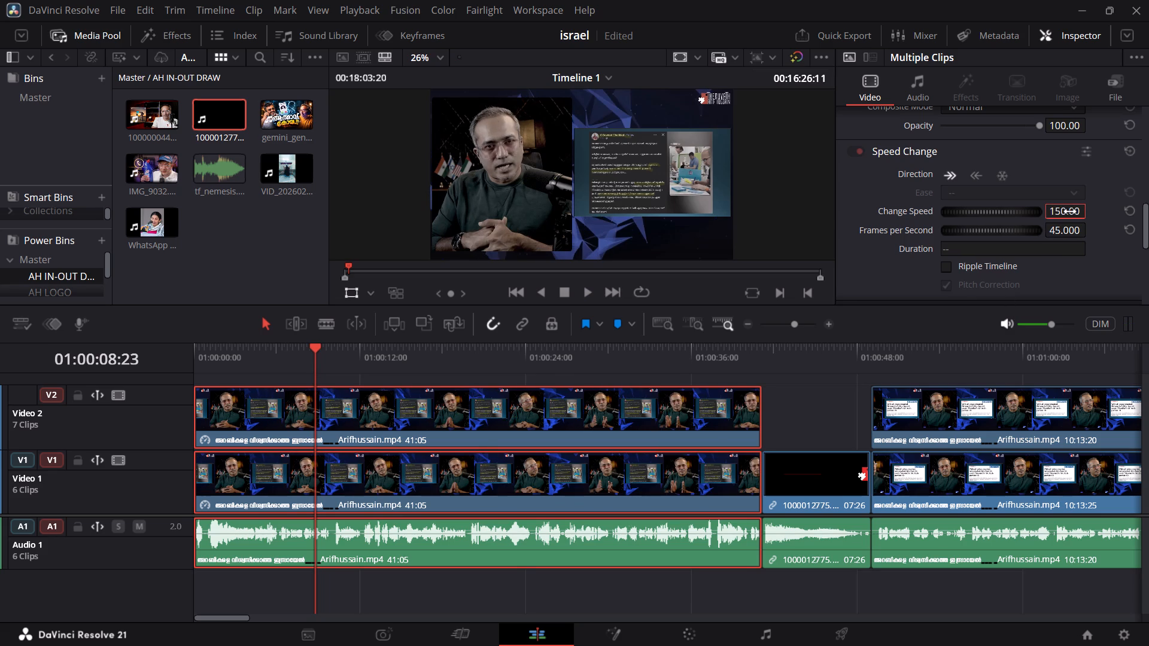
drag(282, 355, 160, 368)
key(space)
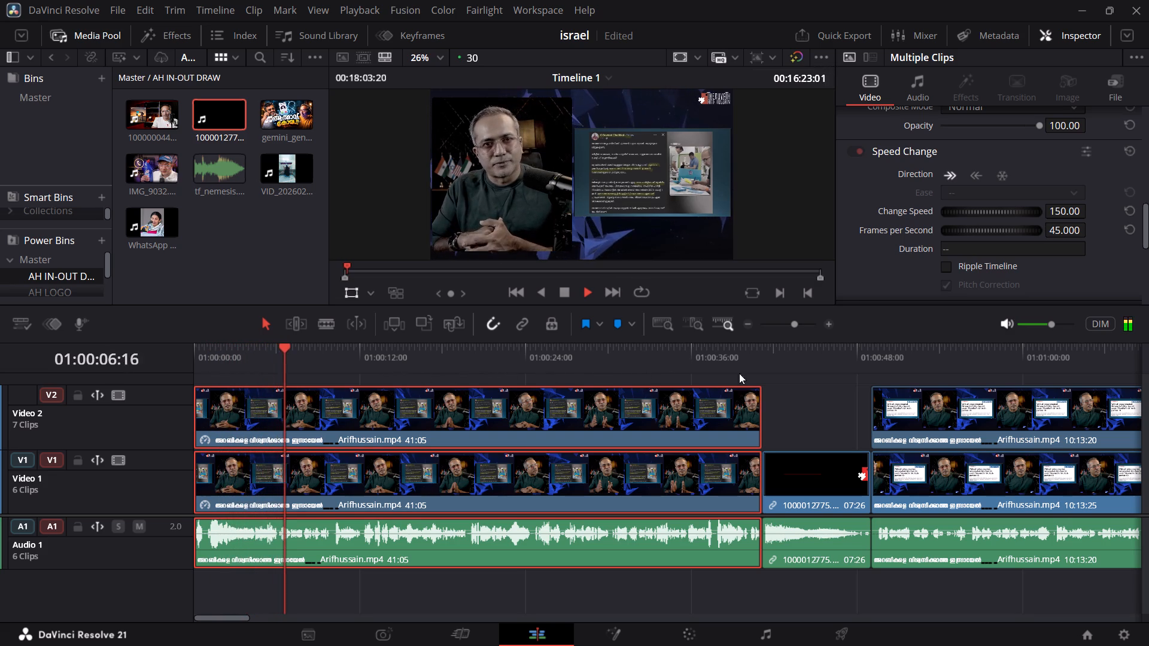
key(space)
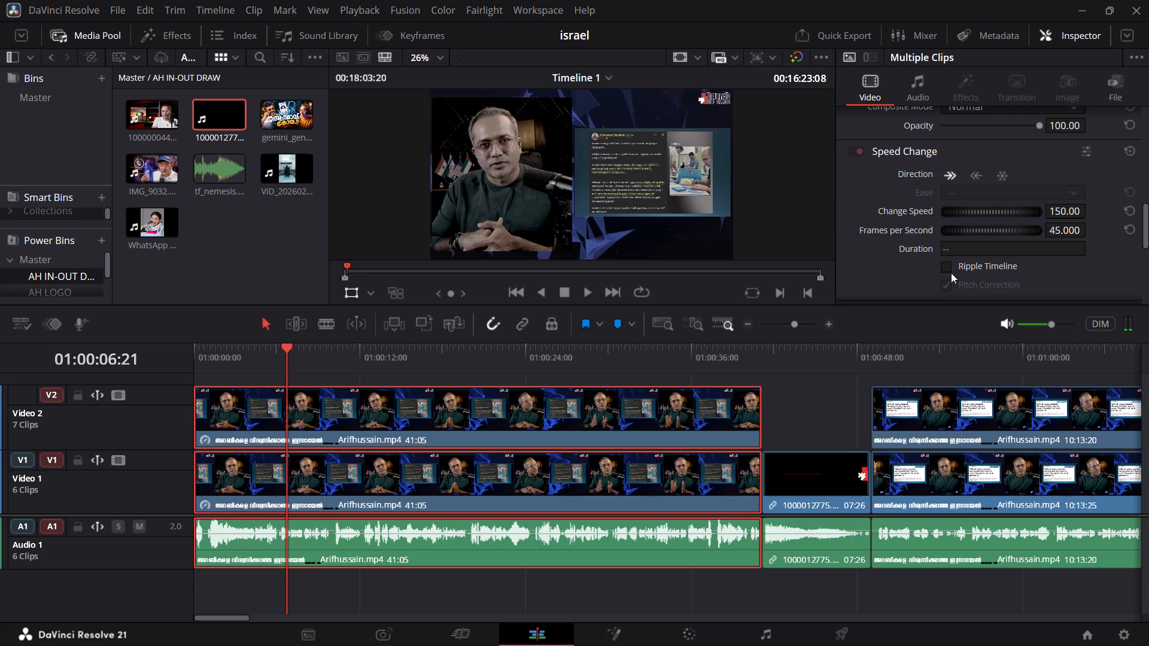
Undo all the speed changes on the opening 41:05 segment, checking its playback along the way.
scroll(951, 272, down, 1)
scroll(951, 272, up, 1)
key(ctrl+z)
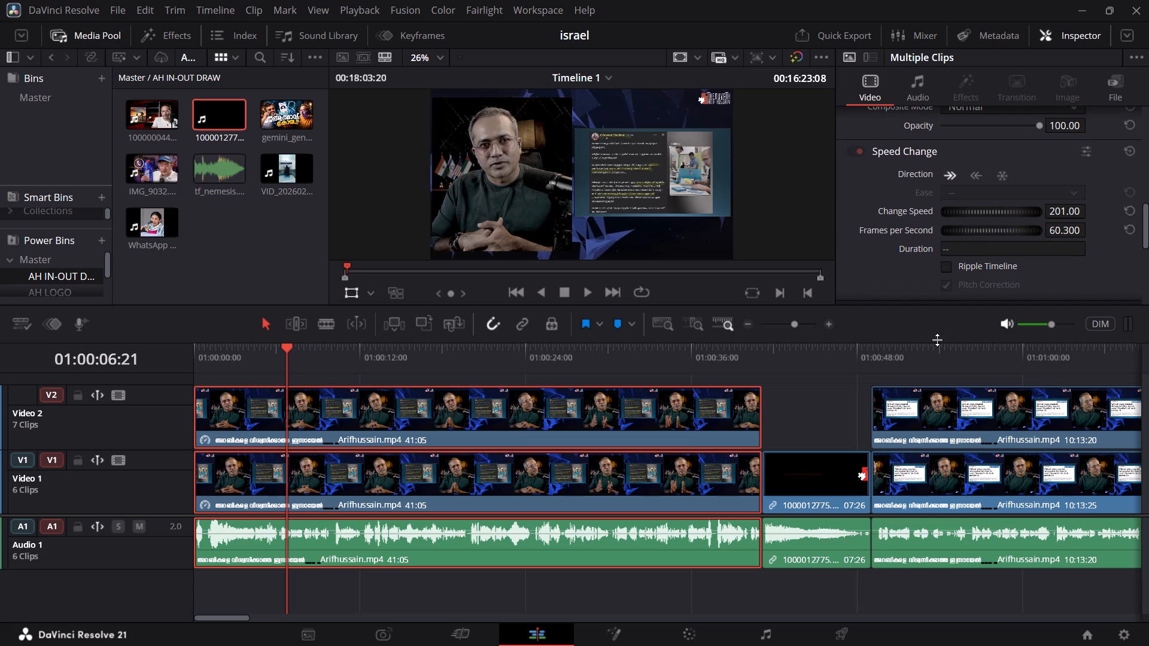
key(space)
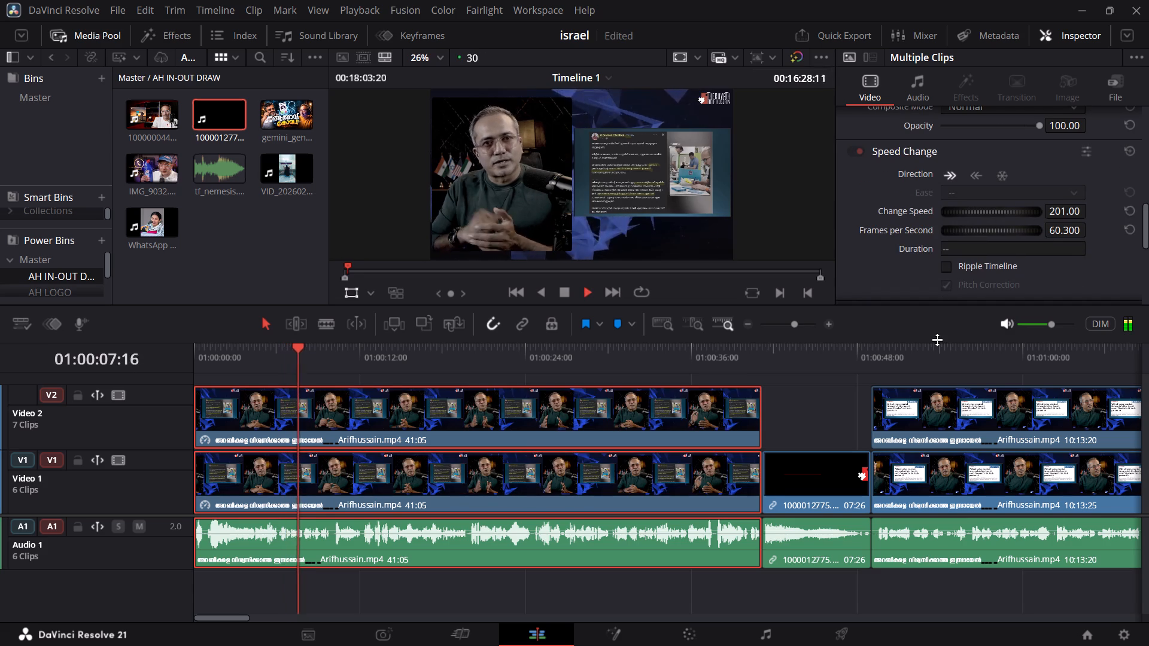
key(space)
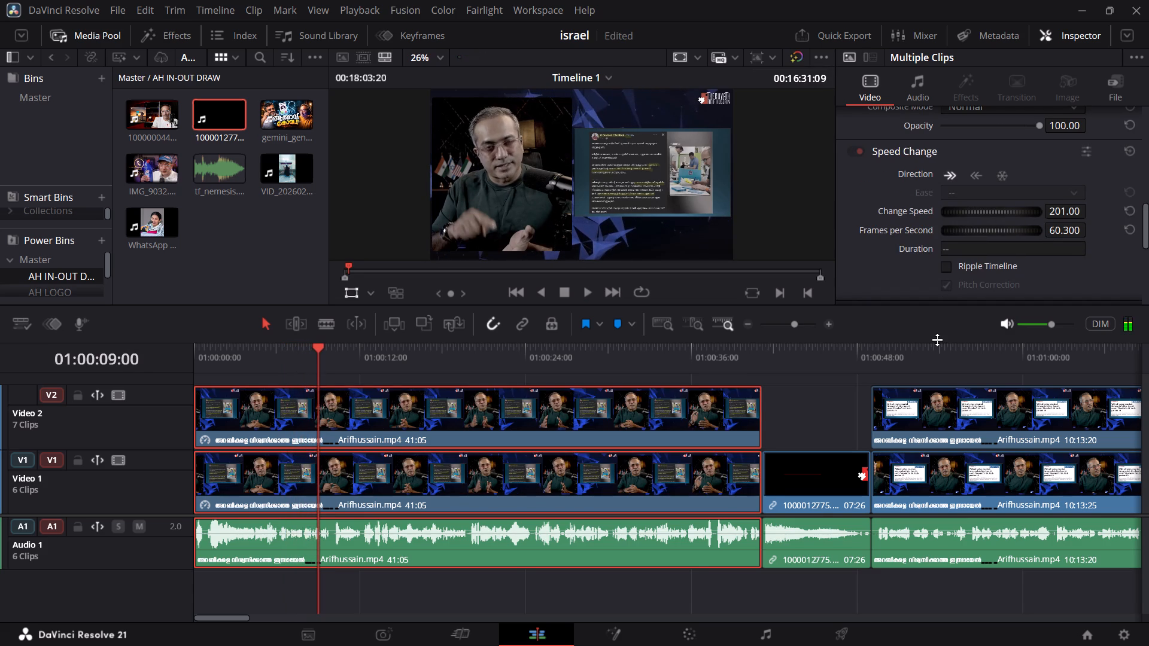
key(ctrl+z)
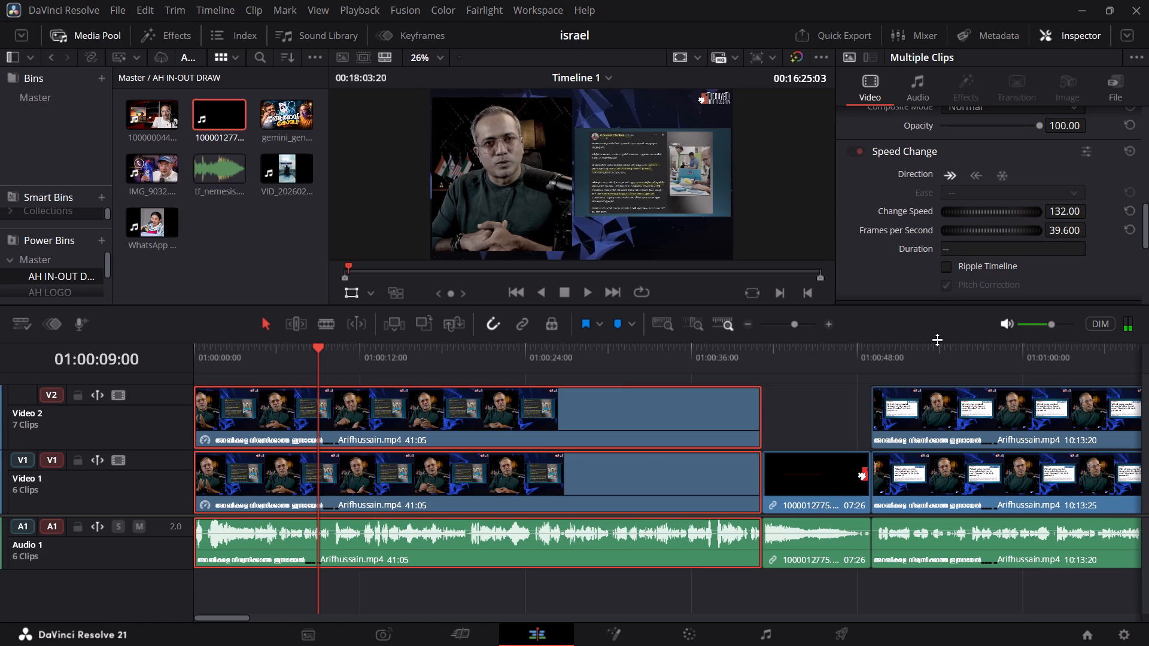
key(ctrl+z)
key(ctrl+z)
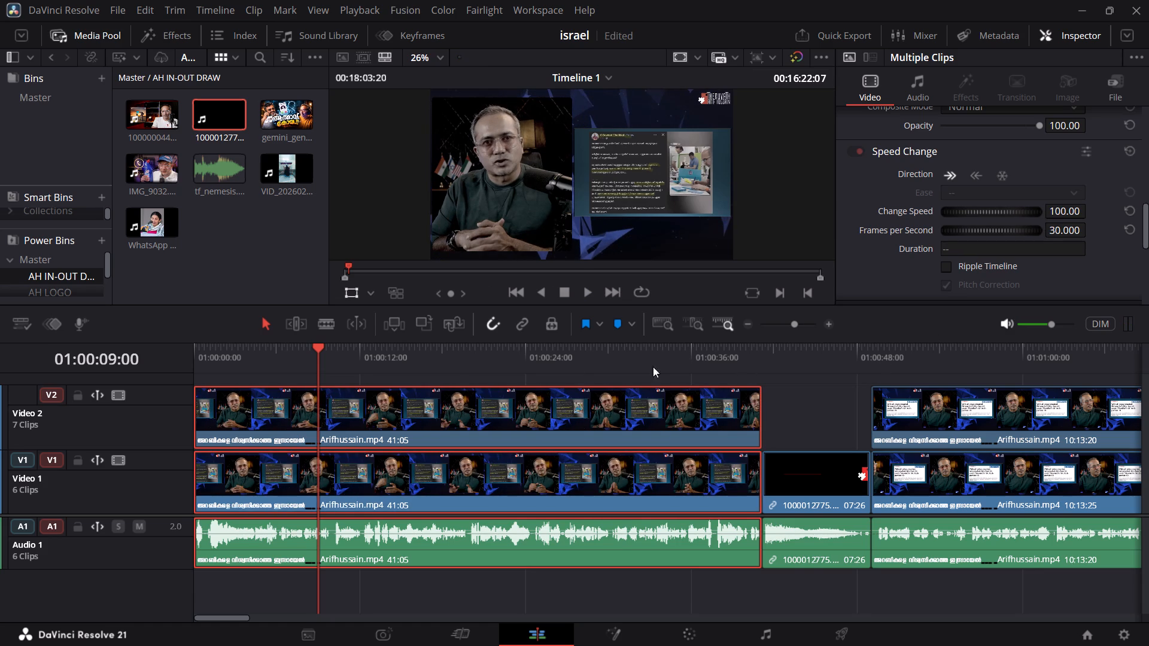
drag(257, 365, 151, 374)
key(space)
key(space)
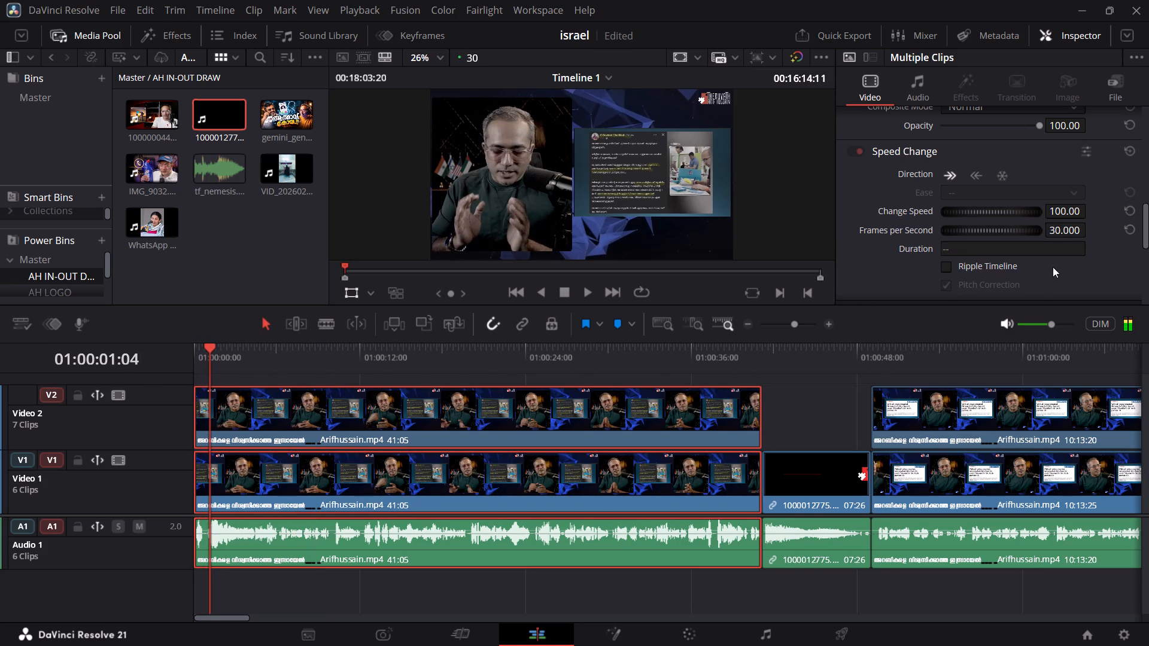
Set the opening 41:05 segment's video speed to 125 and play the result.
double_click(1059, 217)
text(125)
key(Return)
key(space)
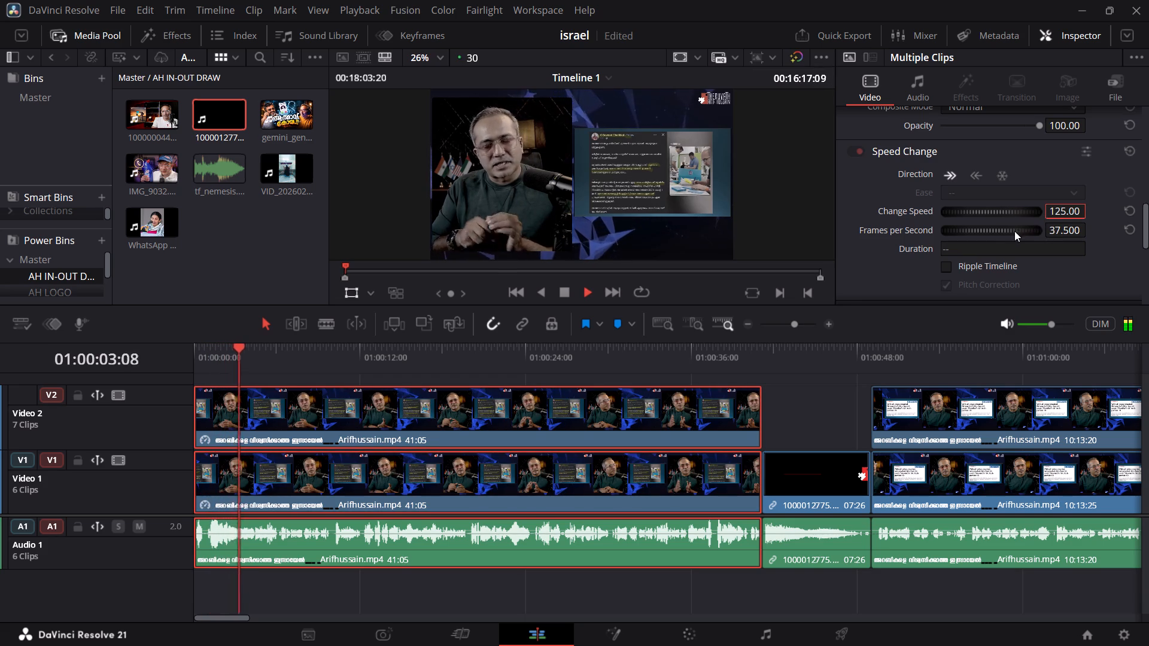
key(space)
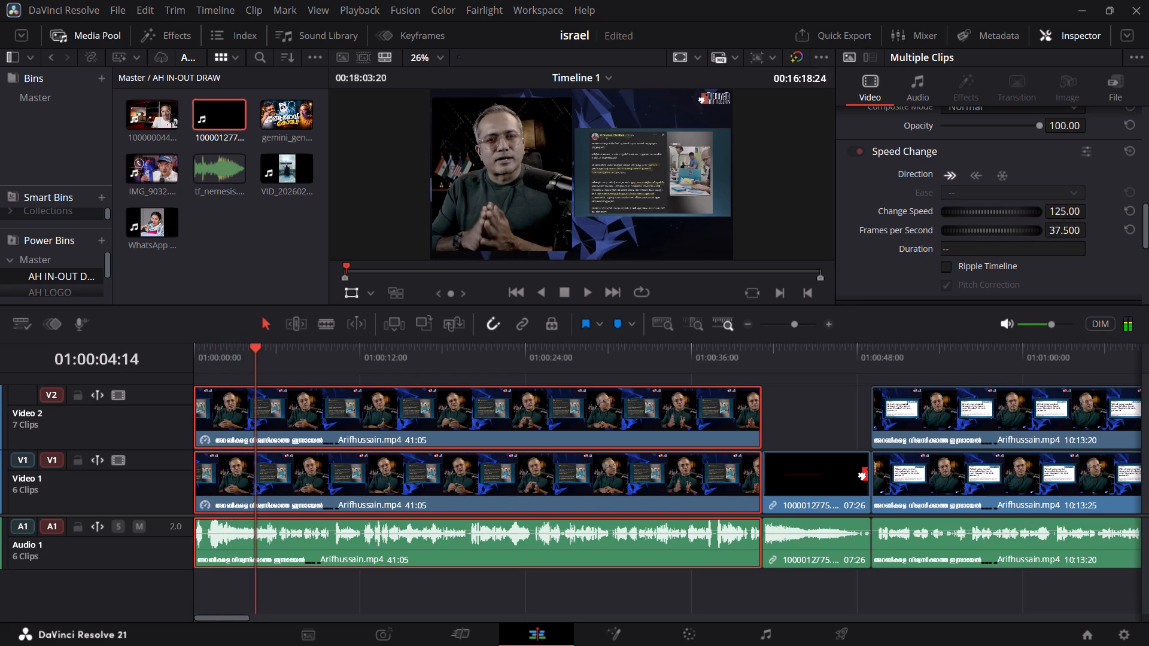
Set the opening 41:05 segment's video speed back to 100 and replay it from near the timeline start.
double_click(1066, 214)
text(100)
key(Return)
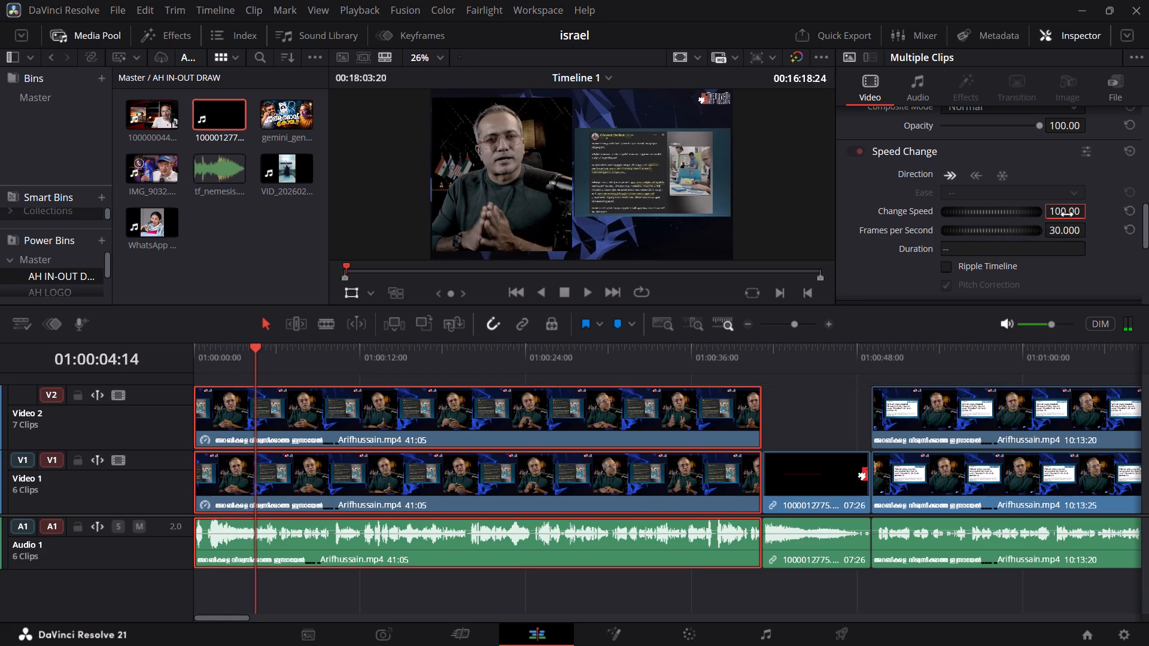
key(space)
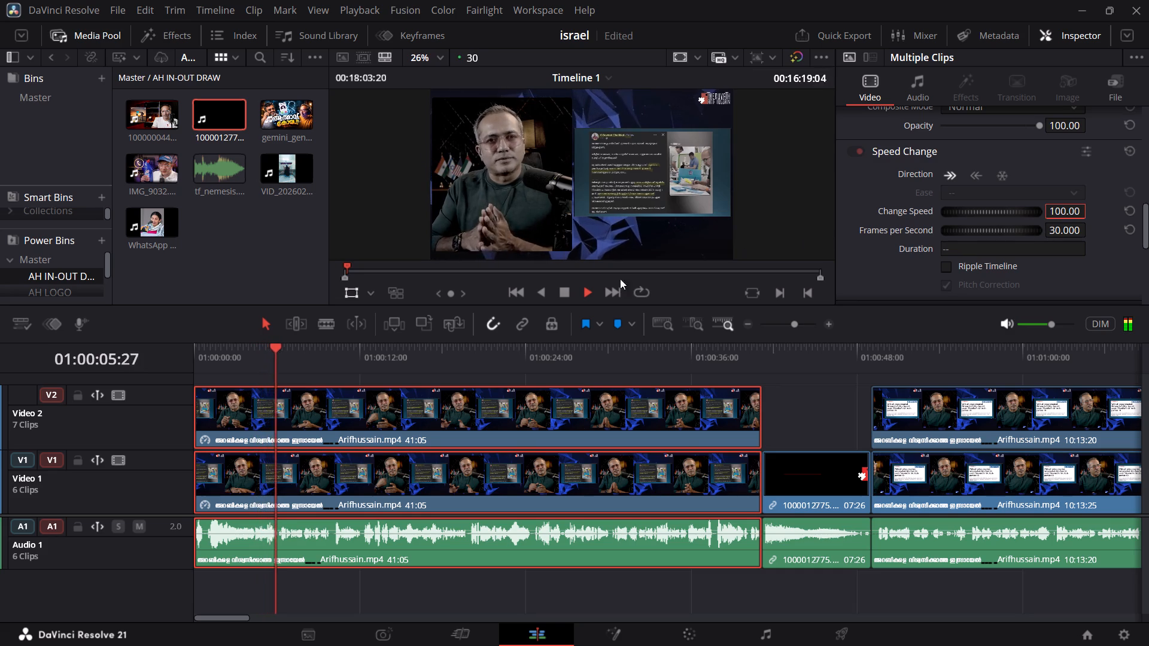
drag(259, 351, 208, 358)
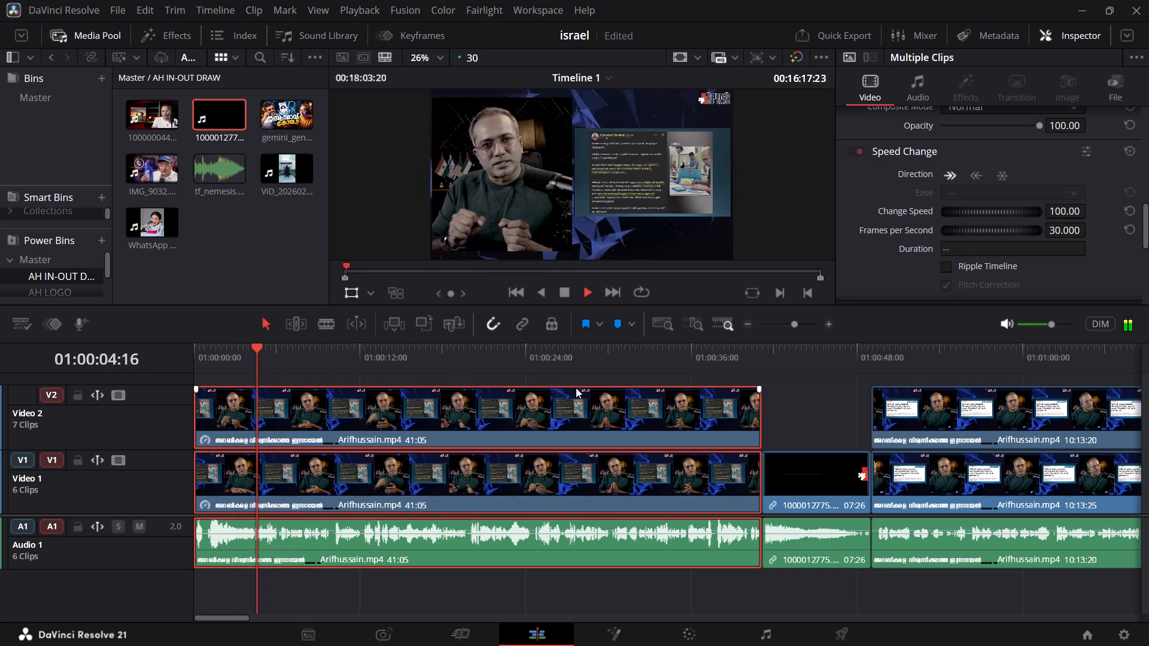
Play across the cut into the 1000012775.mp4 intro and add a short fade-out to the end of the opening Video 1 clip.
click(729, 362)
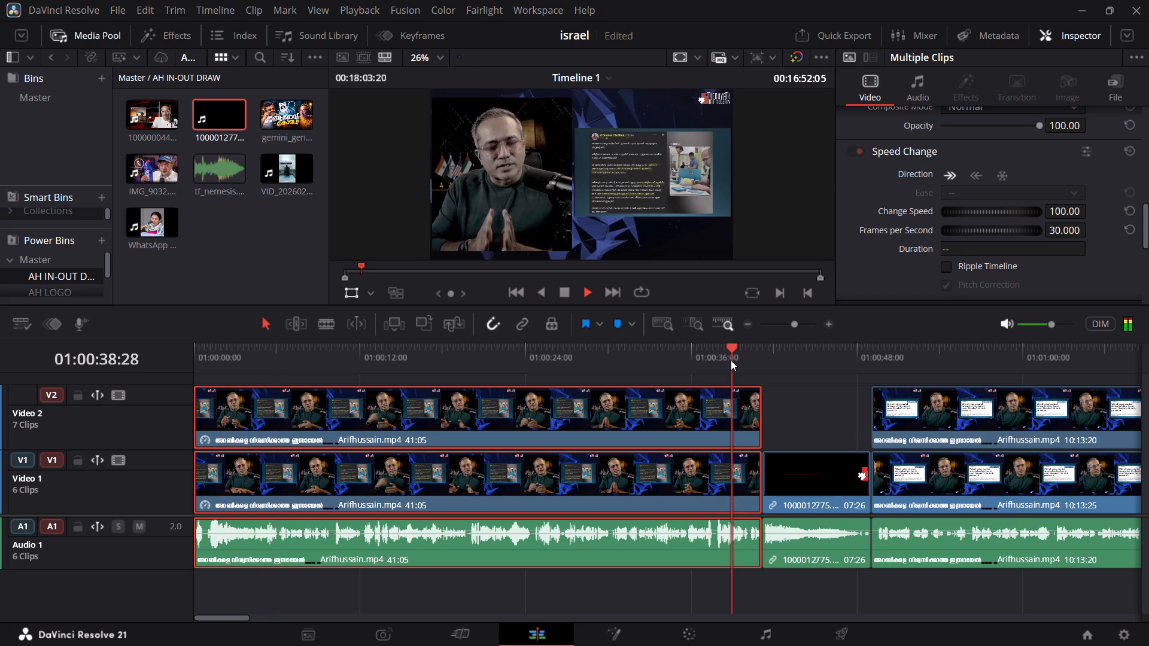
click(799, 322)
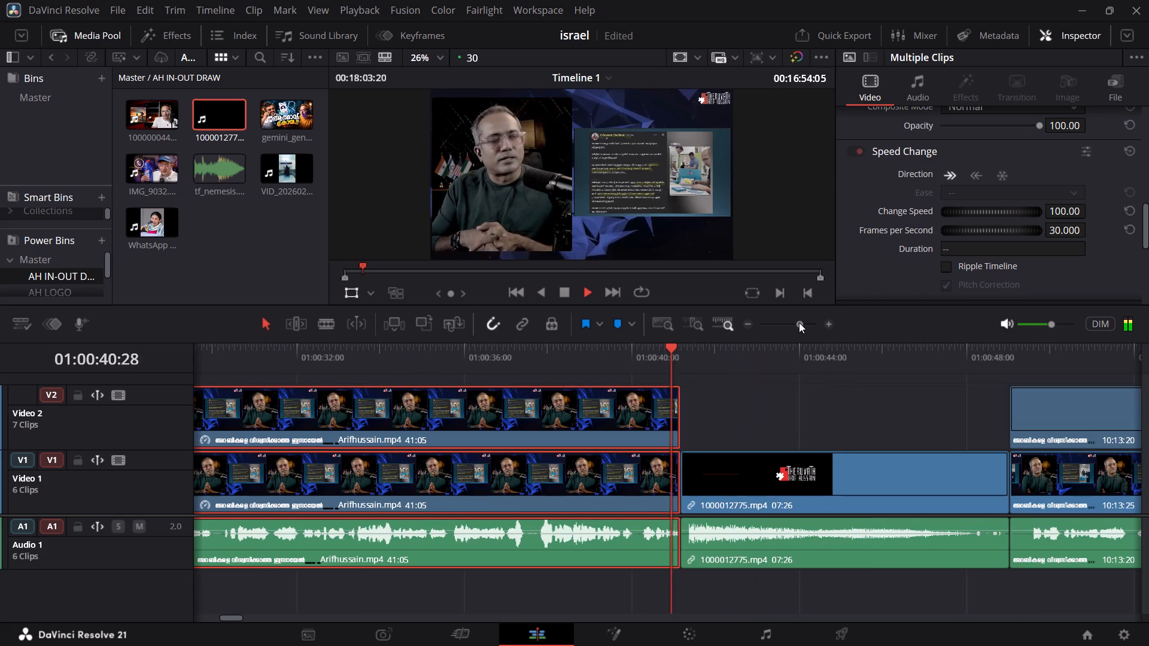
key(space)
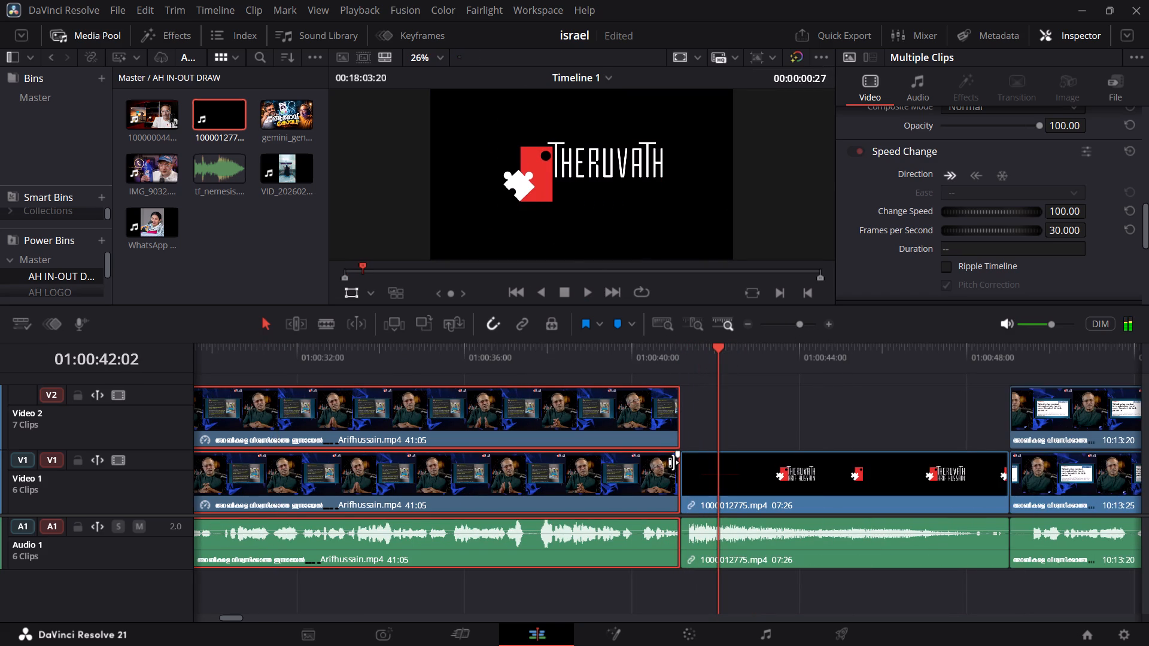
drag(678, 456, 658, 459)
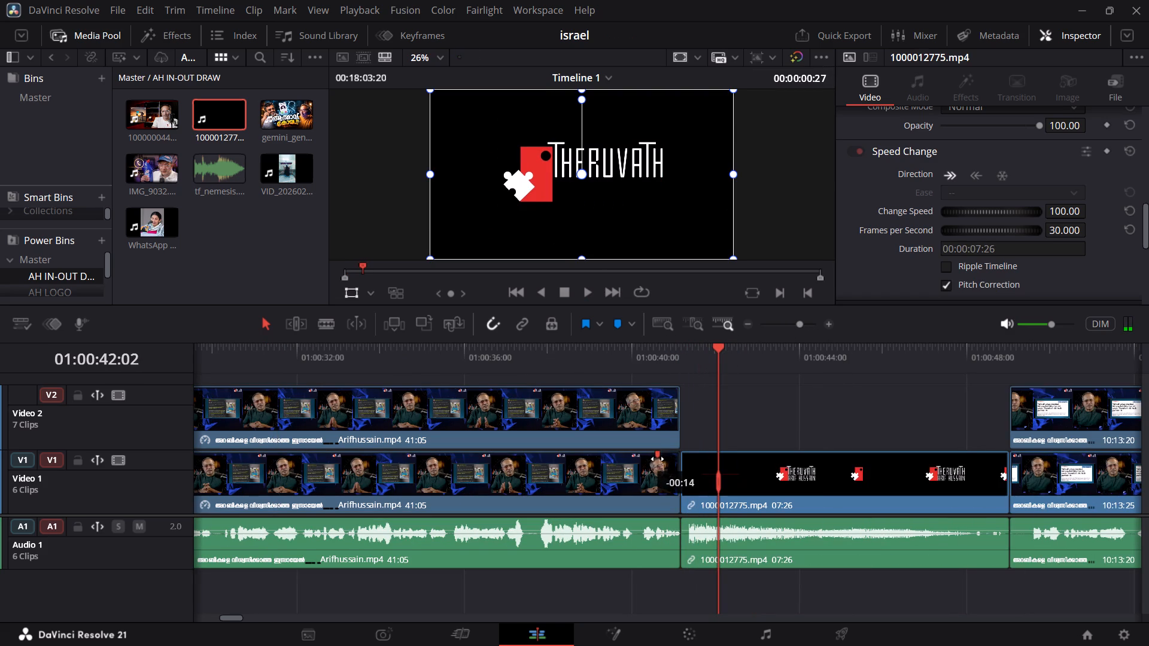
drag(658, 459, 665, 461)
Add a short fade-out to the end of the opening Video 2 clip and play across the cut into the intro.
drag(678, 392, 674, 391)
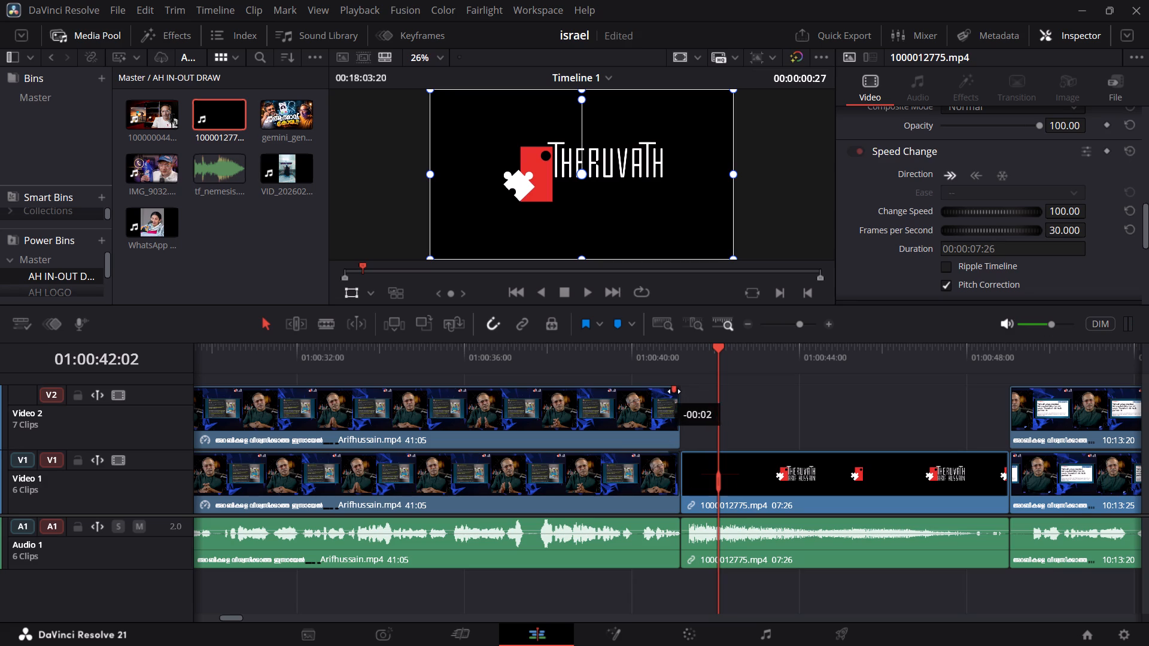
drag(674, 391, 670, 394)
click(627, 358)
key(space)
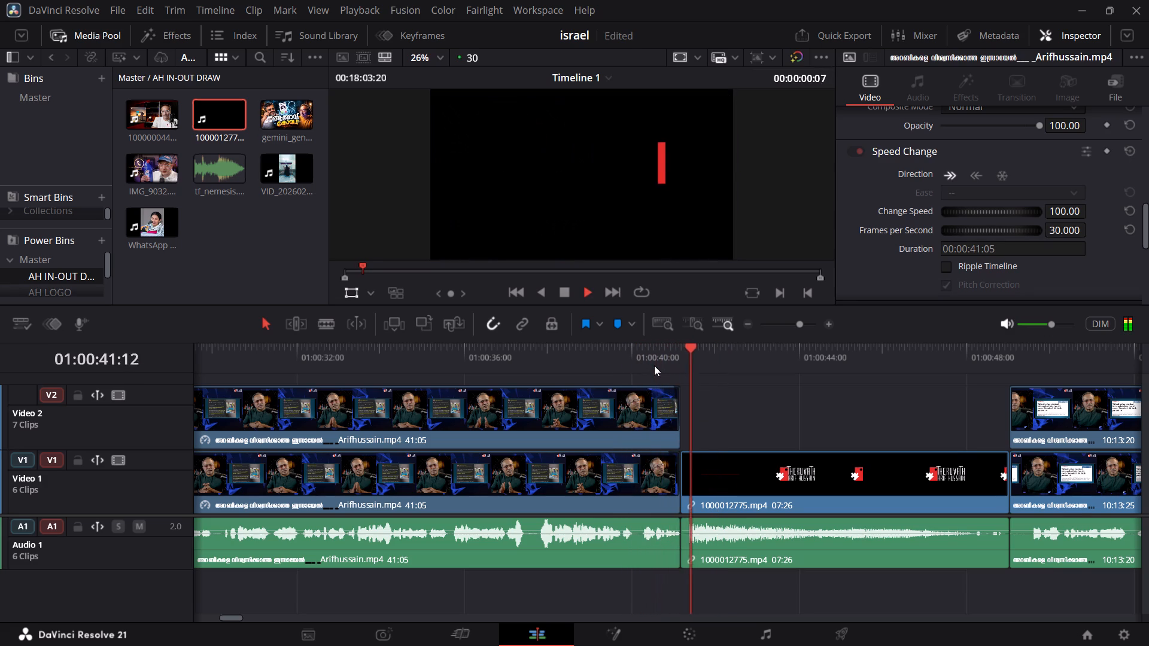
key(space)
Add a short fade-in to the start of the 1000012775.mp4 intro, adjust the opening Video 1 clip's fade-out, and replay the cut.
drag(682, 453, 691, 459)
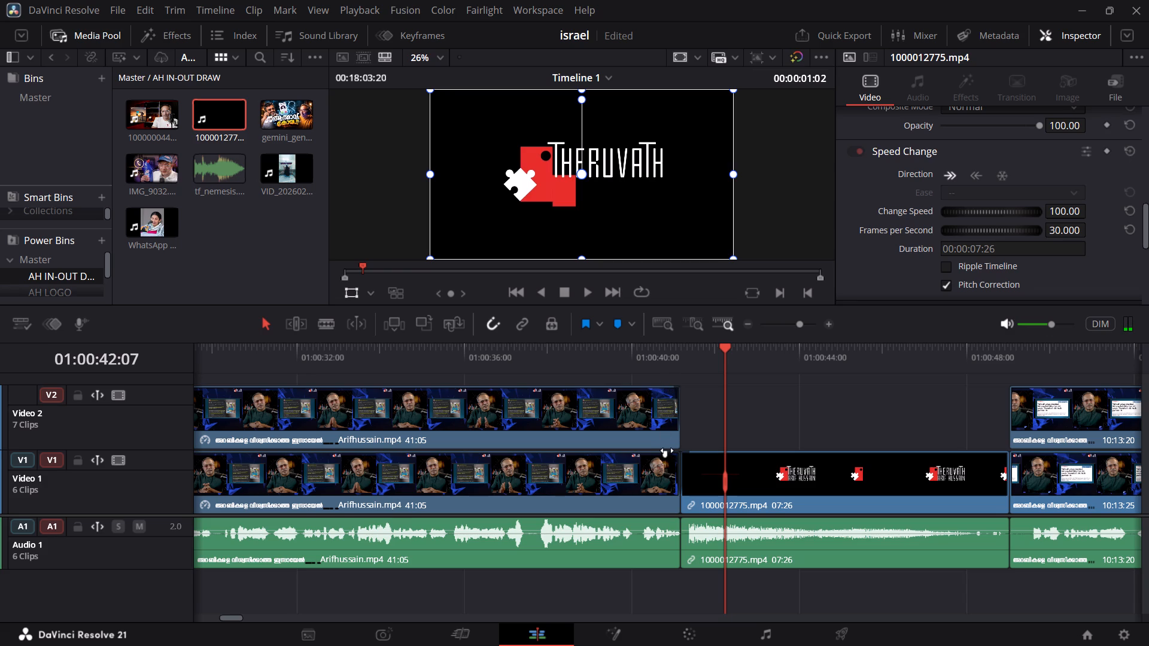
drag(667, 453, 658, 455)
click(637, 373)
key(space)
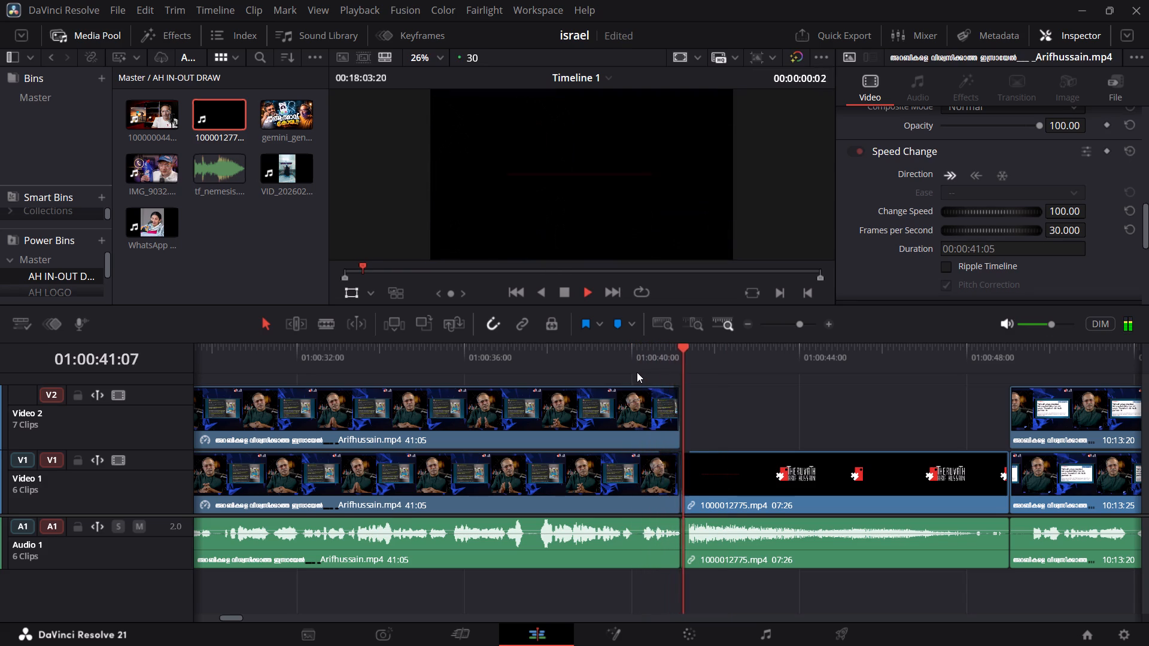
key(space)
click(655, 459)
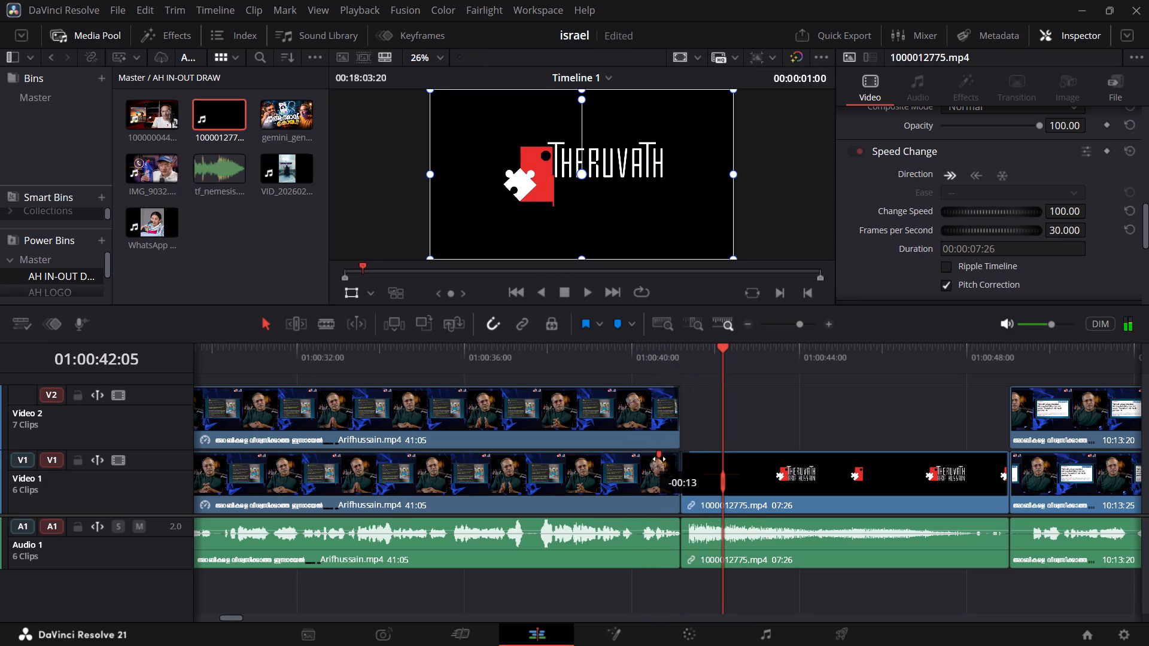
click(642, 372)
key(space)
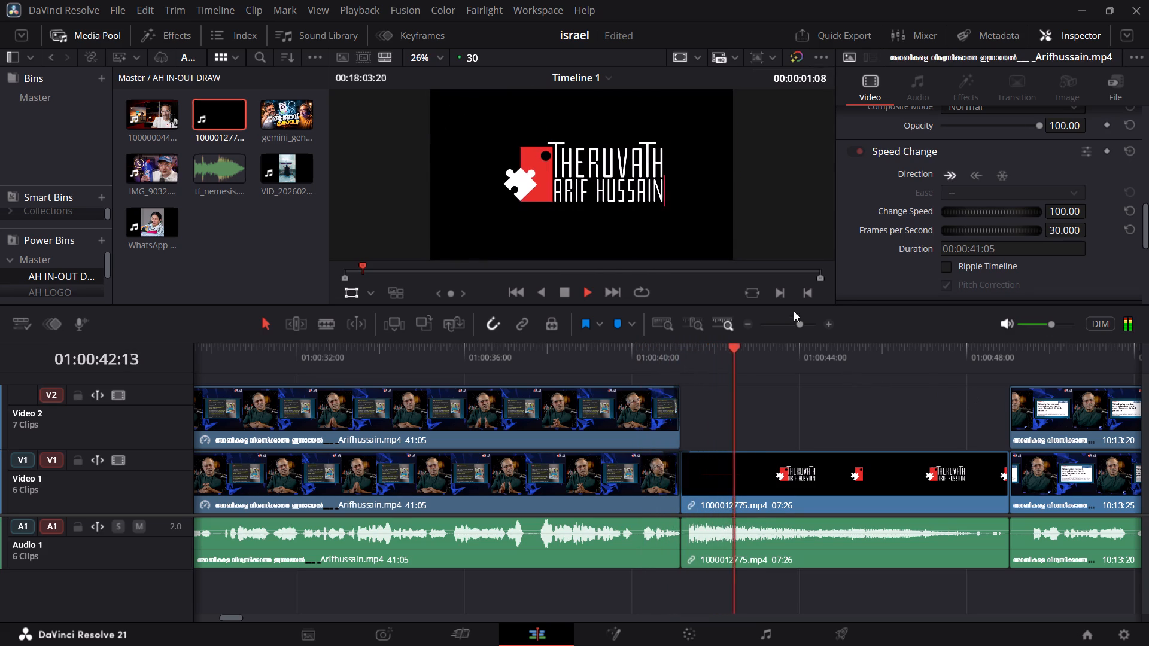
key(space)
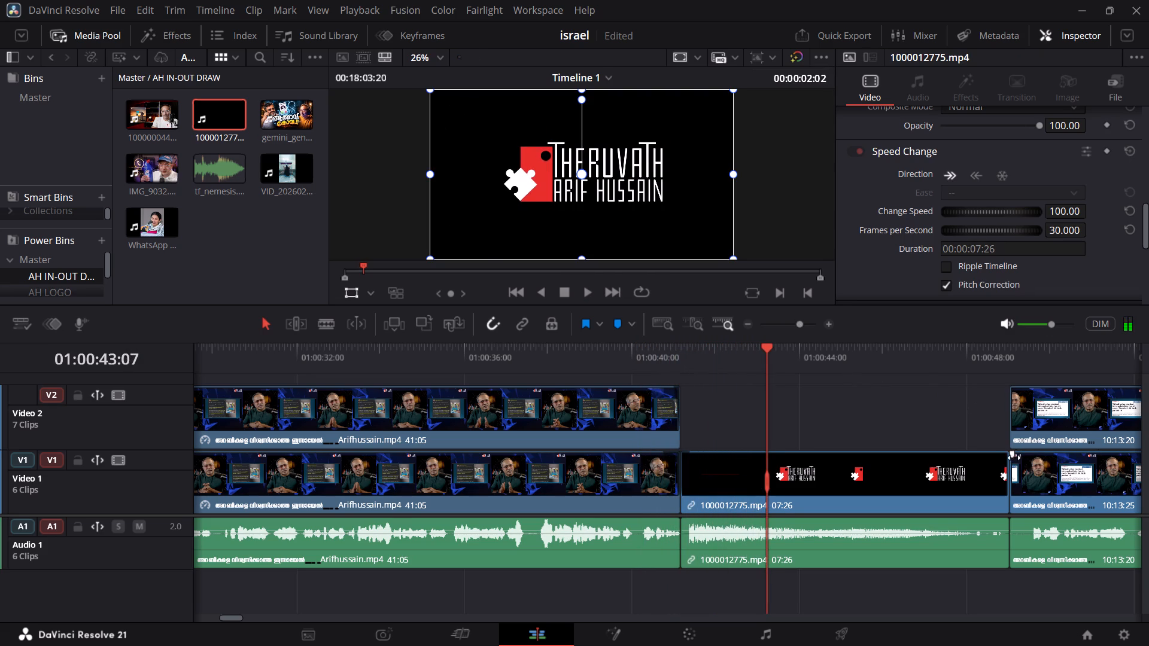
Fade in the Video 1 and Video 2 clips after the intro, fade out the intro's end, and play that transition.
drag(1014, 458, 1043, 458)
drag(1014, 391, 1017, 393)
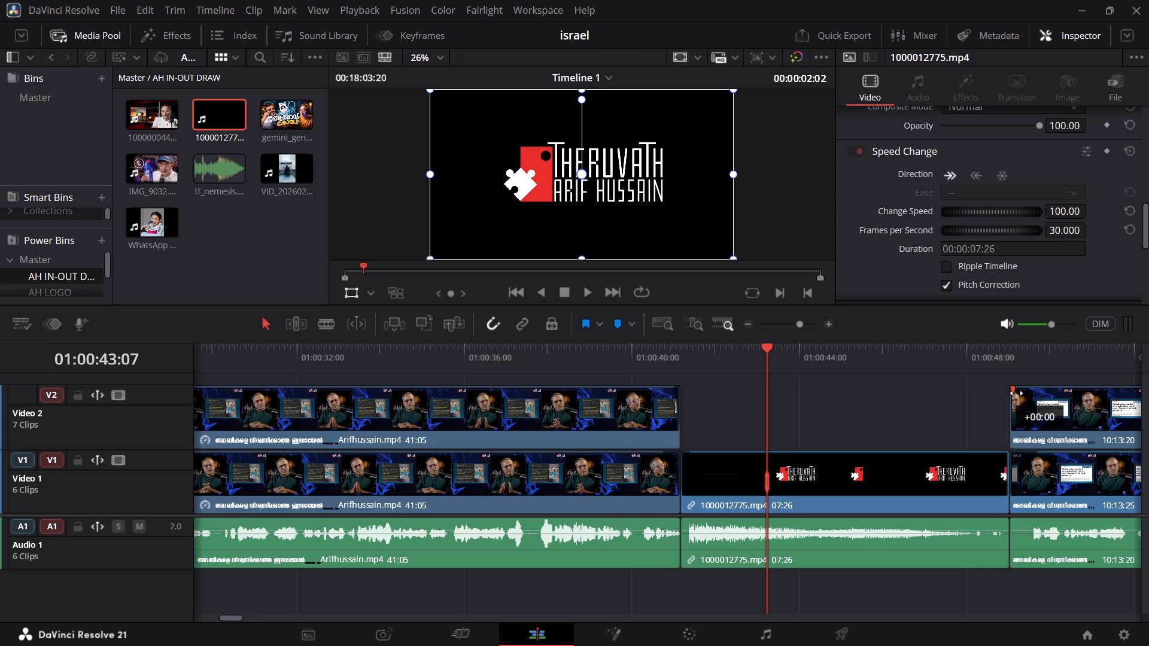
drag(1017, 393, 1026, 394)
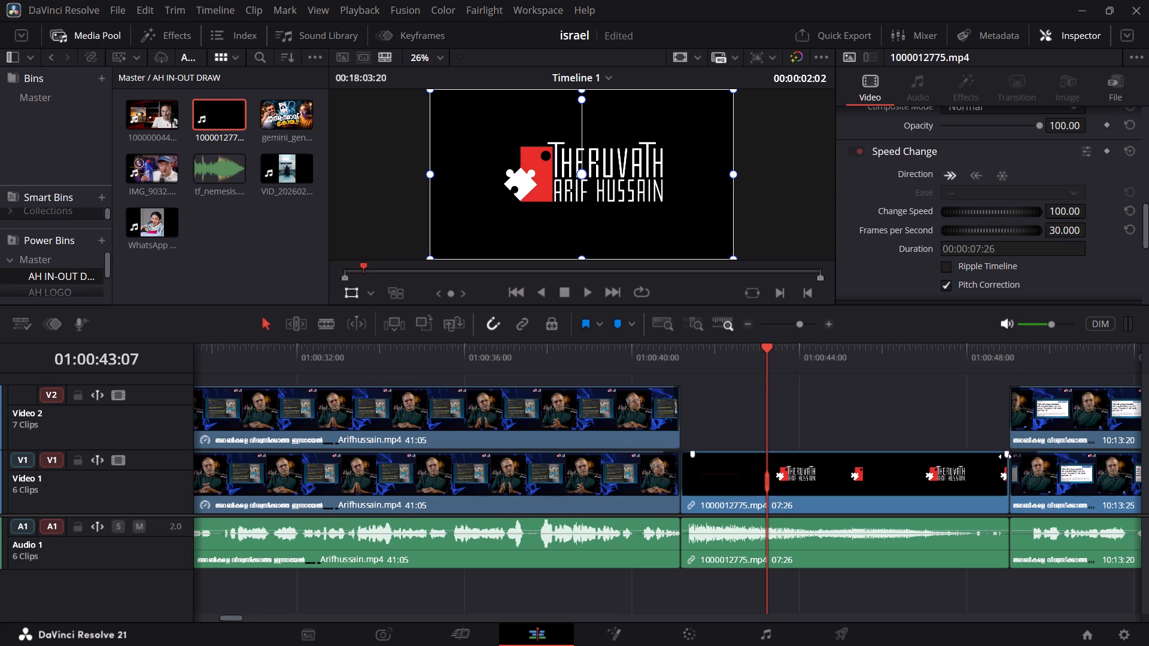
drag(1005, 457, 997, 455)
click(979, 361)
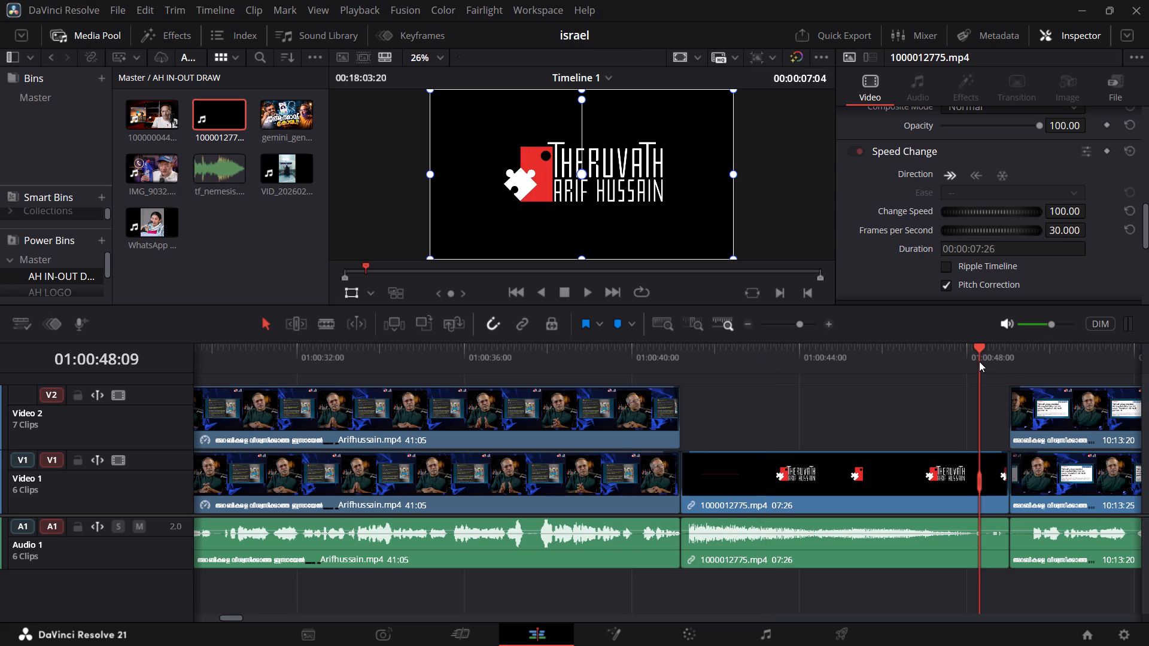
key(space)
click(964, 354)
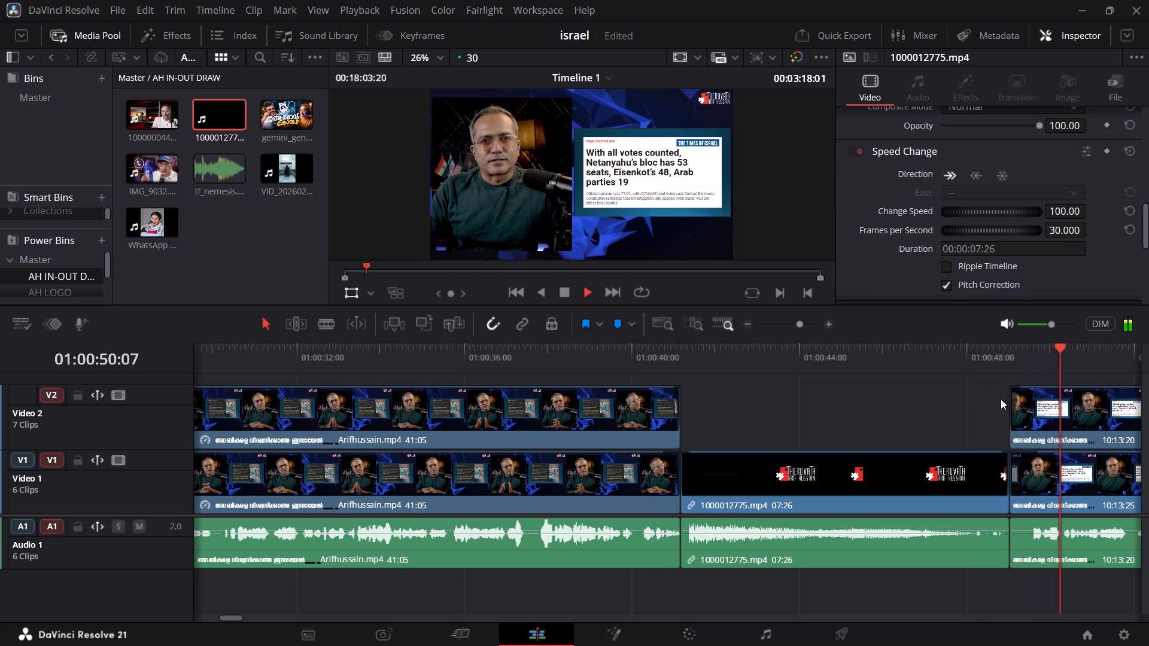
key(space)
Check the fade-in on the Video 2 clip after the intro and replay the transition out of the intro.
click(1024, 392)
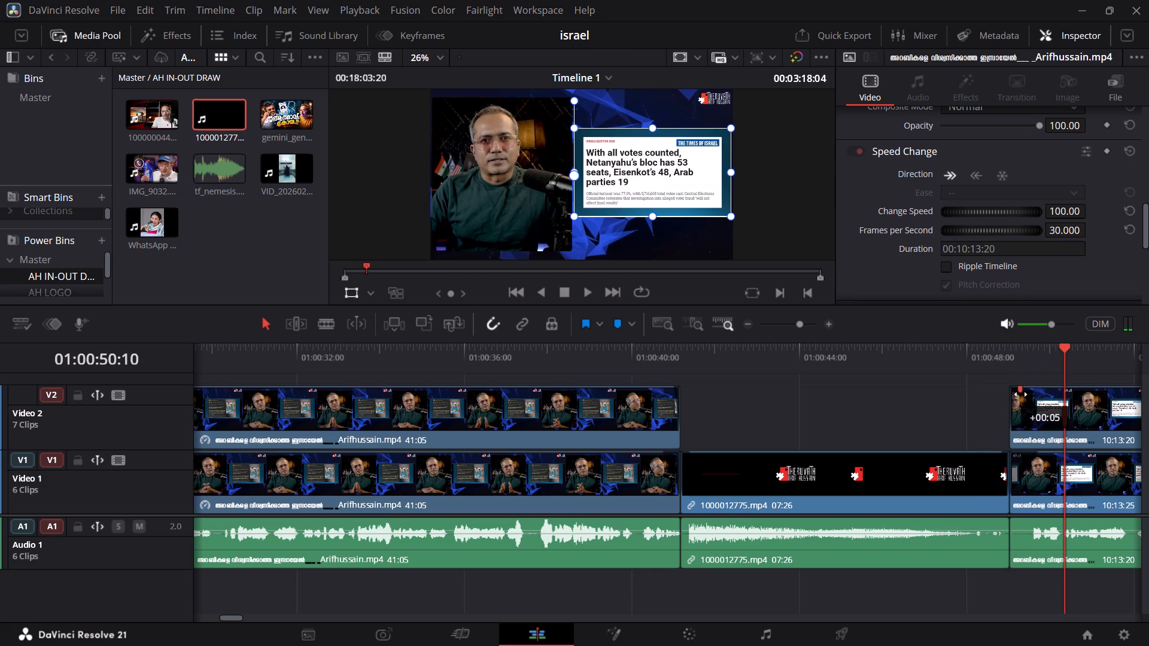
click(981, 362)
key(space)
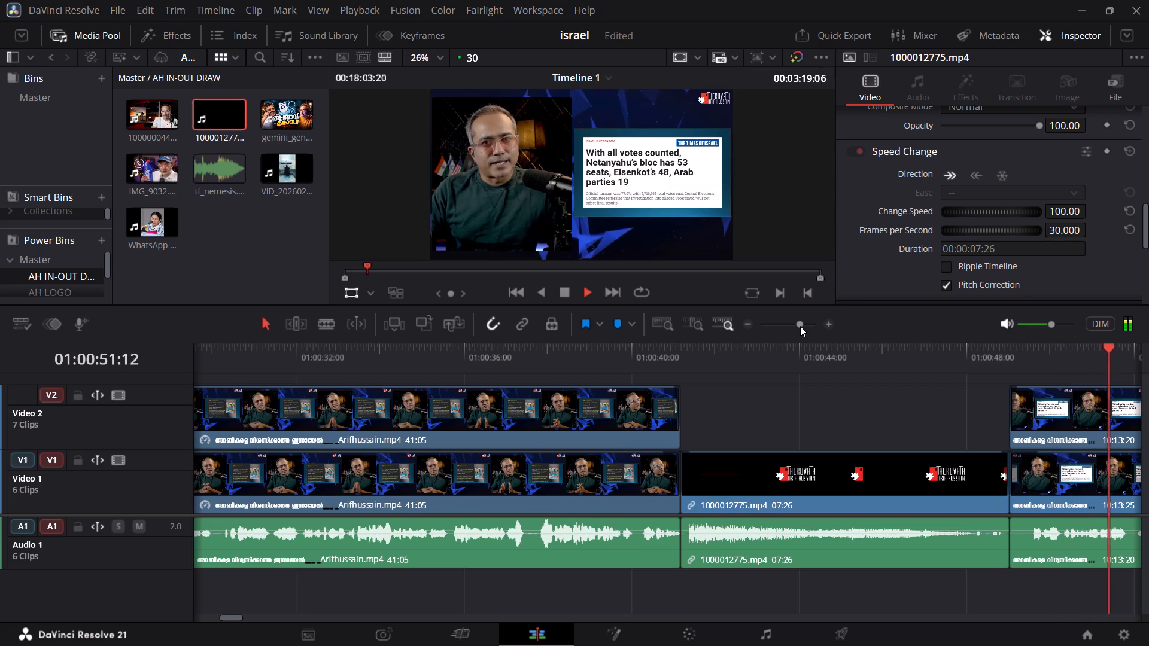
click(958, 371)
click(442, 372)
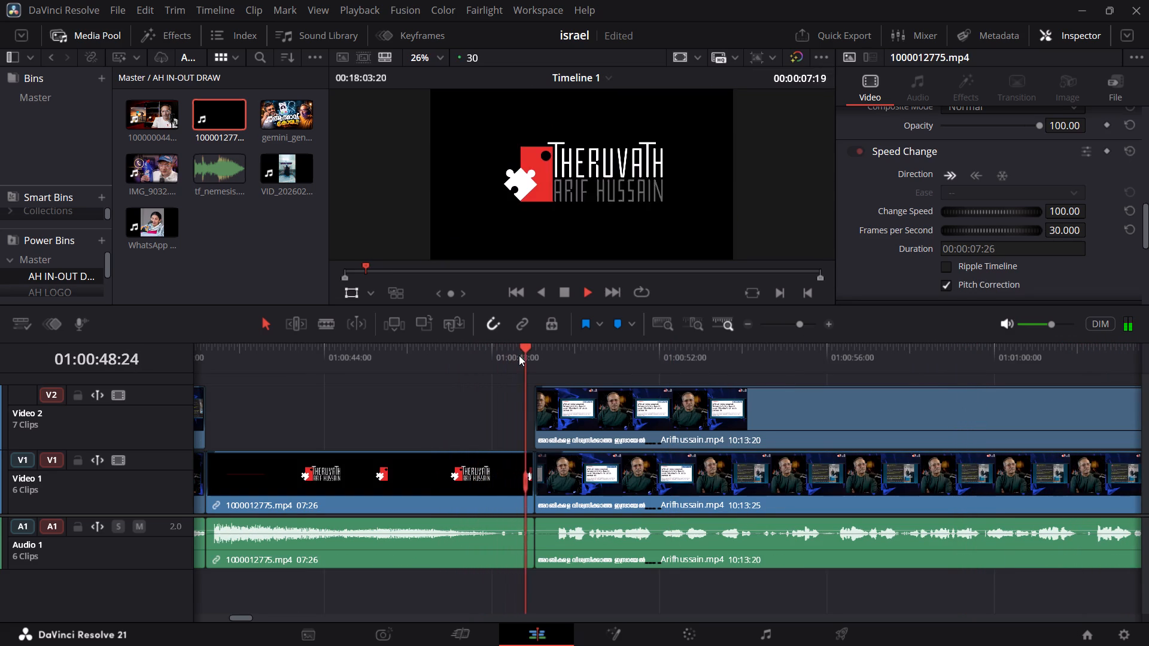
Go to the end of the timeline, slightly lengthen the final Audio 1 clip's fade-out, and play the ending.
click(609, 290)
click(610, 291)
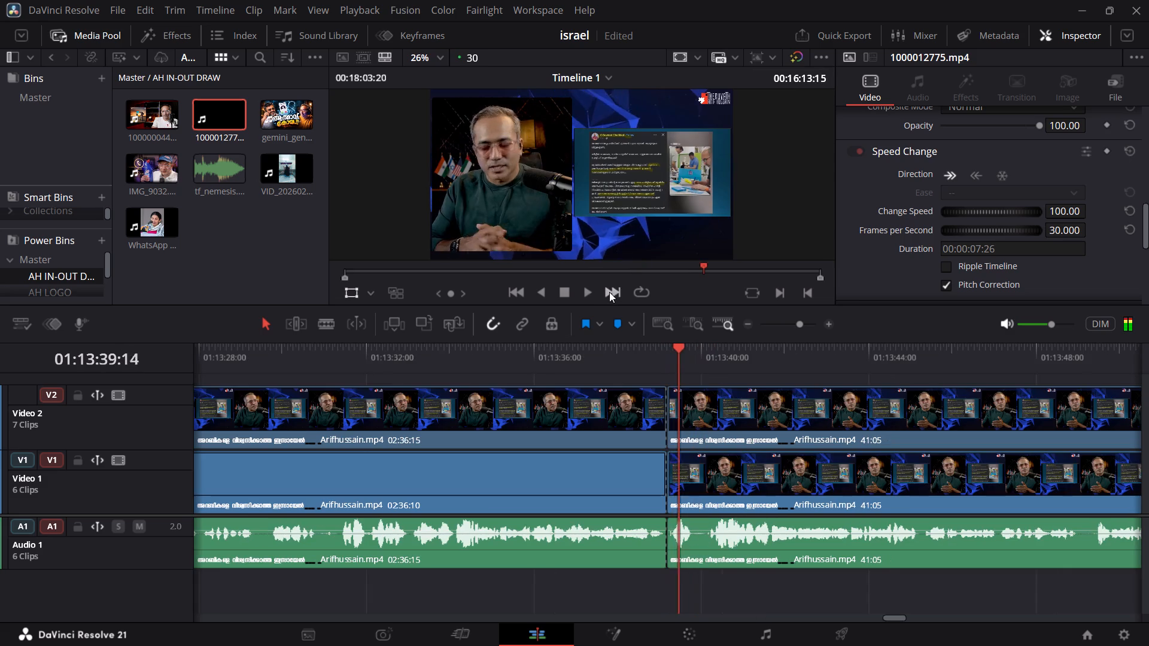
click(609, 292)
click(609, 292)
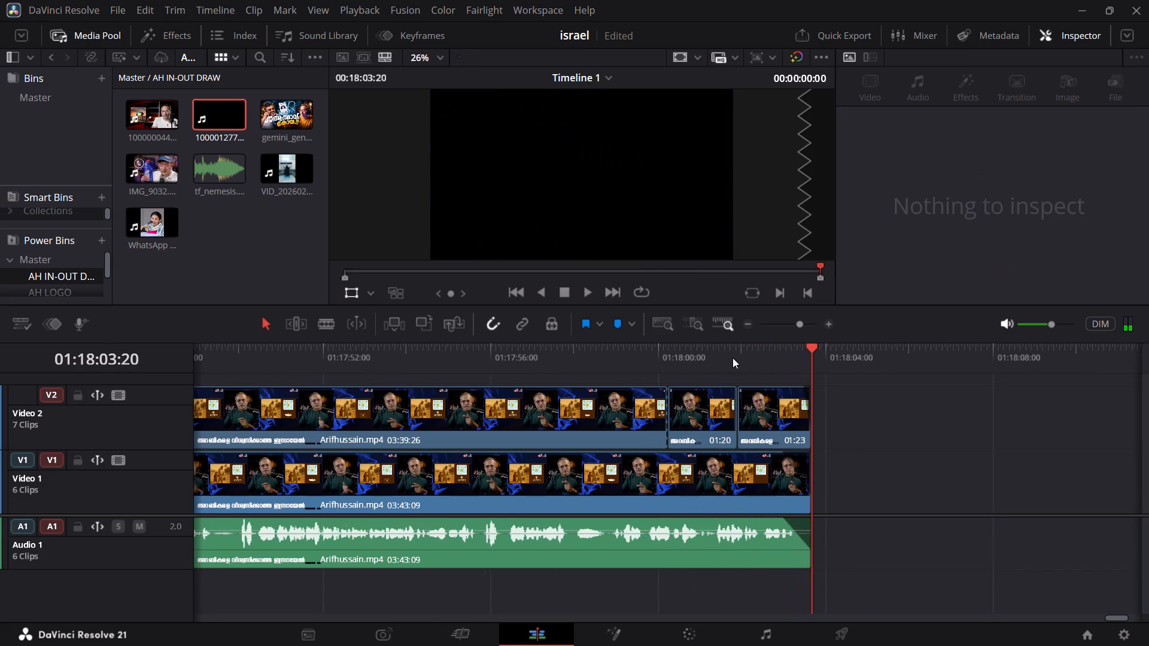
drag(779, 519, 779, 522)
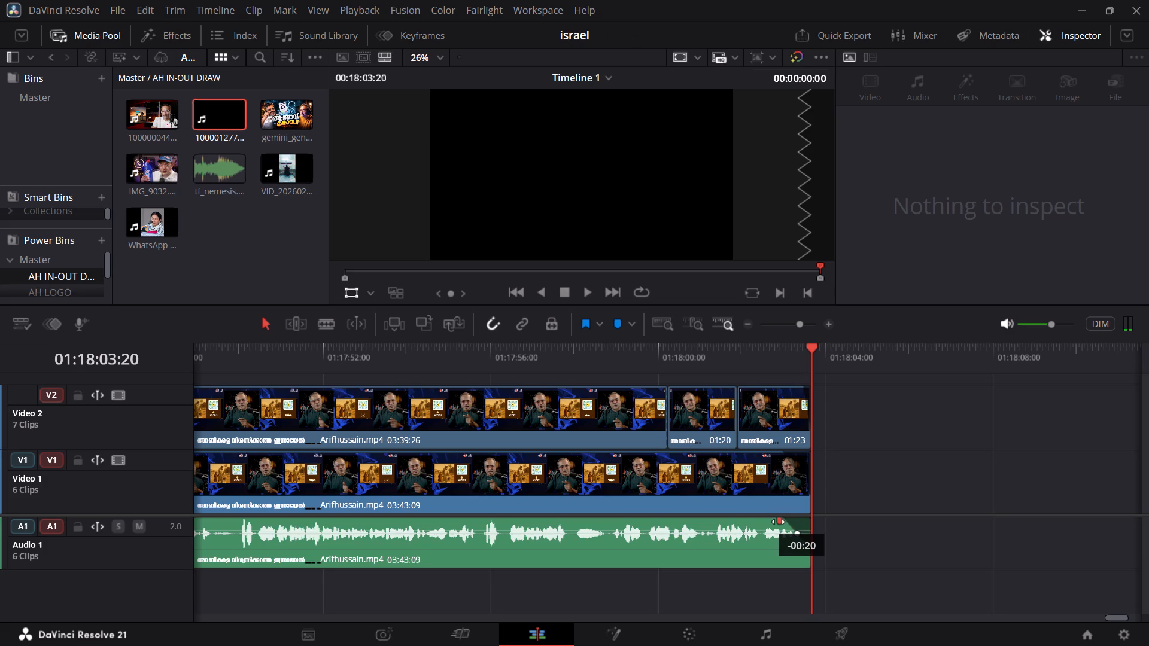
drag(779, 522, 773, 523)
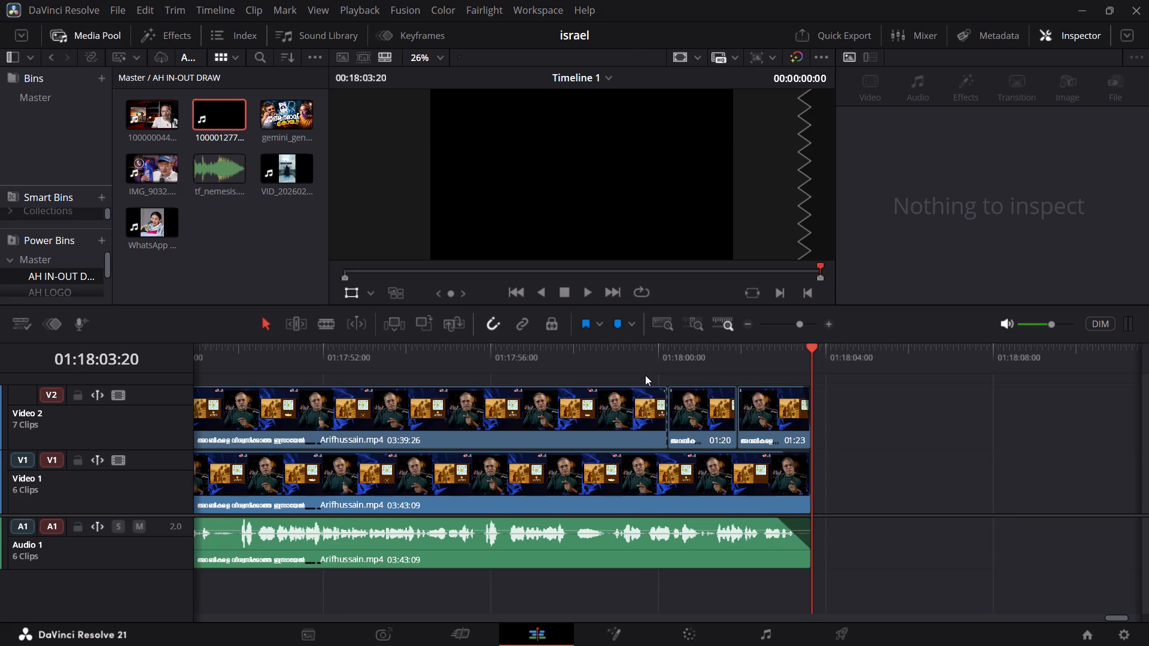
click(642, 370)
key(space)
Start a quick export of the timeline to the TG BAN folder with the file name ISRAEL ELECTION.
click(840, 38)
click(443, 306)
click(780, 461)
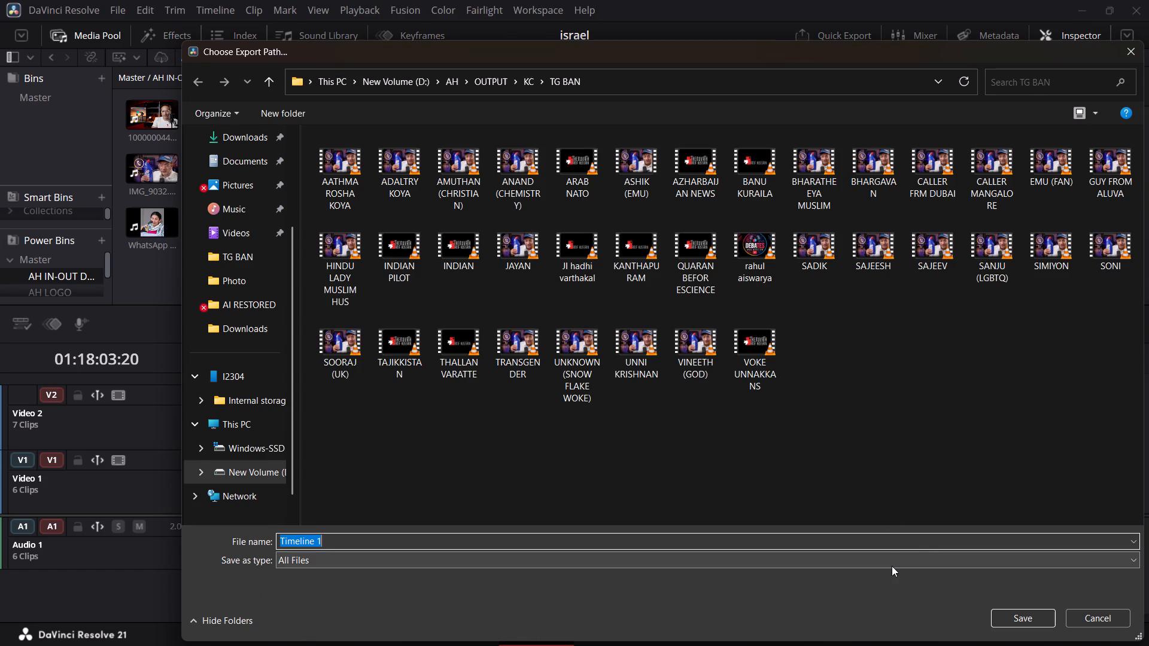
text(nethanyahu)
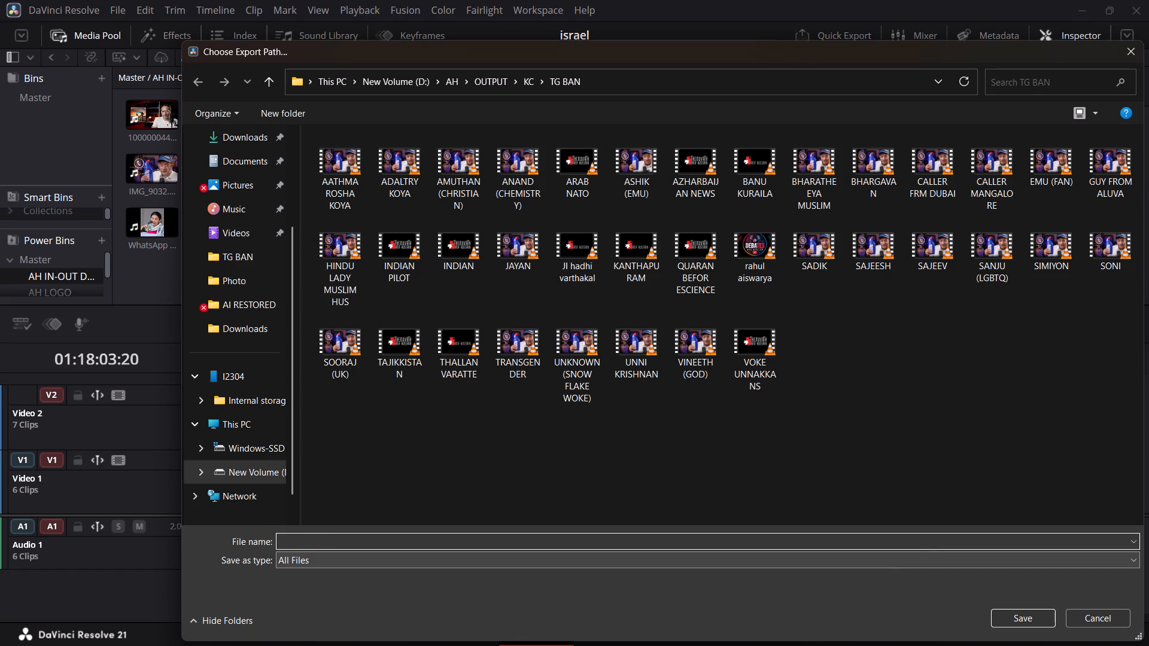
text(ISRA)
text(EL)
key(space)
key(e)
text(LE)
text(CTION)
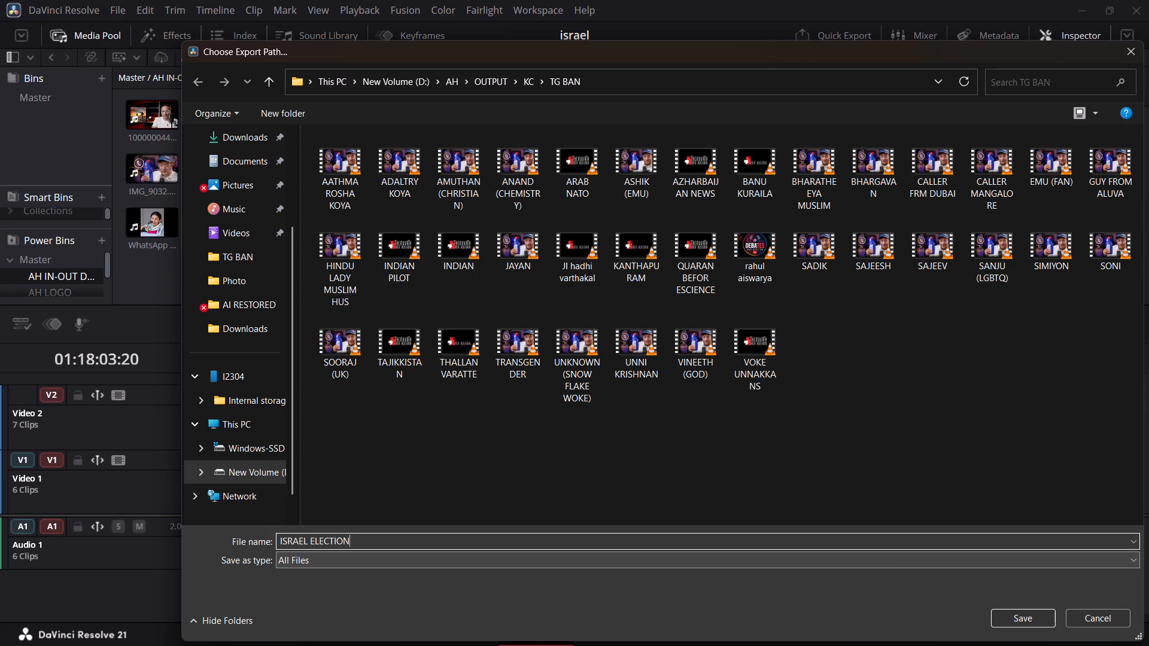
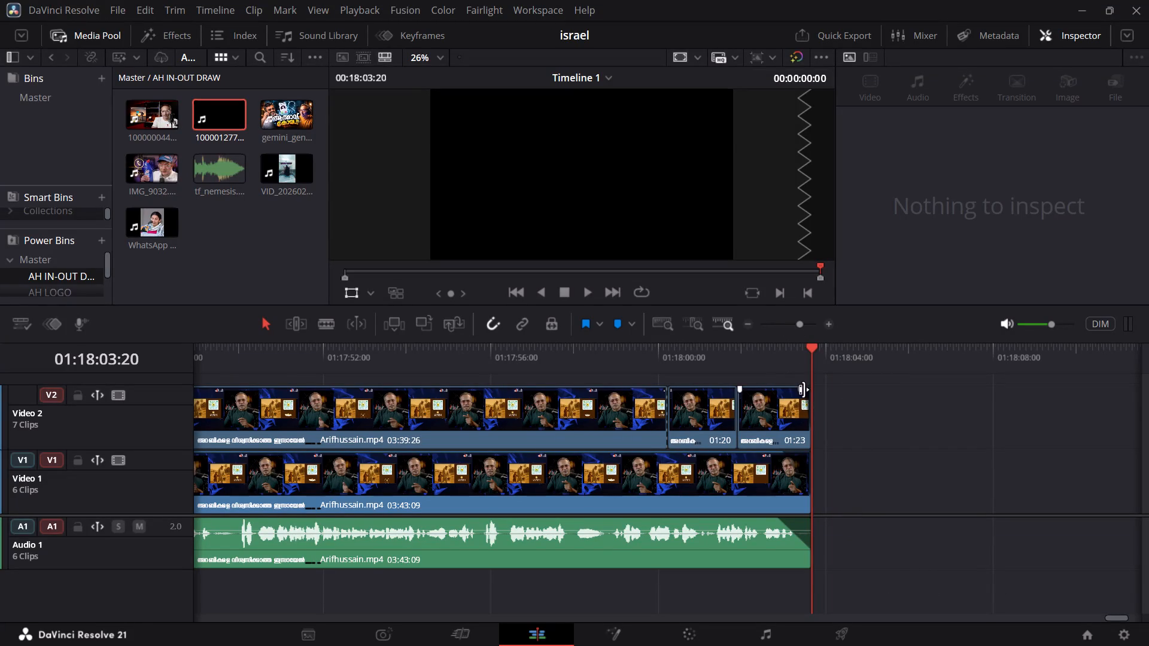
Remove the fade-outs from the final clips on Video 2, Video 1 and Audio 1.
drag(802, 389, 828, 389)
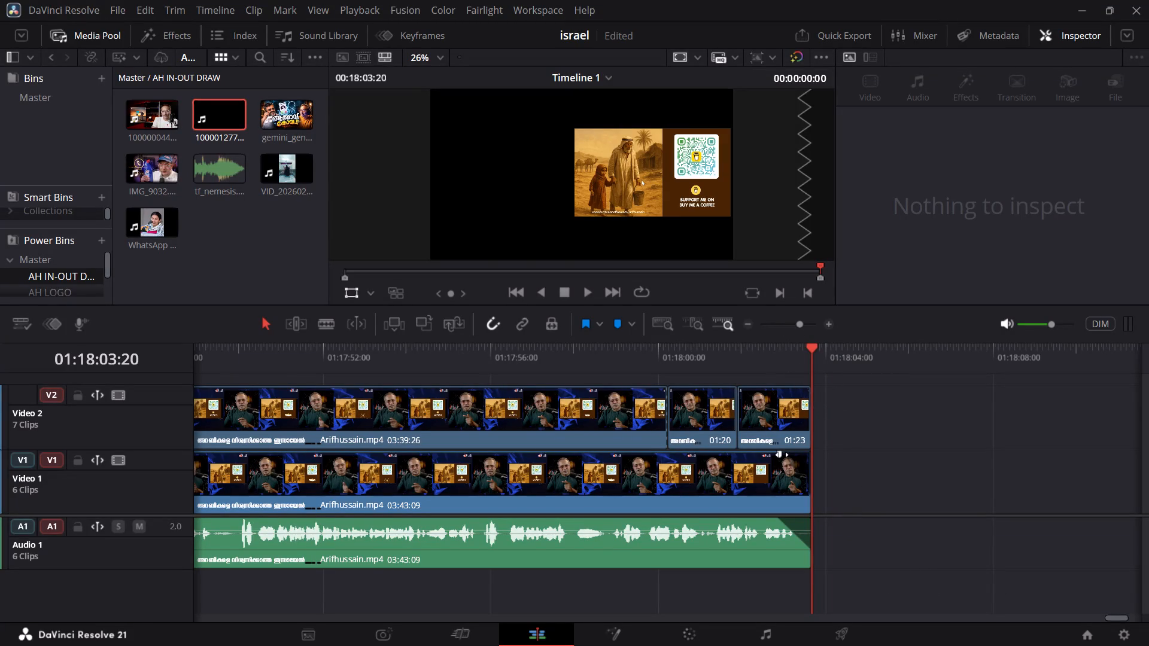
drag(782, 455, 906, 462)
drag(775, 519, 833, 523)
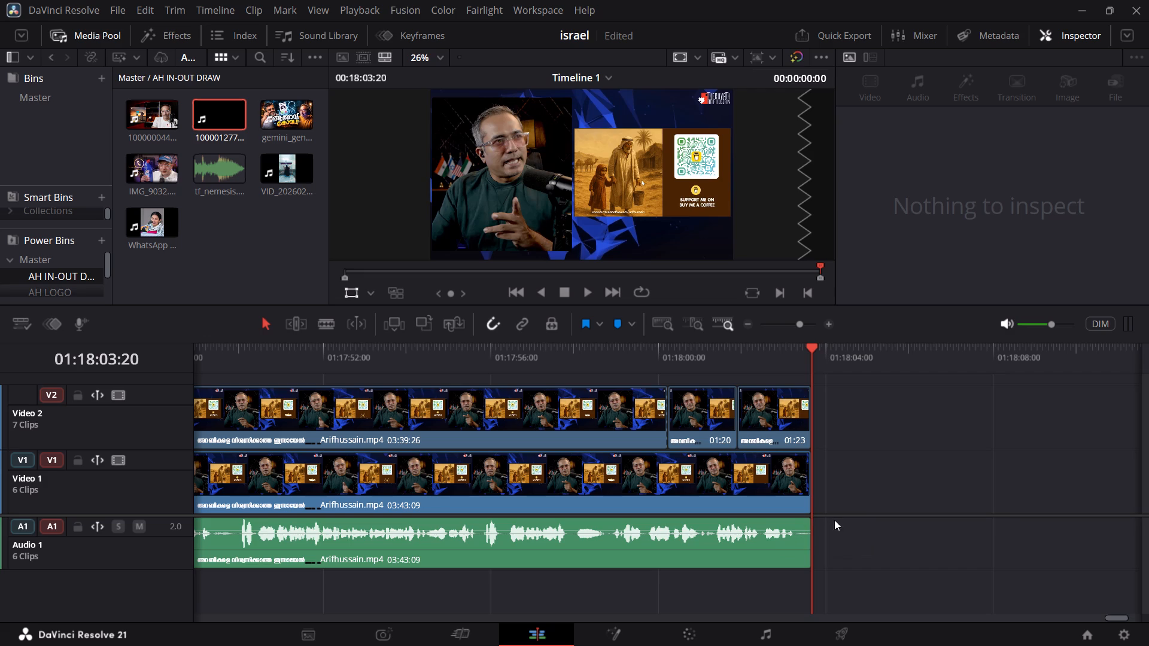
Extend the ends of the final clips on all three tracks together, to a timeline length of about 00:18:22:24.
drag(792, 588, 789, 365)
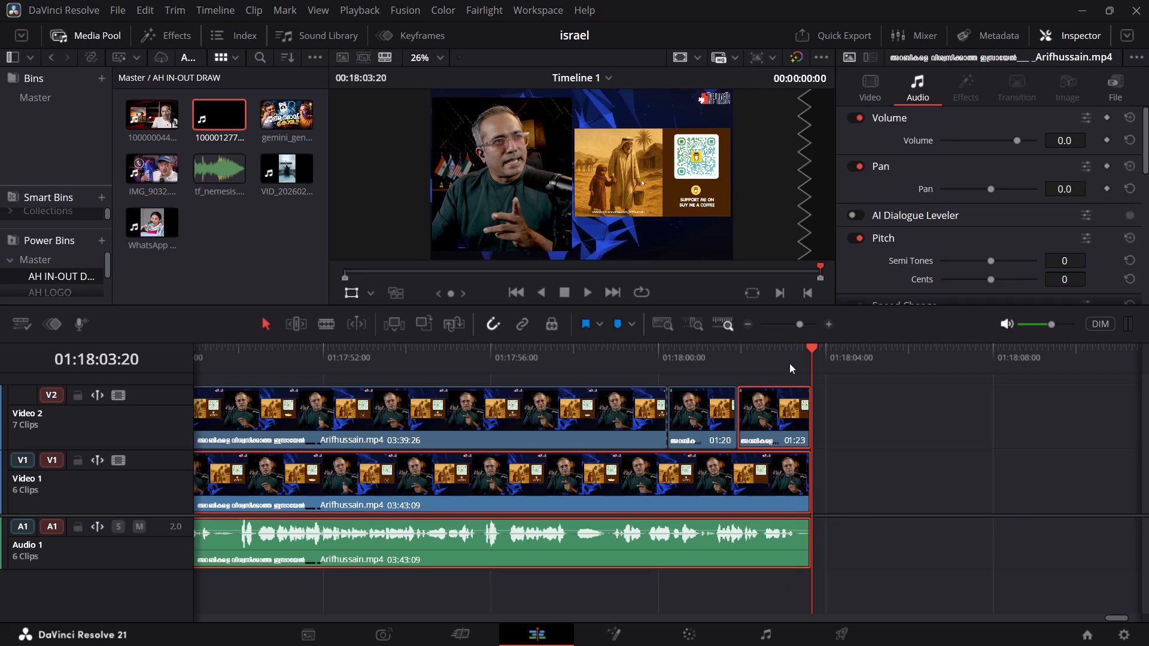
click(798, 326)
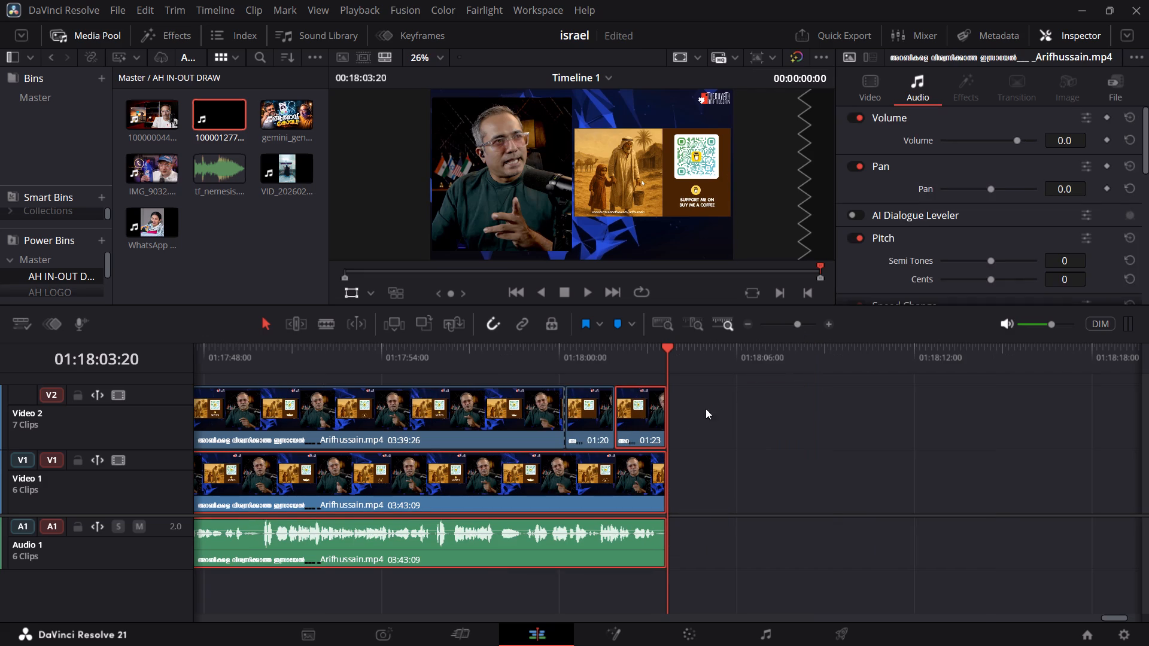
drag(664, 425, 741, 434)
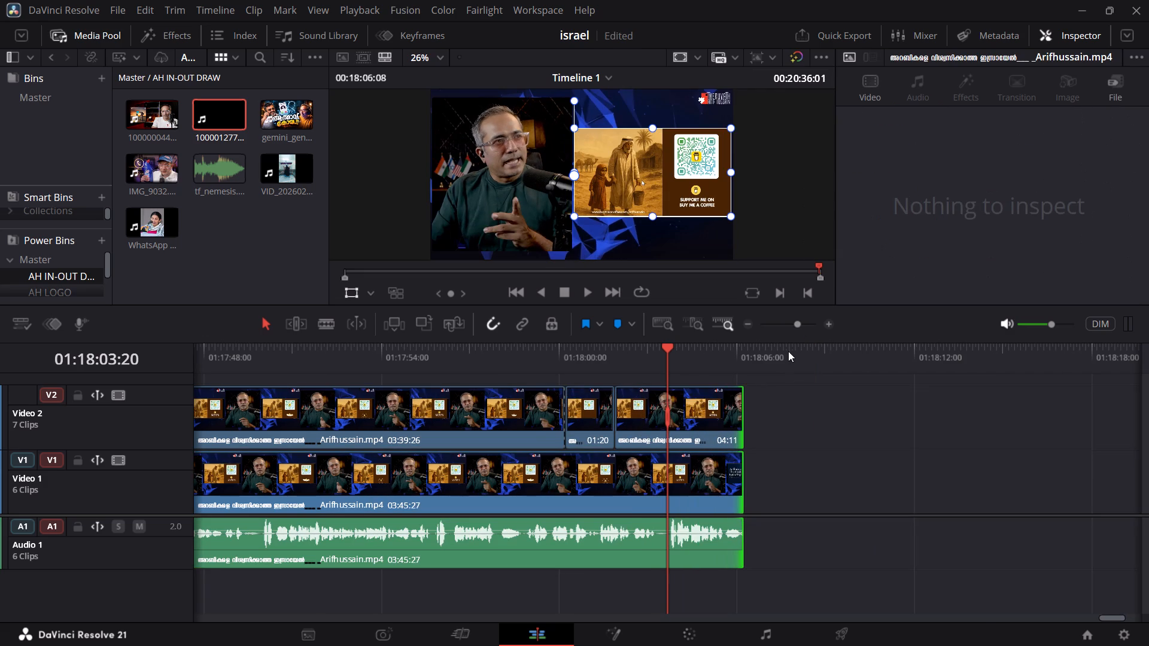
click(793, 325)
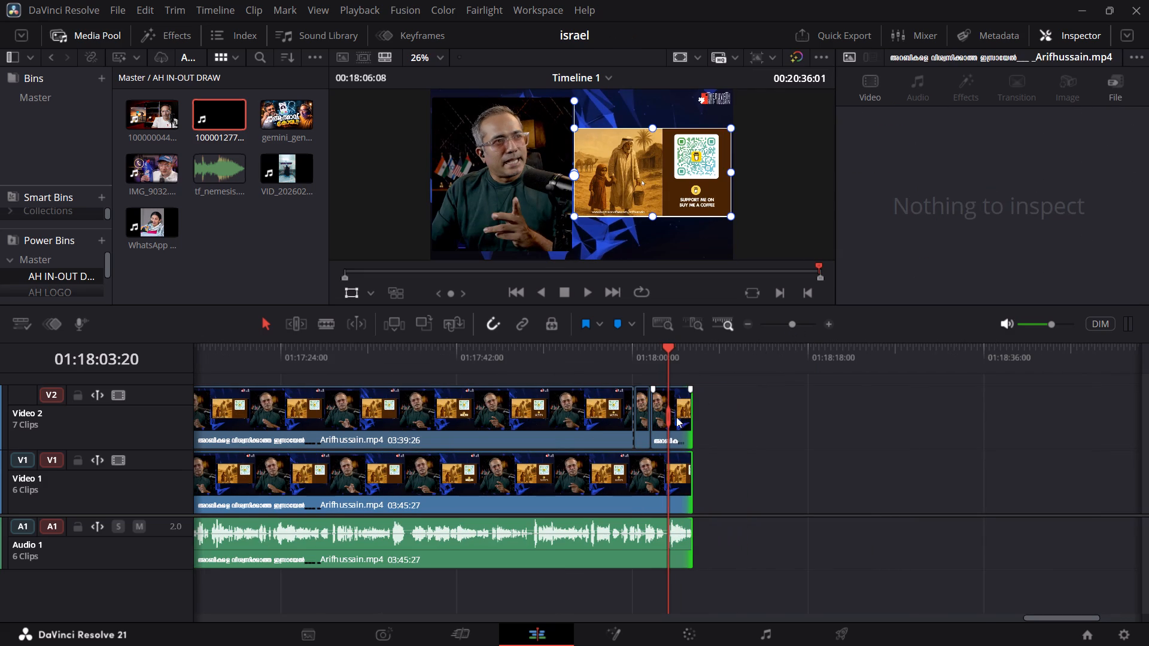
drag(686, 424, 848, 435)
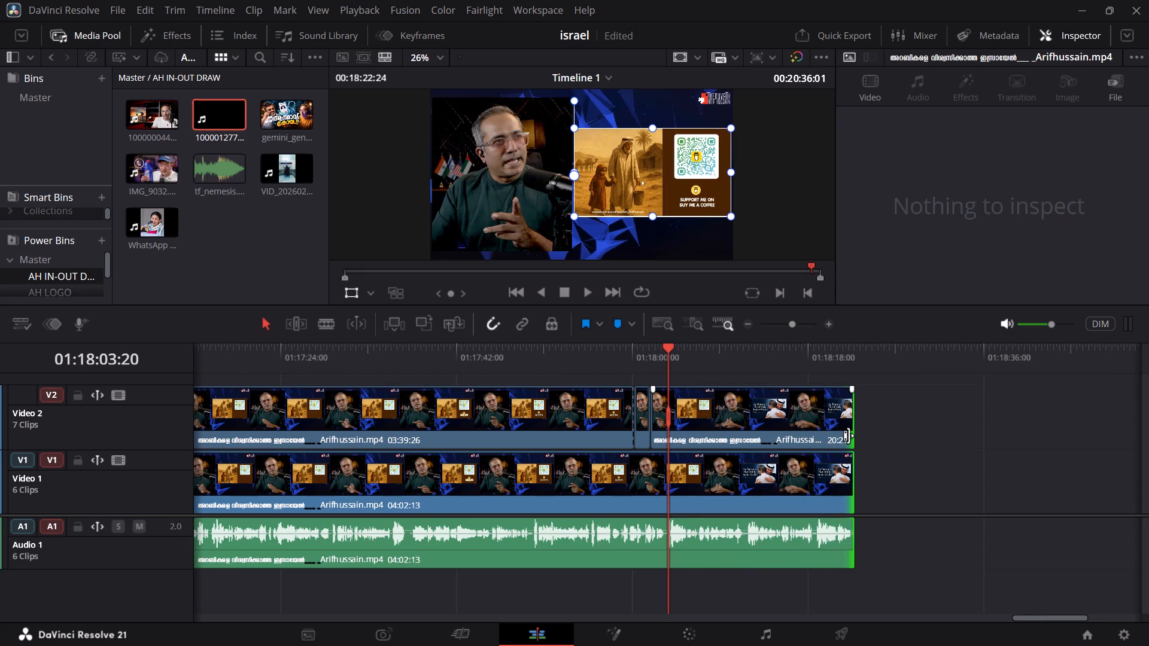
Split all three tracks at 01:18:03:20 and play the footage just after the cut.
key(ctrl+b)
key(ctrl+b)
key(ctrl+b)
key(ctrl+b)
key(ctrl+b)
key(ctrl+b)
key(ctrl+b)
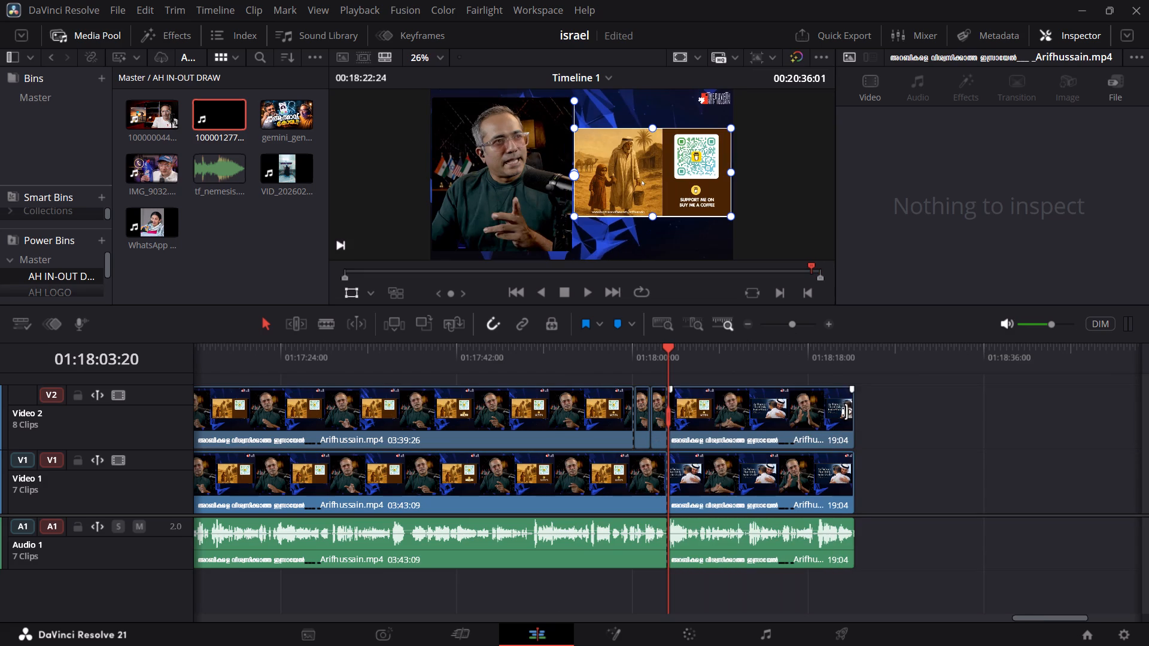
key(space)
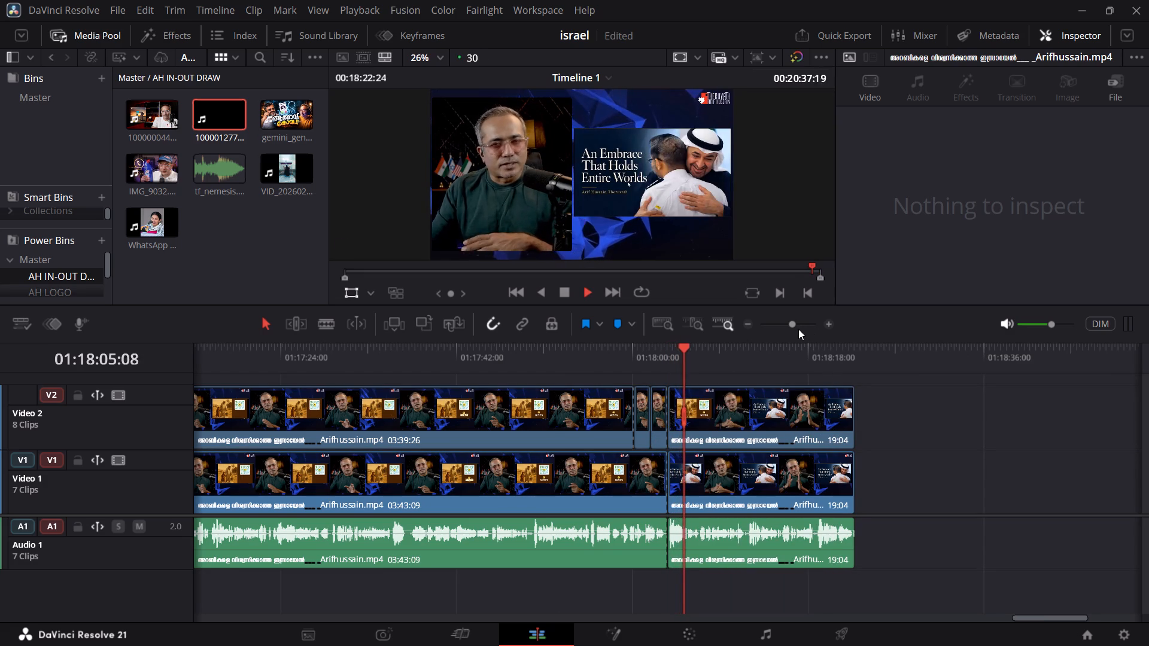
key(space)
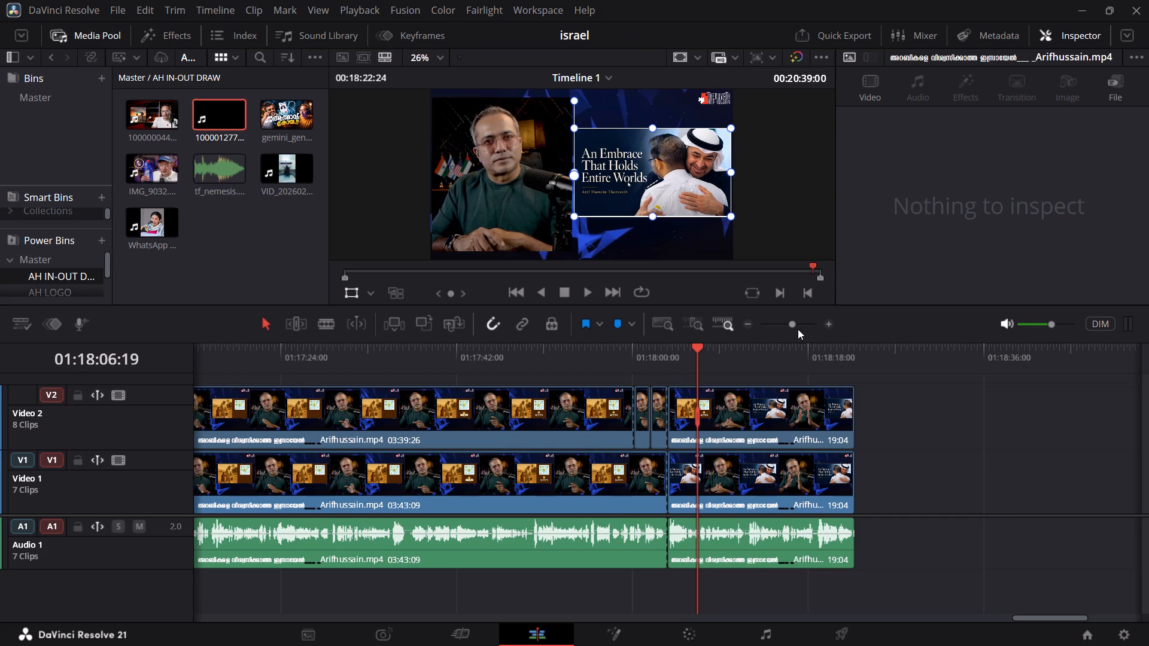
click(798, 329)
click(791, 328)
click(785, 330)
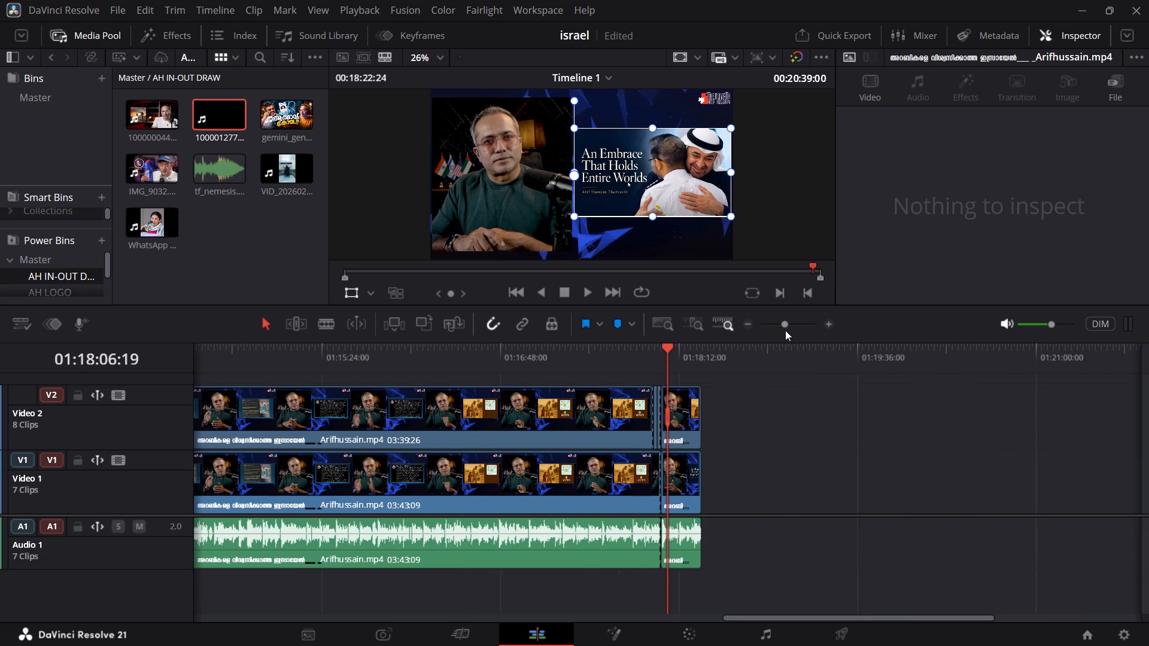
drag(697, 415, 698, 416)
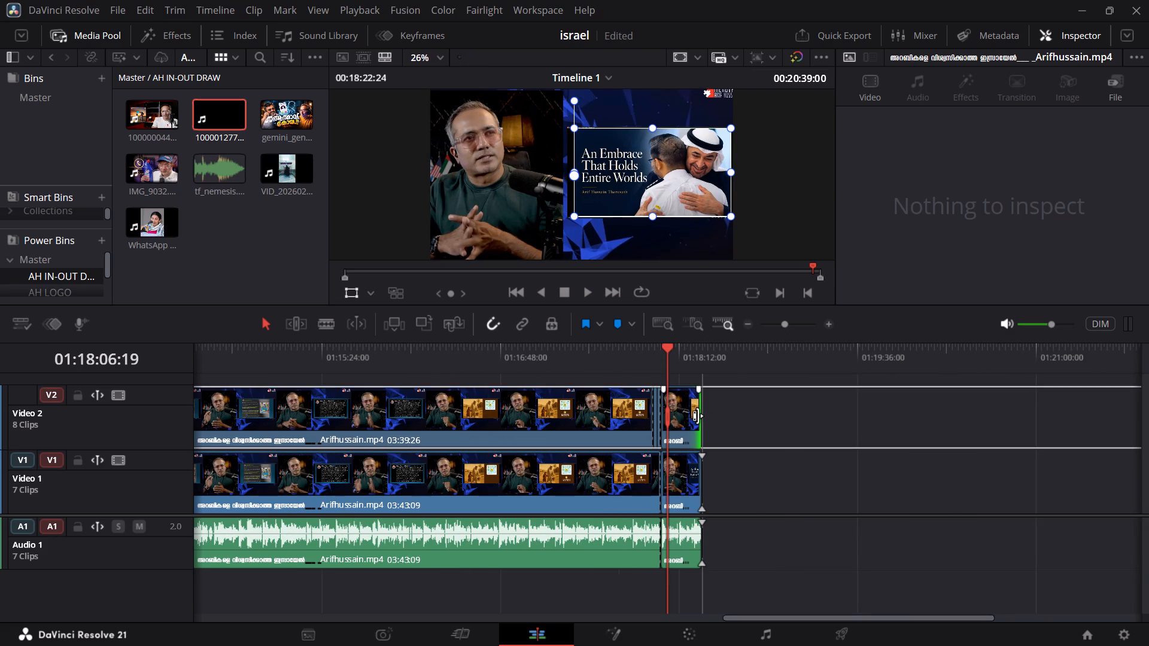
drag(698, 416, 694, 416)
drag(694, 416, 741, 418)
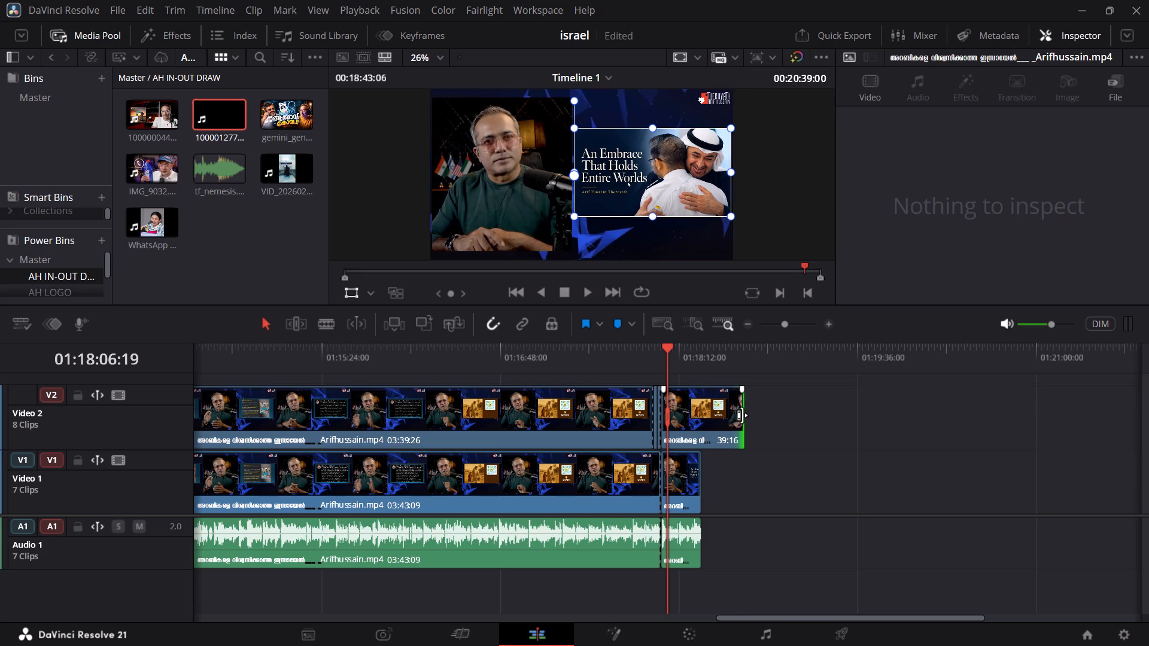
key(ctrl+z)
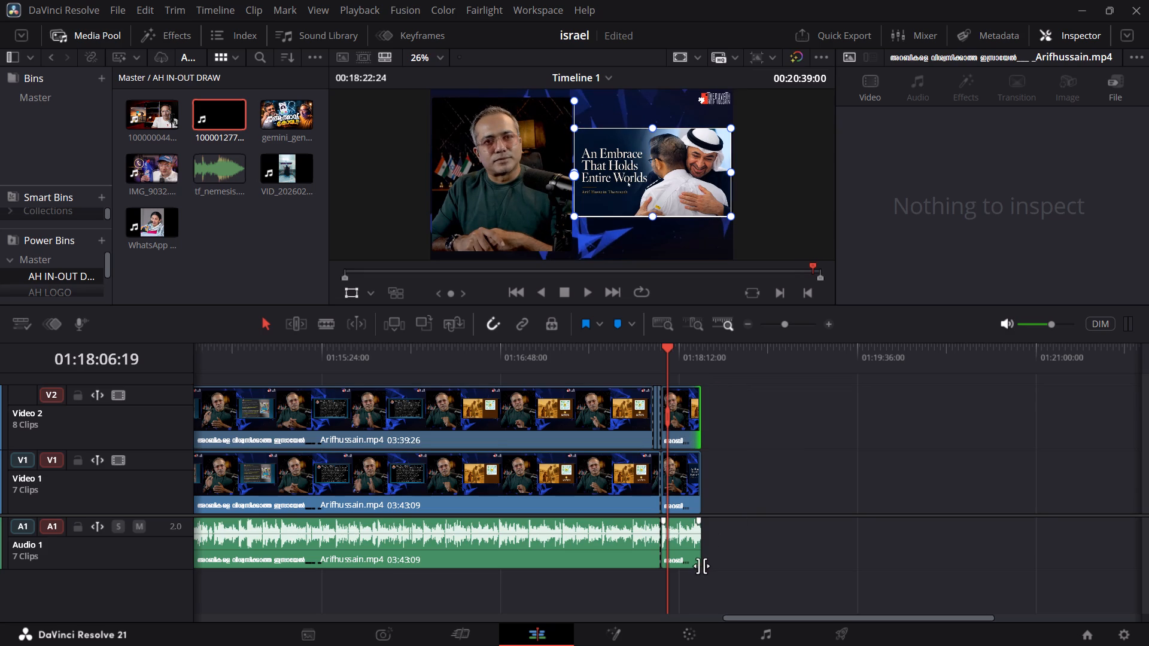
Extend the last clips on all three tracks together to the end of the source footage, reaching a duration of 09:16:25.
drag(709, 578, 698, 379)
click(693, 423)
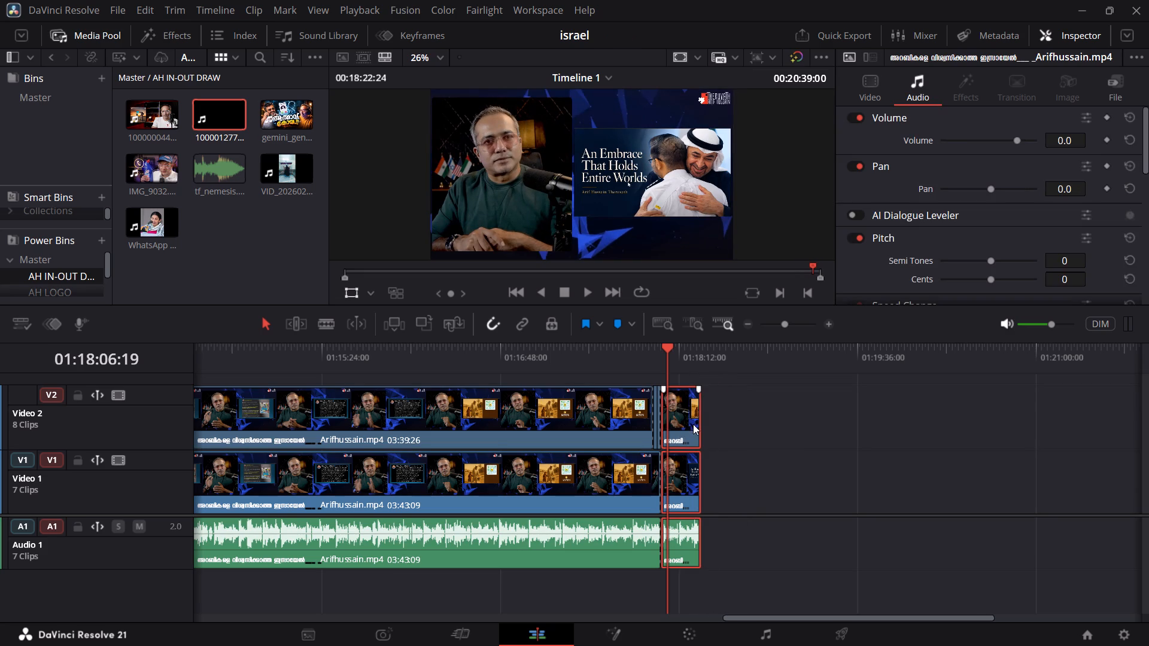
drag(697, 426, 1020, 465)
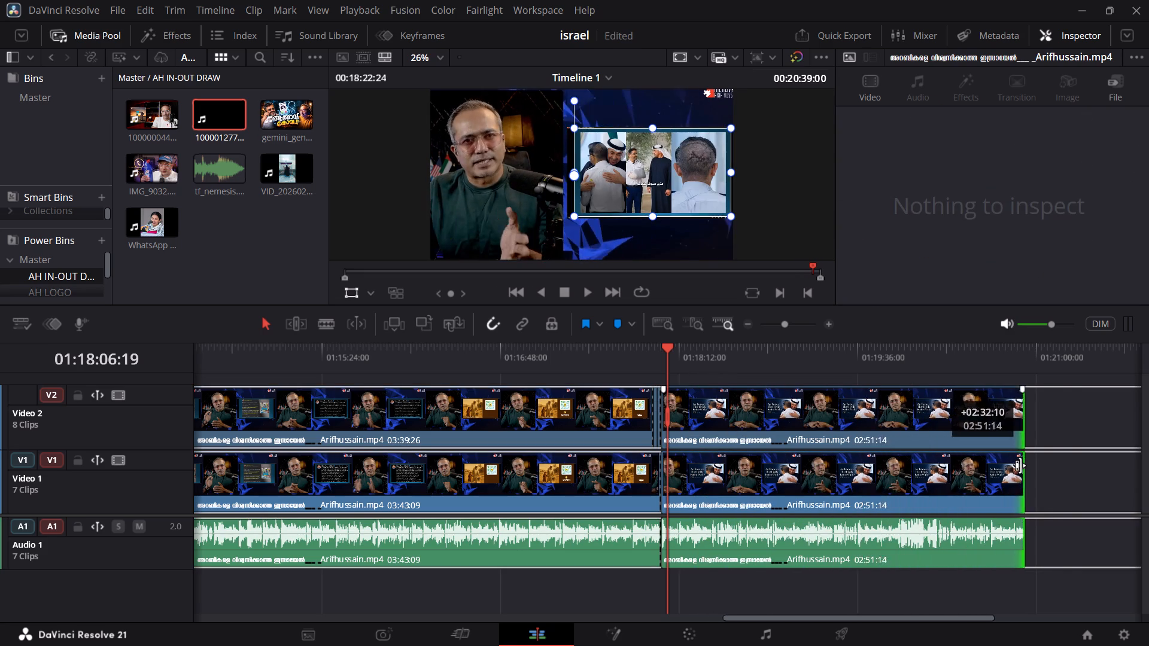
drag(1020, 465, 1073, 465)
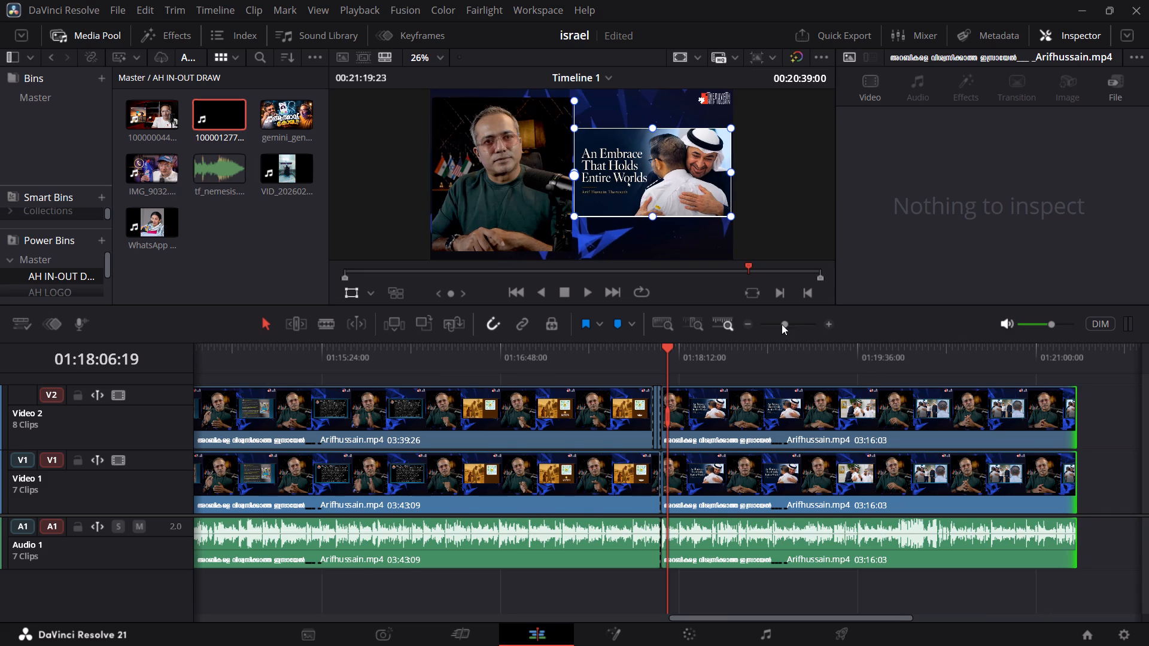
click(782, 324)
drag(880, 425, 1111, 449)
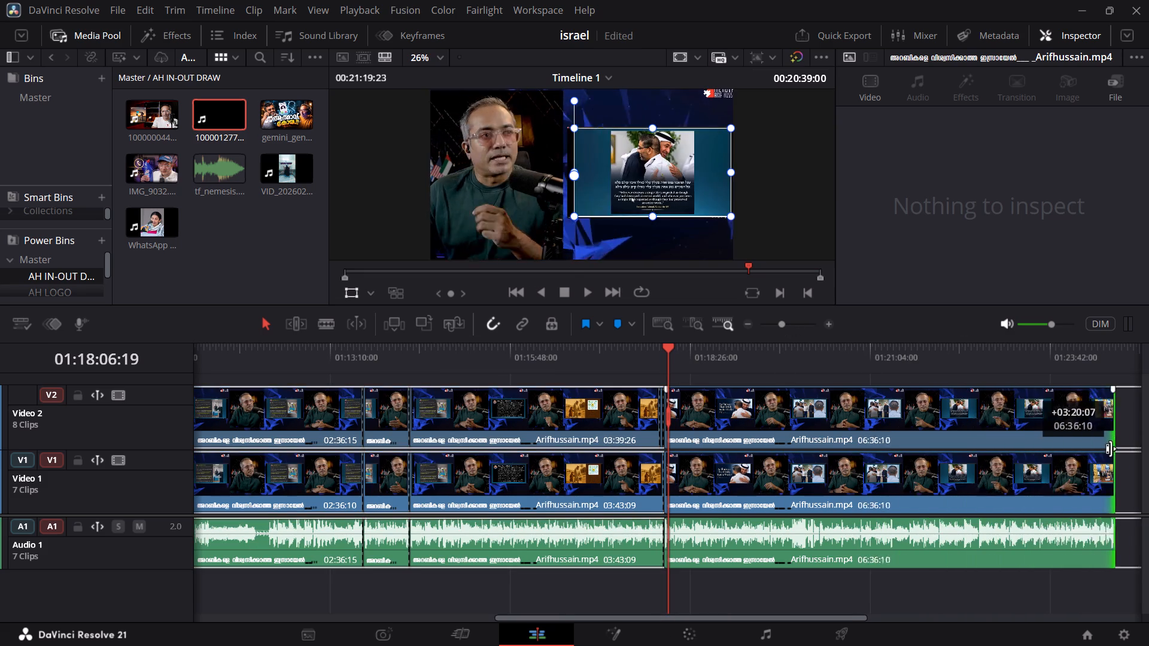
drag(1111, 449, 1148, 450)
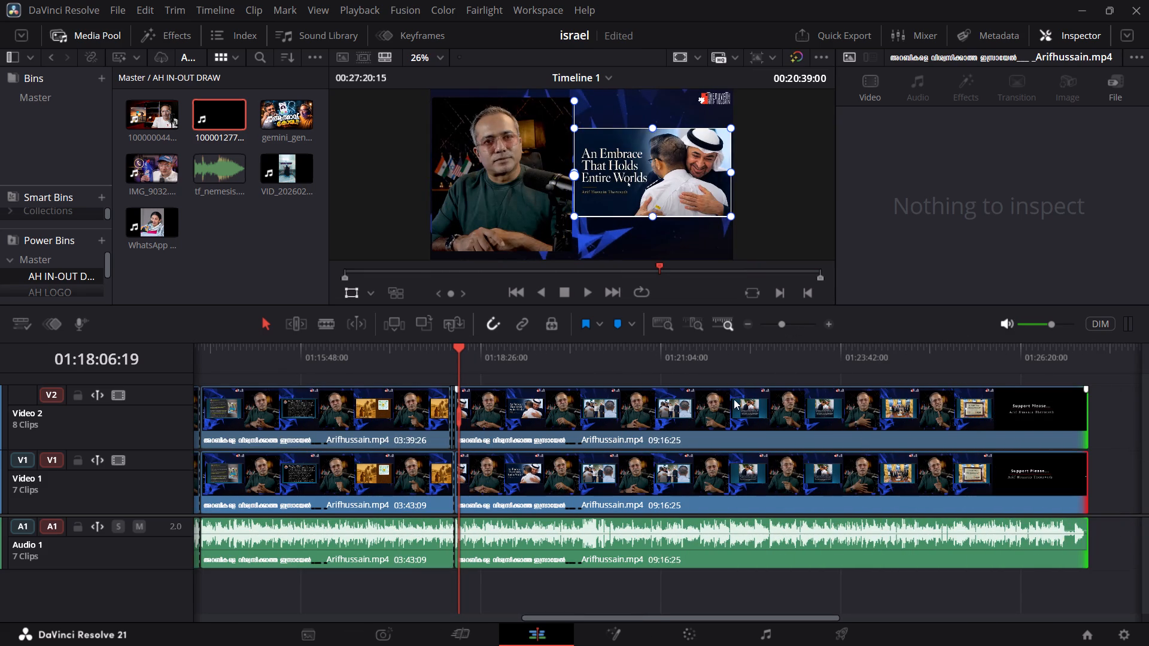
Delete all clips before the 01:18:03:20 cut on all three tracks, keeping only the newly extended footage.
click(792, 325)
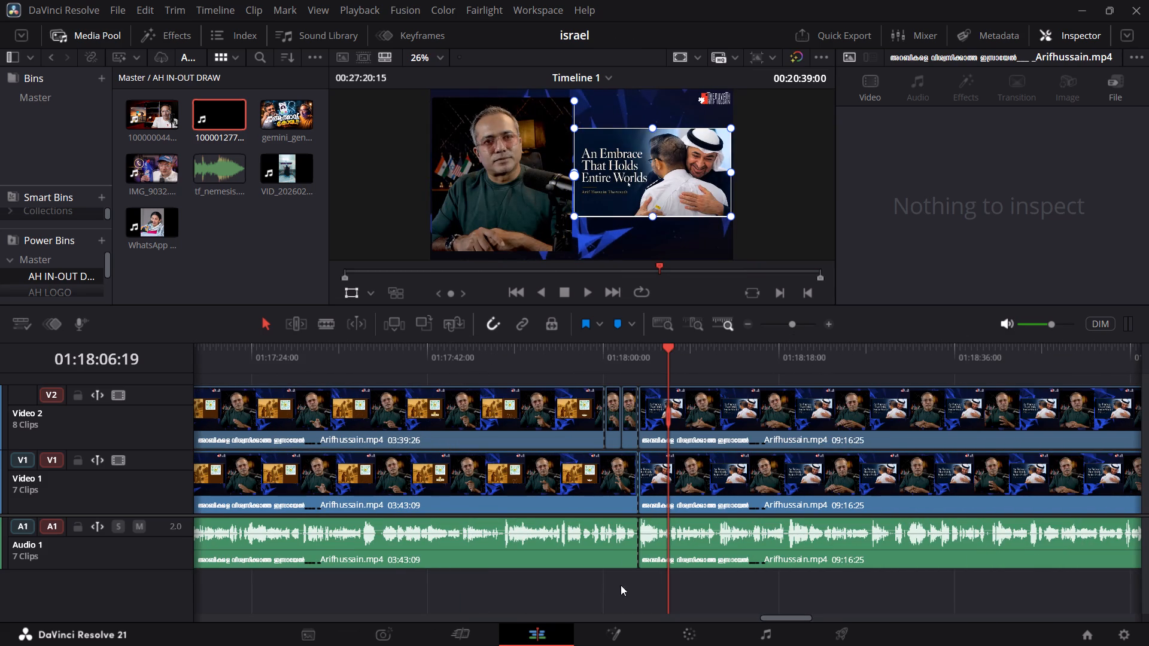
drag(624, 585, 165, 359)
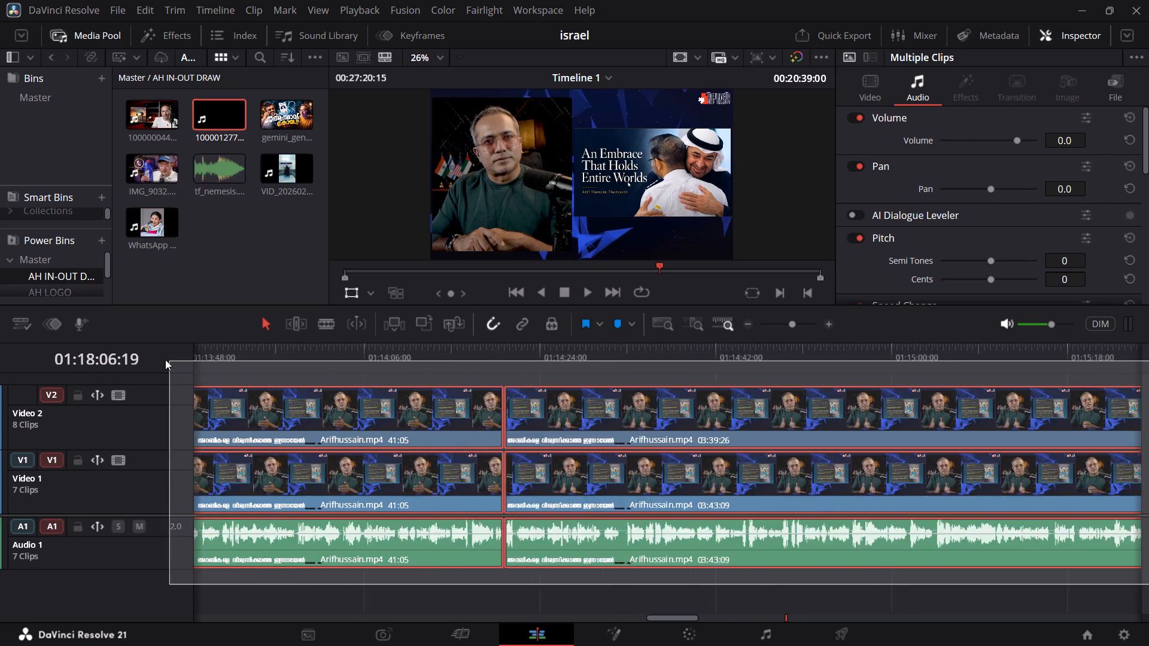
drag(165, 359, 135, 359)
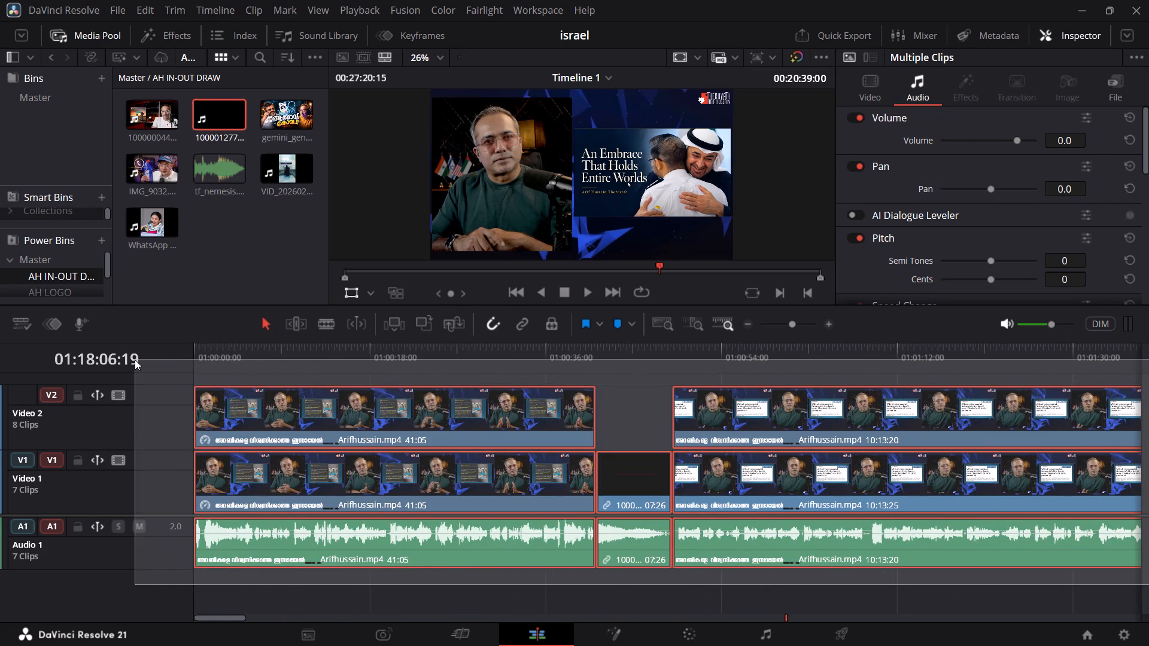
drag(135, 359, 133, 358)
key(BackSpace)
Play the remaining footage, then extend its start earlier on all three tracks to a duration of 09:20:08.
key(space)
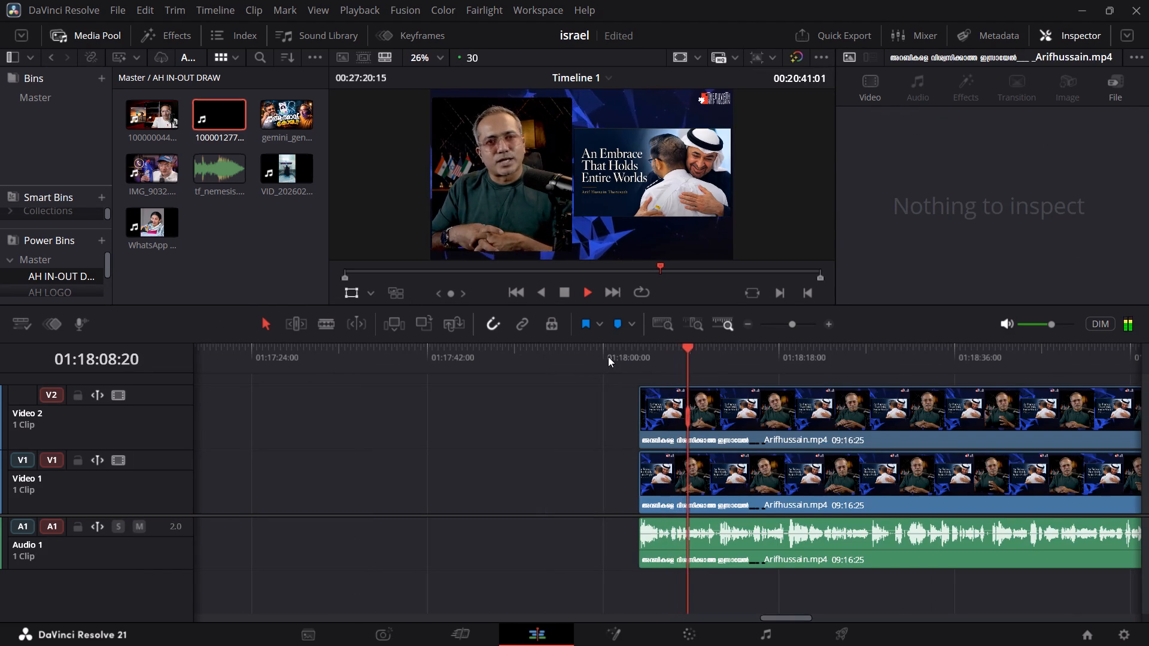
click(608, 356)
key(space)
drag(642, 371, 656, 408)
drag(646, 574, 647, 347)
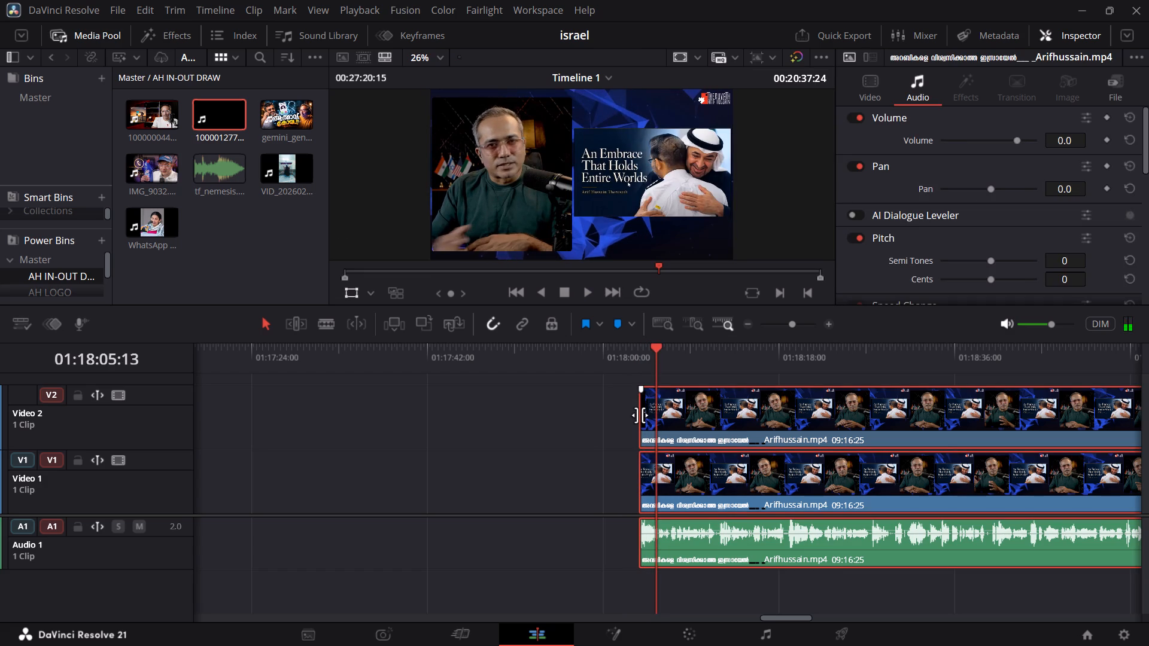
drag(645, 423, 611, 424)
Play the opening to find the new start, split all tracks at 01:18:06:21 and delete the short section before it.
key(space)
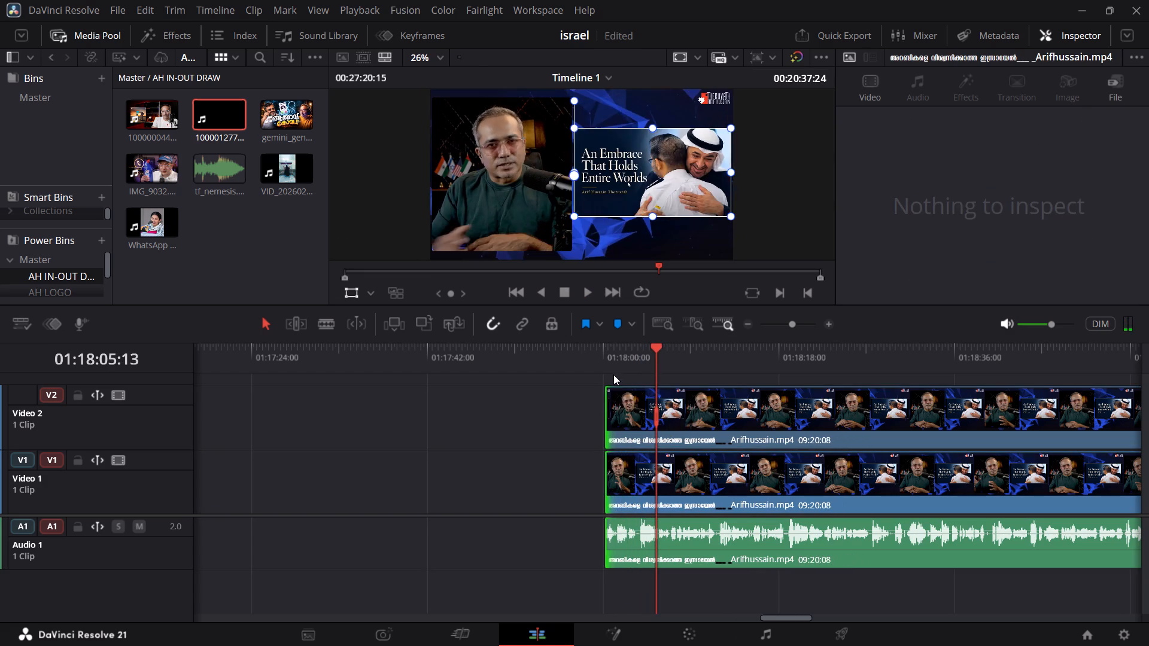
click(610, 352)
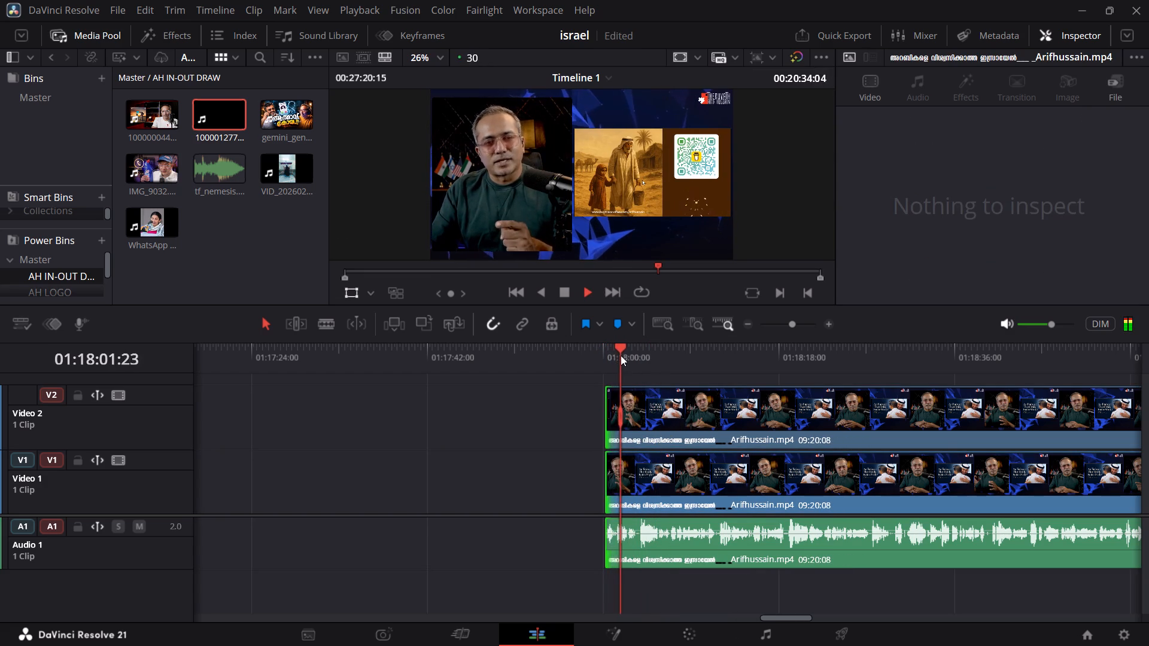
key(space)
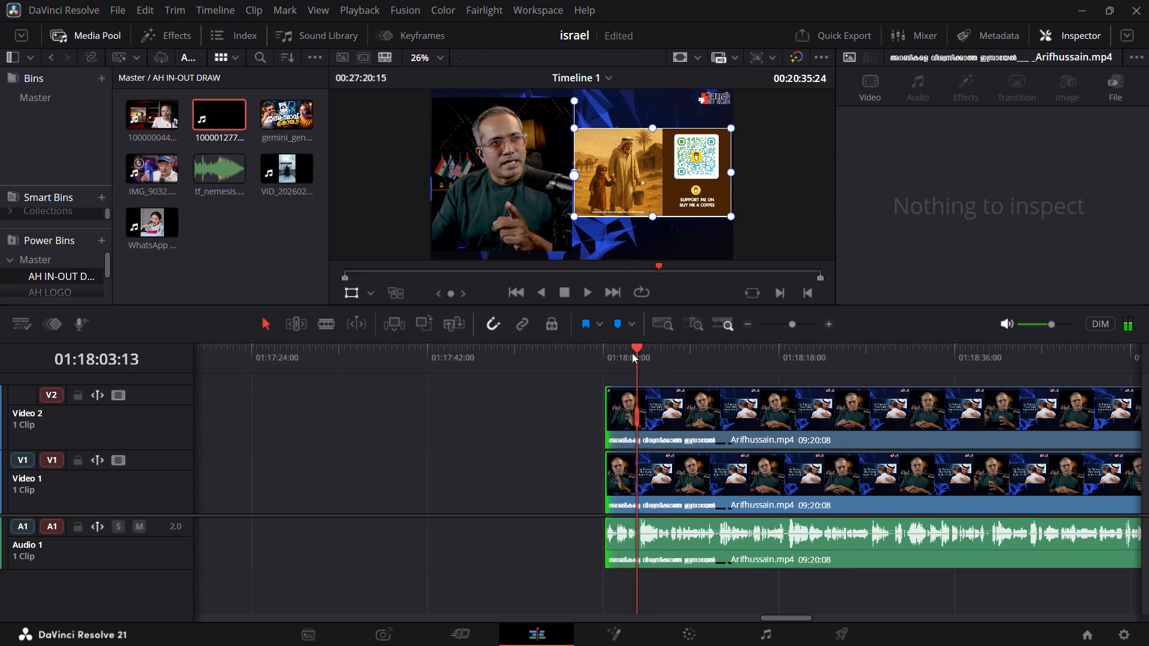
key(space)
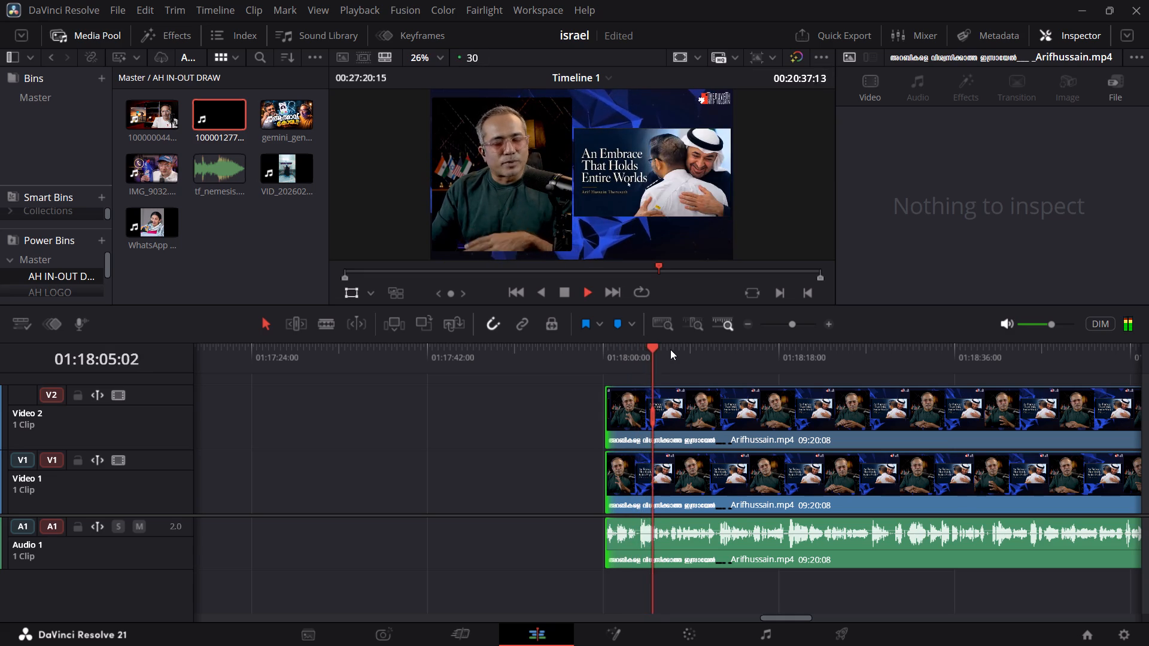
key(space)
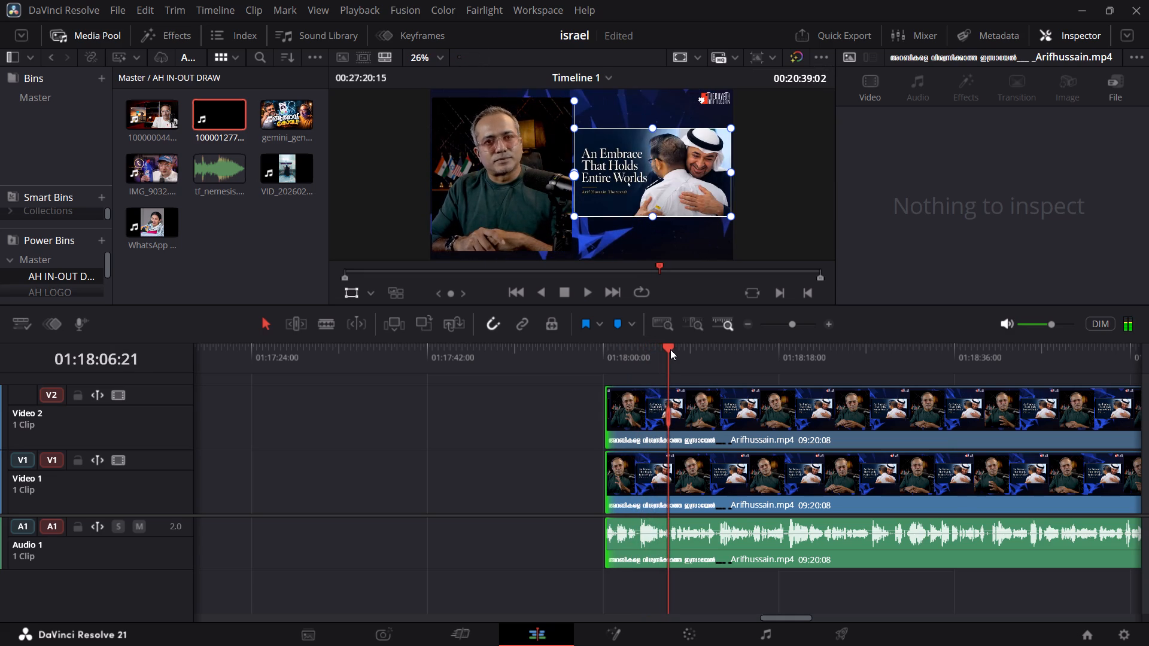
key(ctrl+b)
key(ctrl+b)
key(ctrl+b)
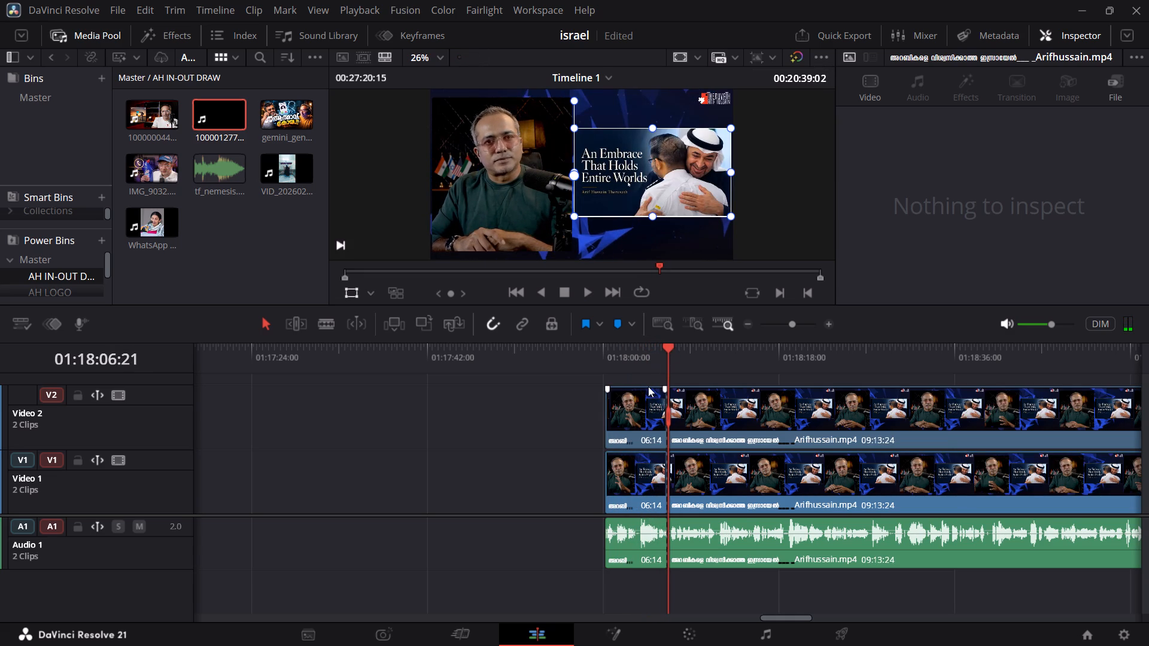
key(space)
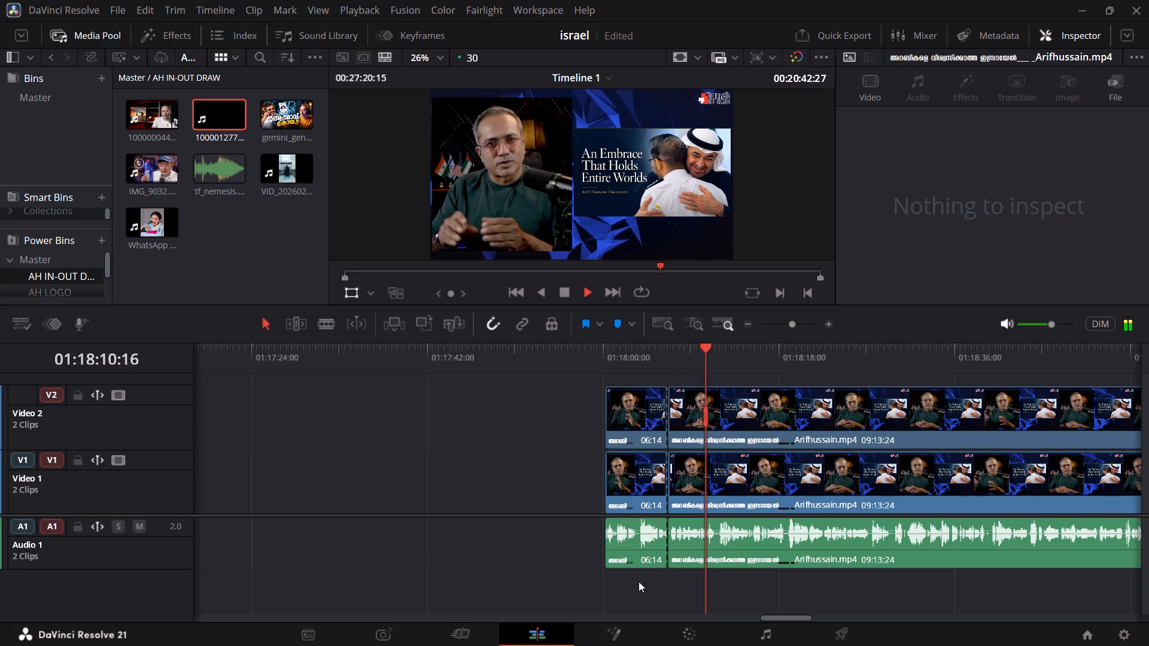
drag(639, 581, 646, 377)
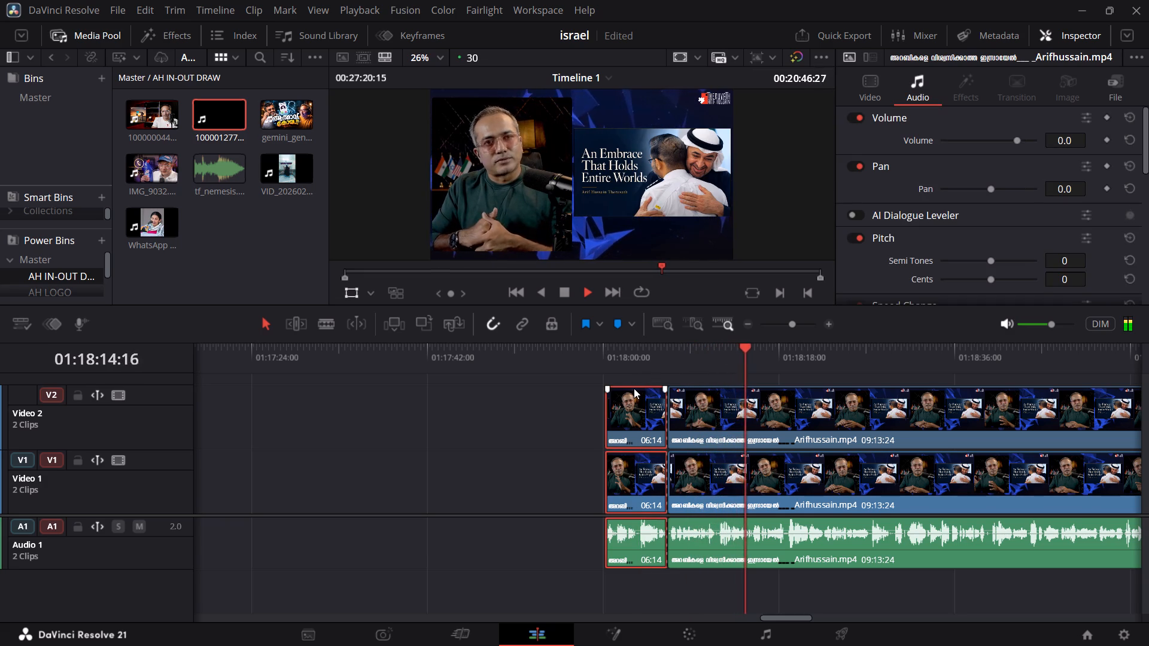
key(BackSpace)
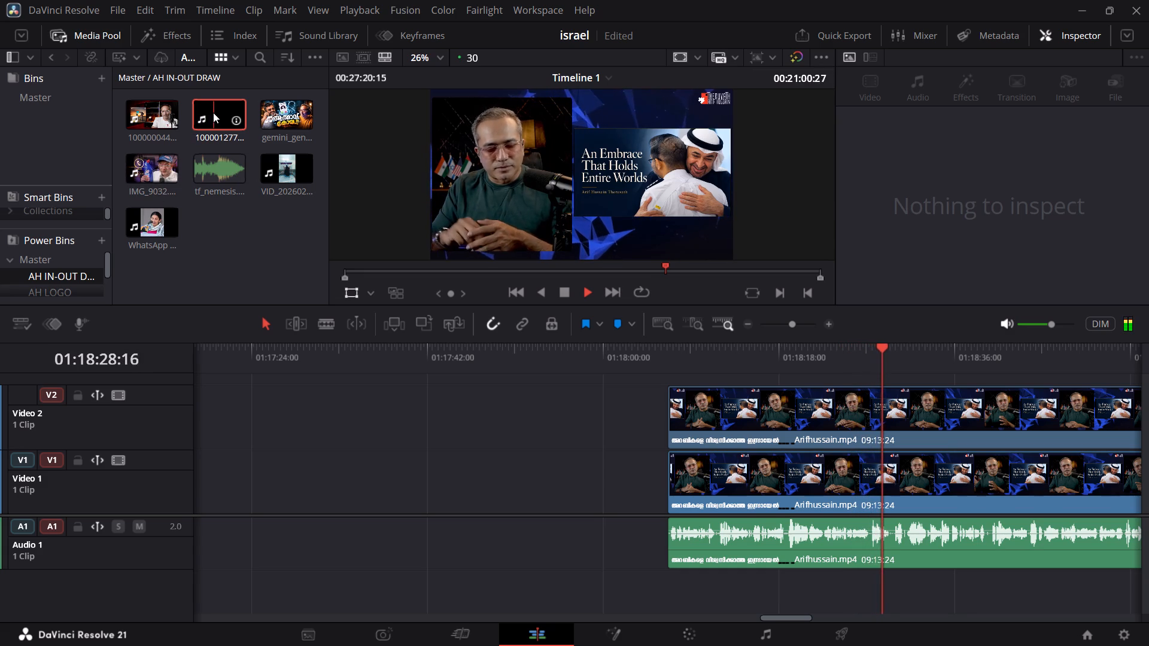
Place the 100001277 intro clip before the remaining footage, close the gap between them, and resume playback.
drag(214, 112, 557, 512)
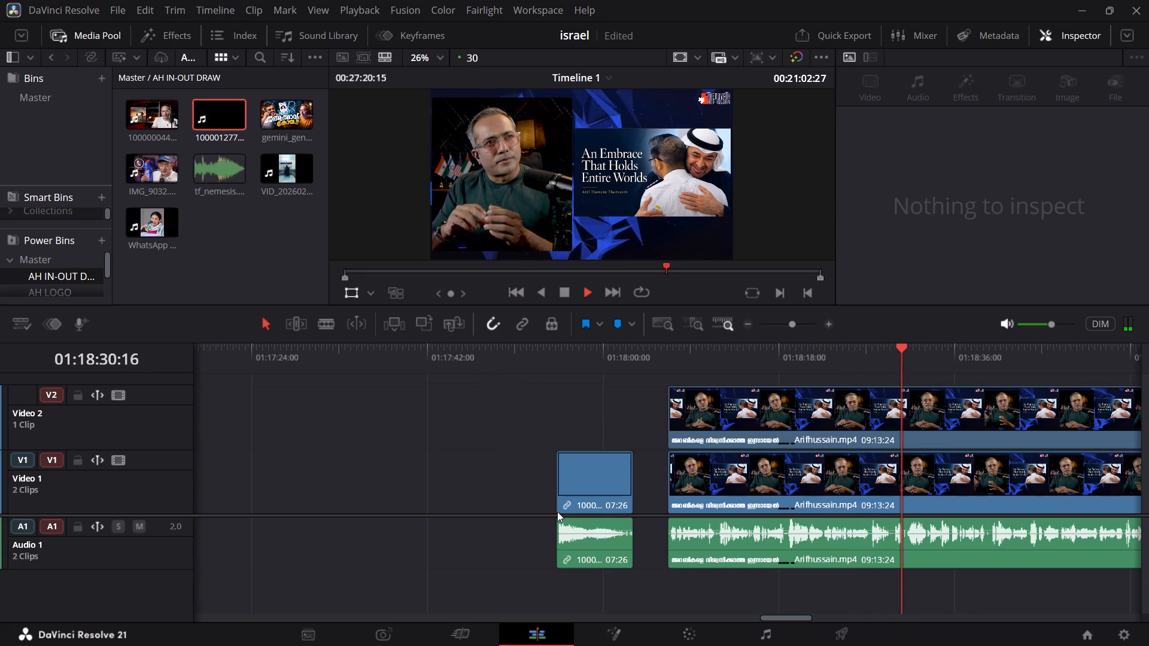
click(649, 484)
key(BackSpace)
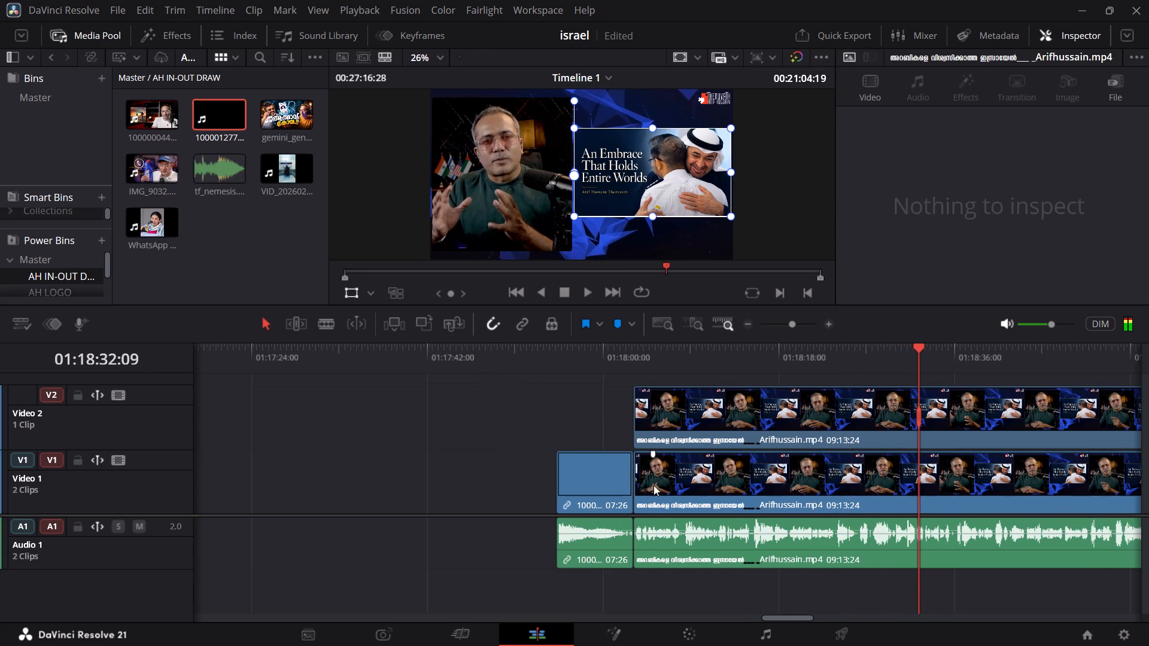
key(space)
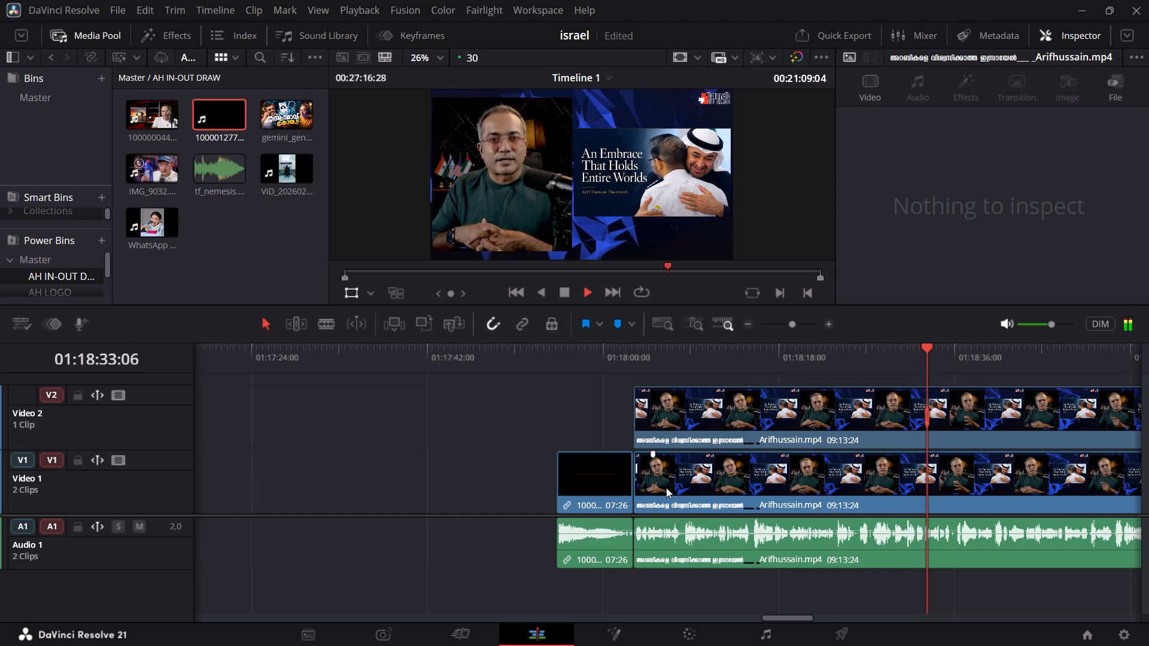
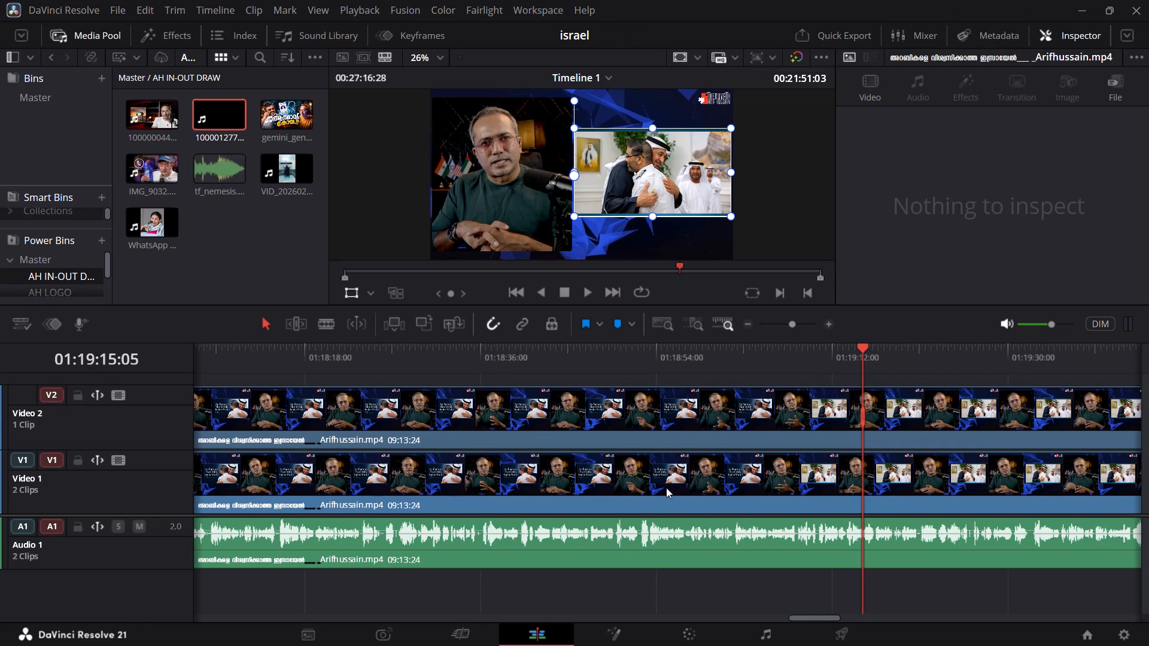
Return the playhead to the start of the main footage, just after the intro clip, and play from there.
click(518, 294)
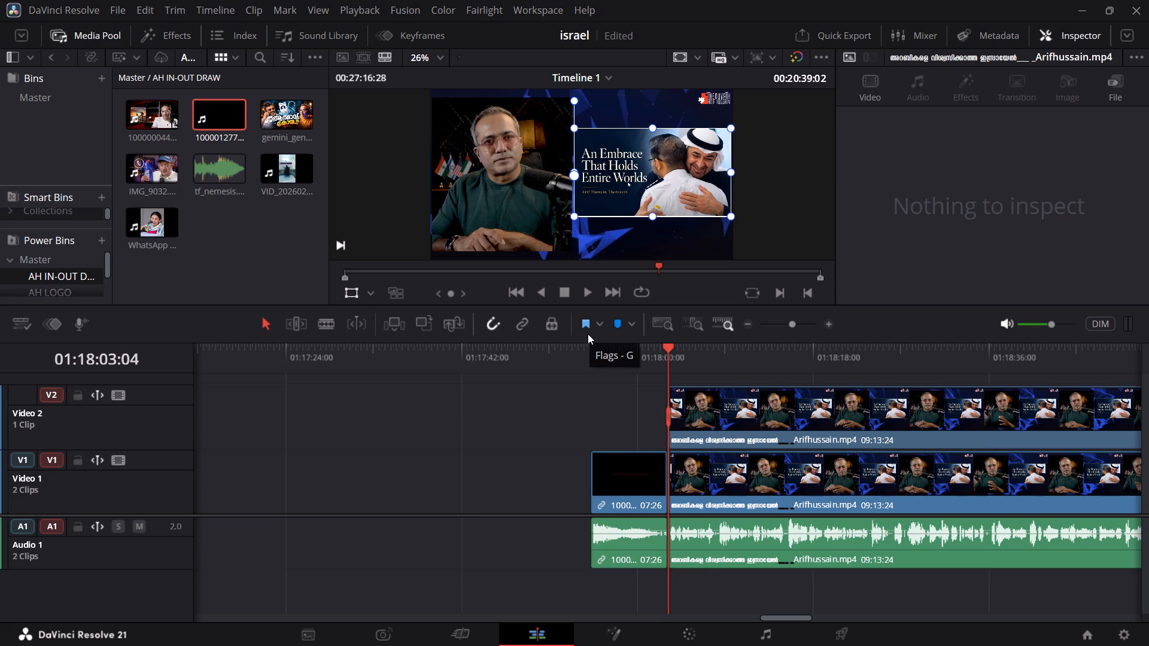
key(space)
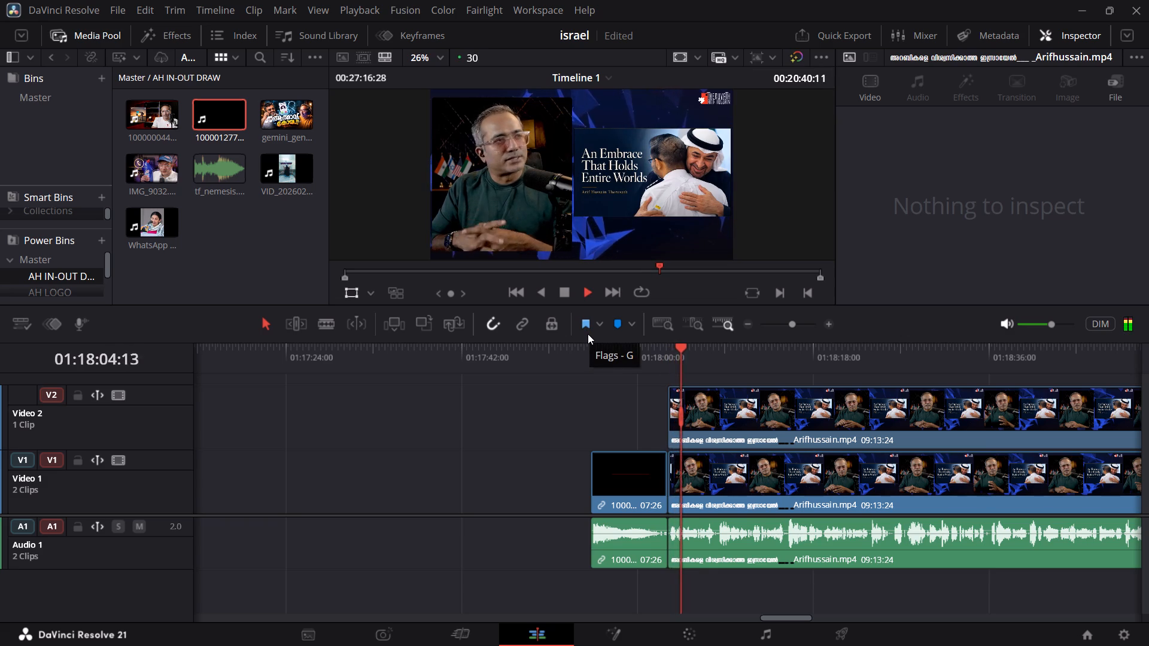
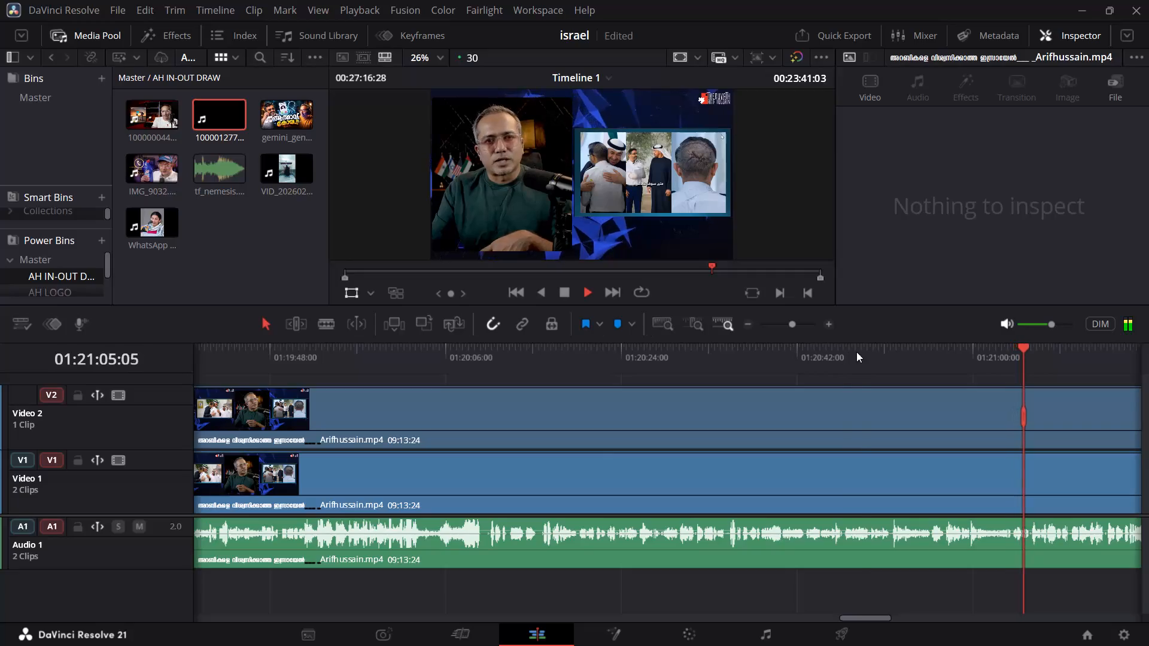
Split the main footage on all tracks at 01:20:57:00 to mark the end of the excerpt.
drag(856, 352, 861, 352)
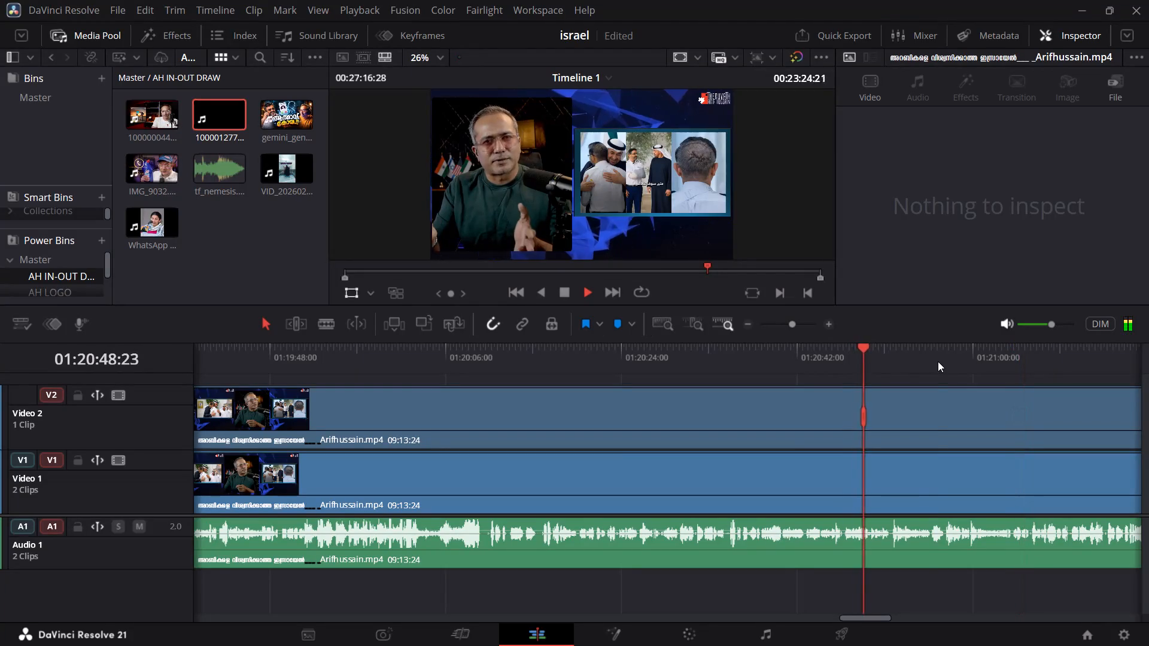
click(936, 361)
key(space)
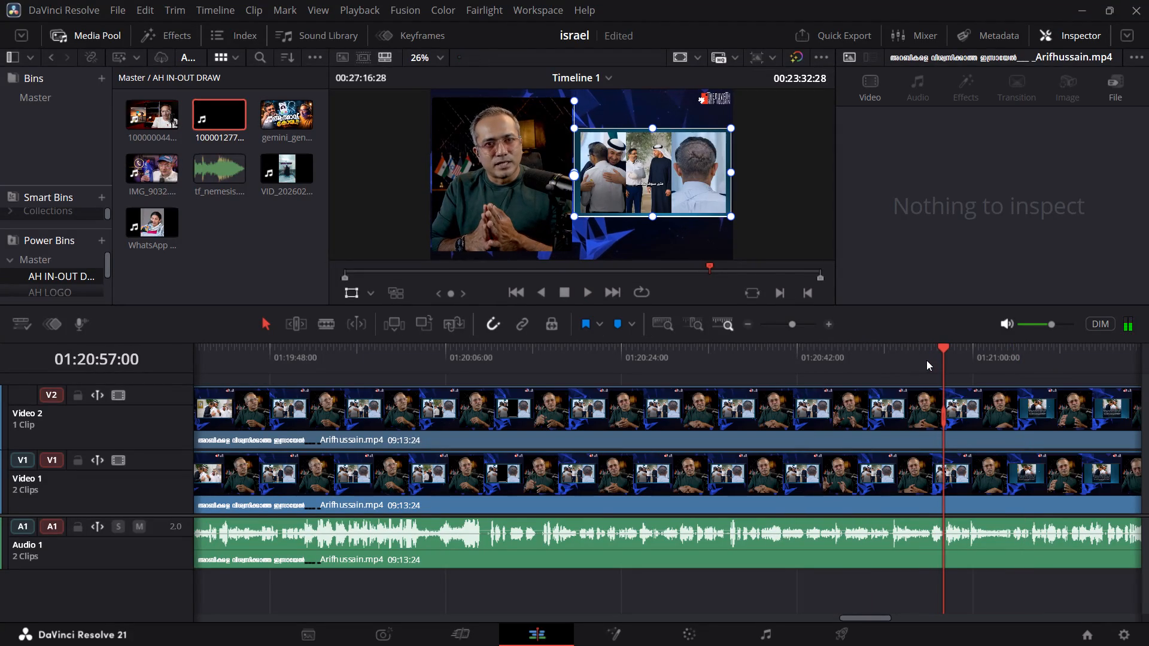
key(ctrl+b)
Find the excerpt's opening words by playback, split the footage on all tracks at 01:20:38:29, and play across the cut.
key(space)
click(680, 368)
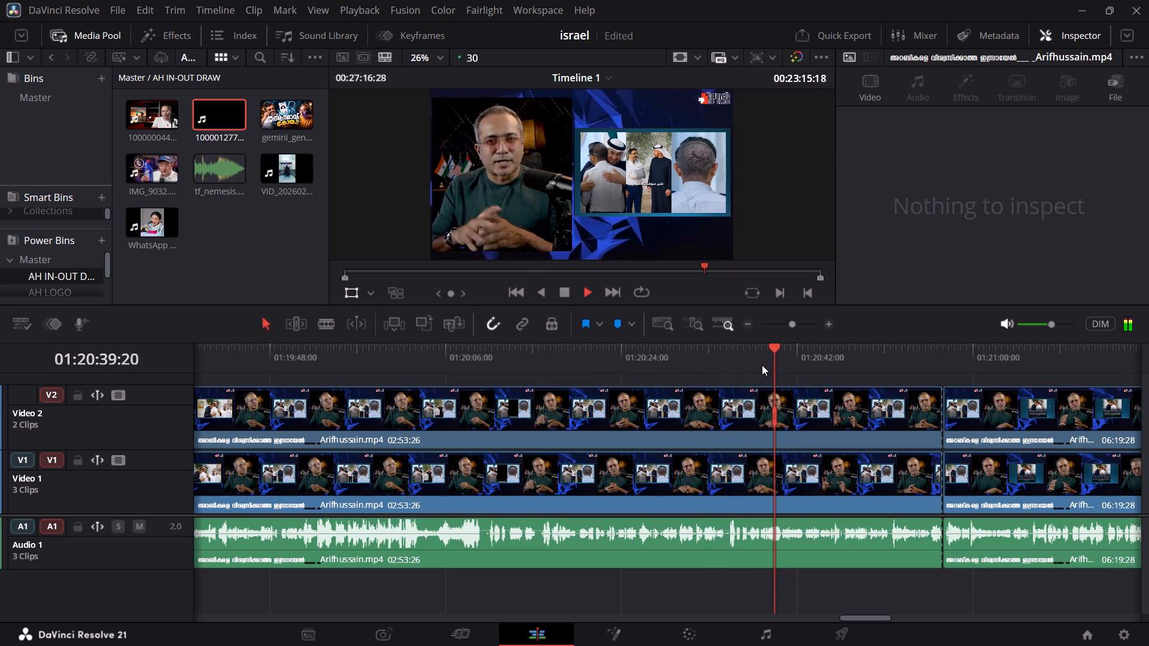
click(796, 327)
click(643, 365)
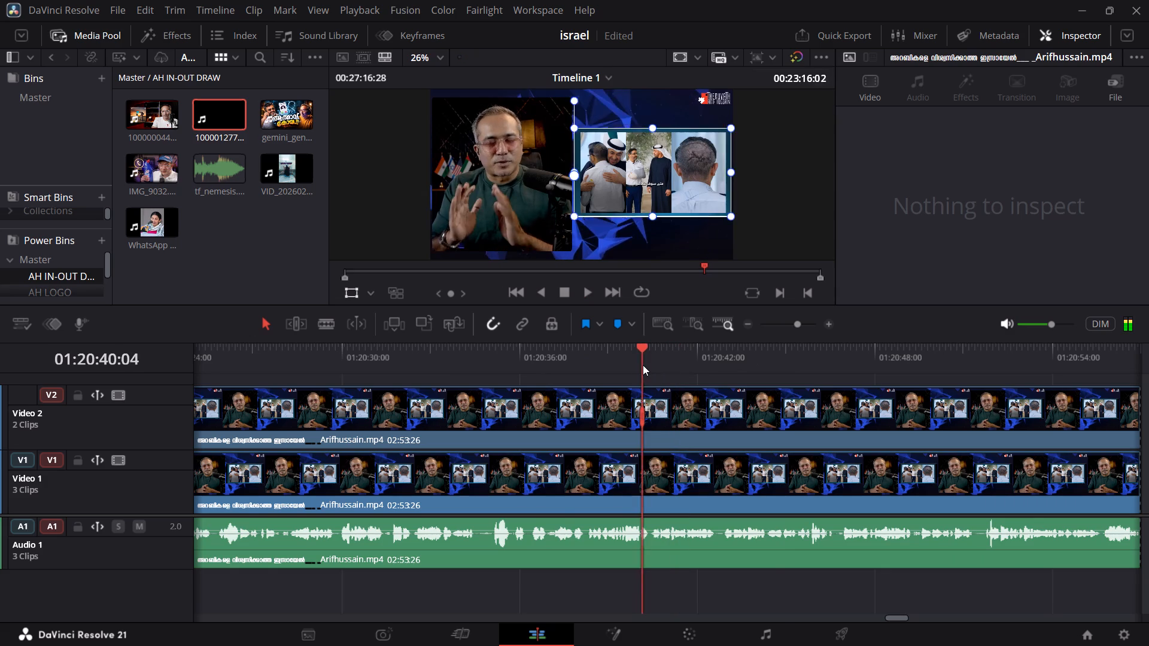
click(566, 362)
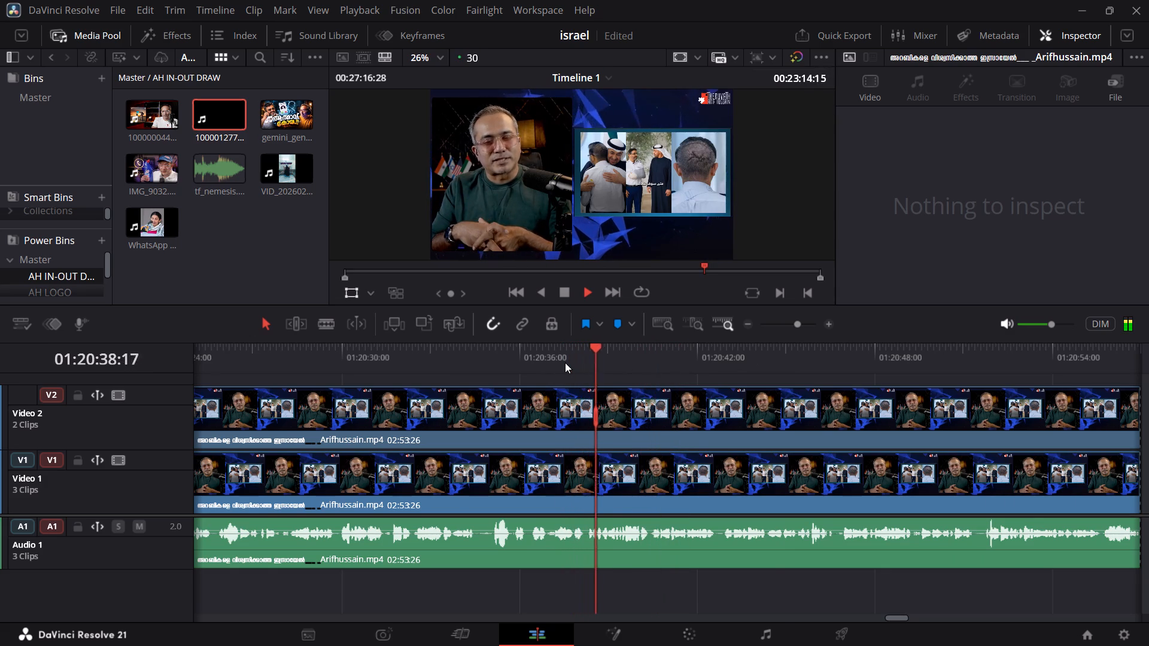
key(space)
click(567, 360)
key(space)
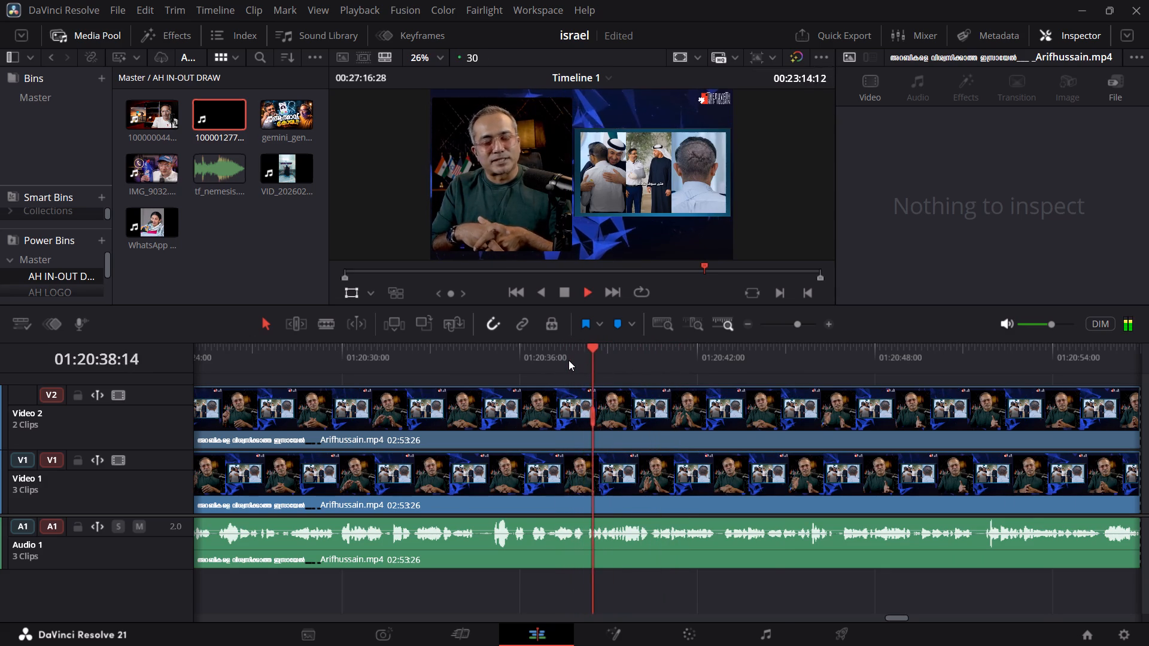
key(space)
key(space)
key(space)
click(571, 359)
key(space)
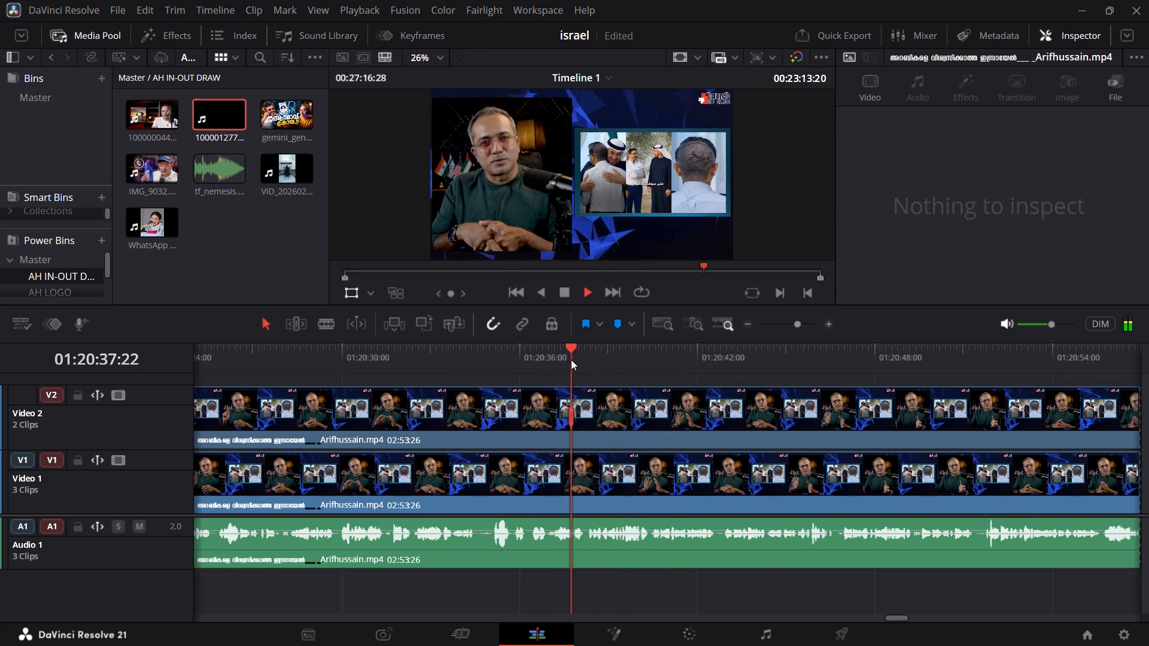
key(space)
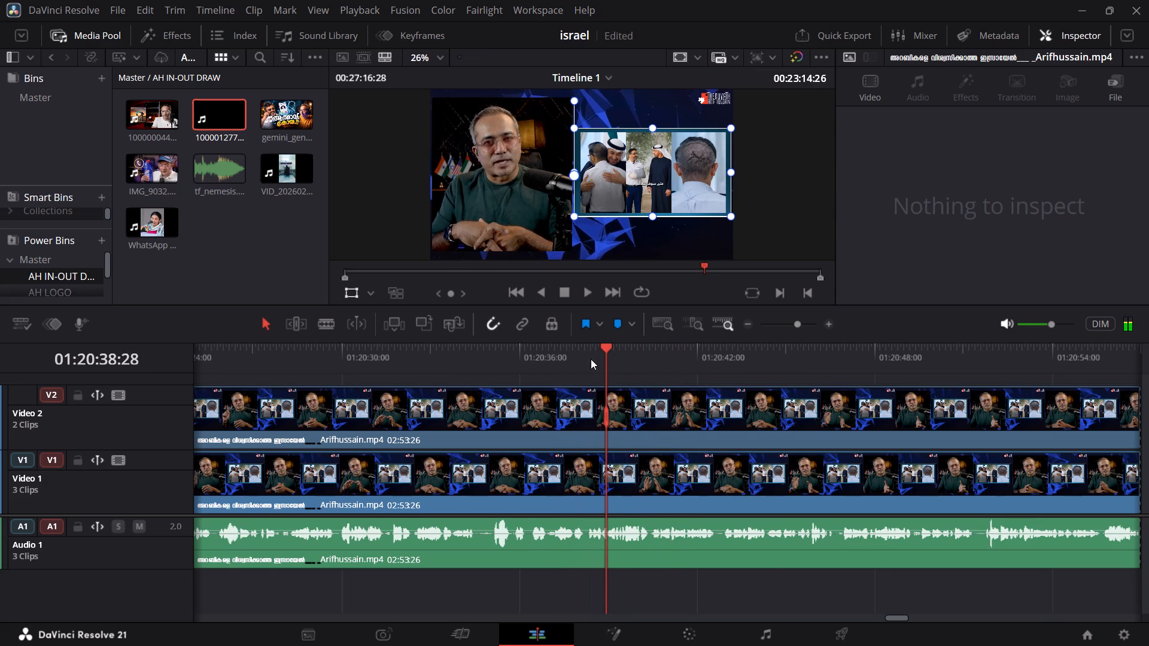
click(607, 349)
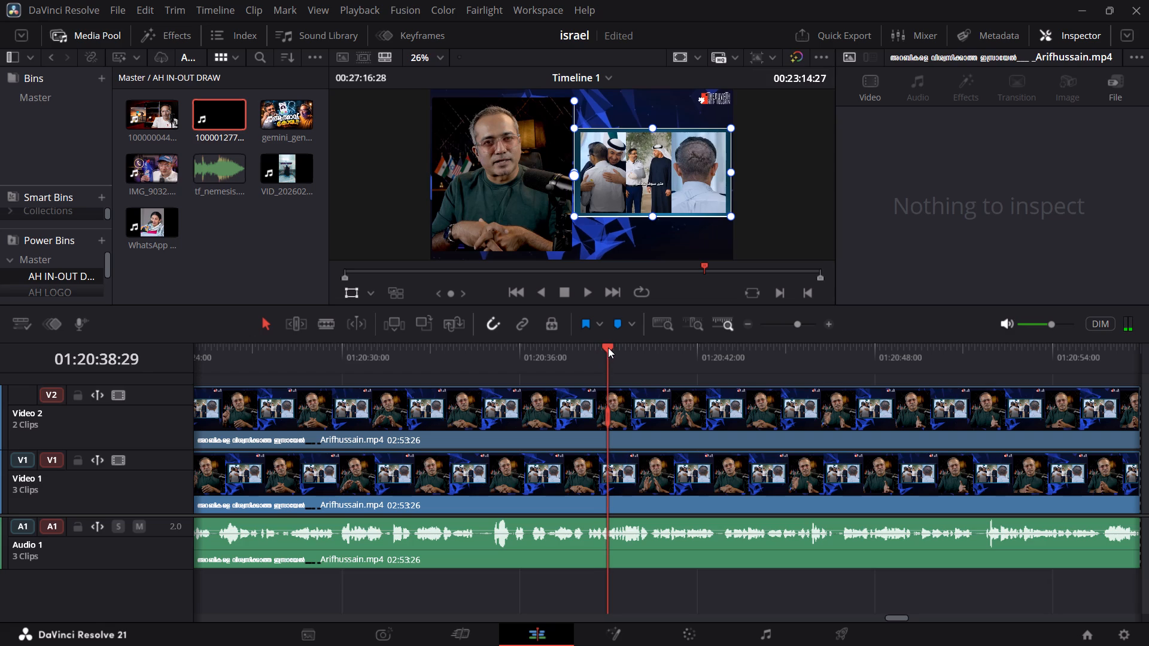
key(ctrl+b)
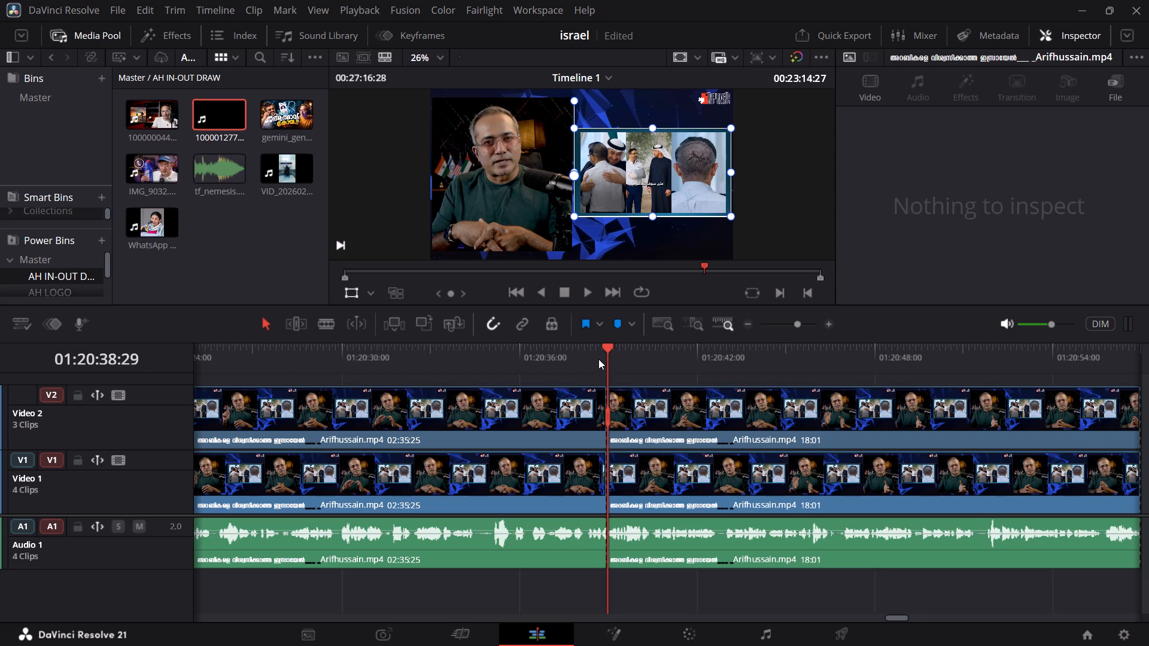
click(588, 360)
key(space)
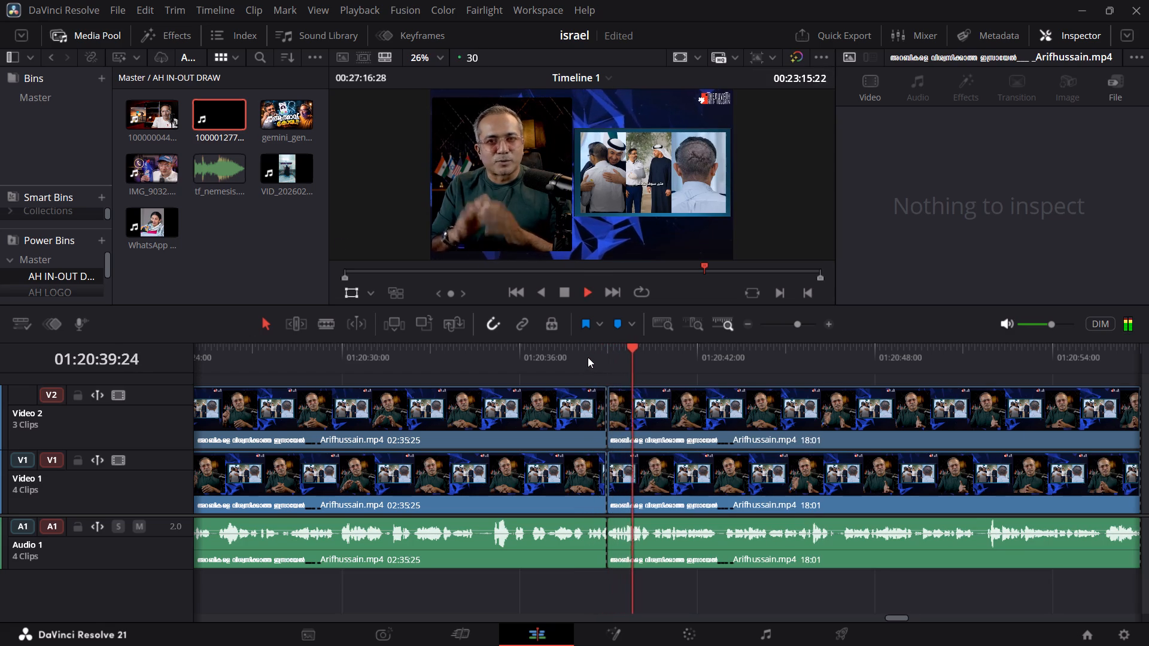
key(space)
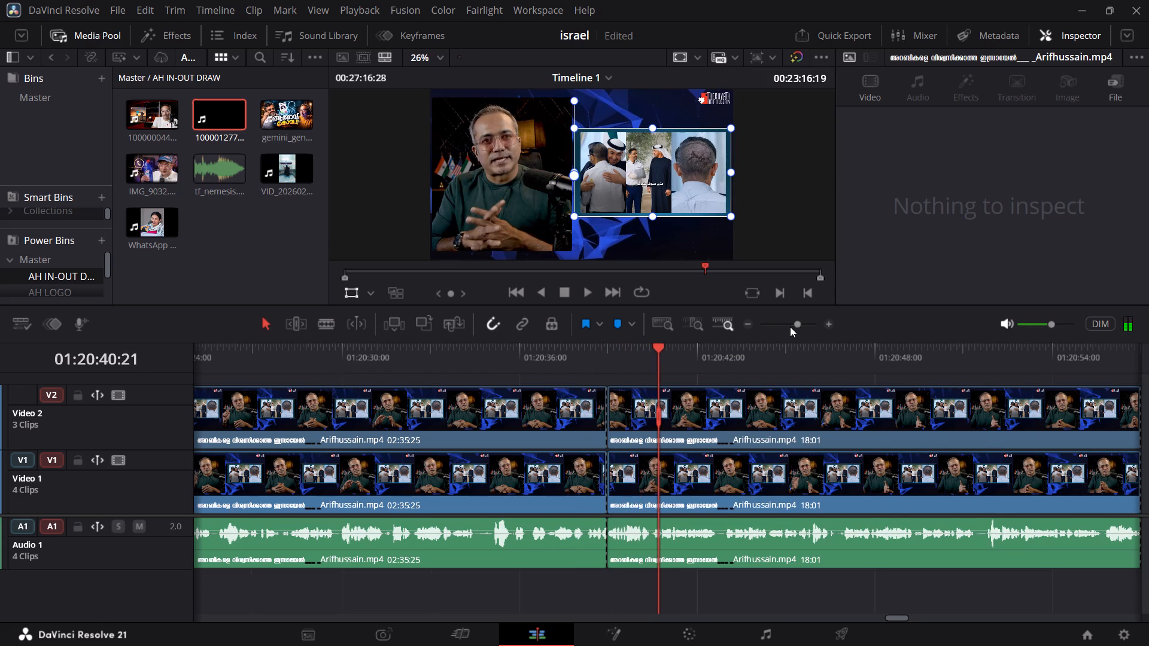
Duplicate the 18:01 excerpt with both video layers and its audio into the empty timeline space ahead of the intro clip.
click(790, 327)
drag(728, 583, 716, 370)
click(718, 482)
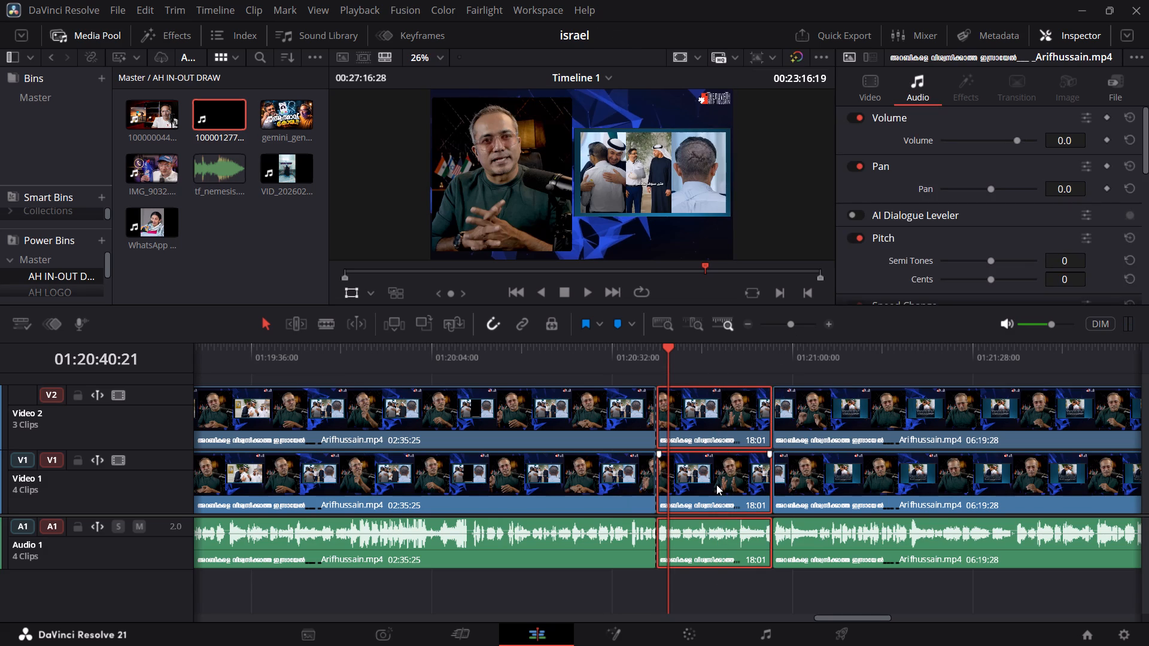
alt+drag(716, 484, 625, 446)
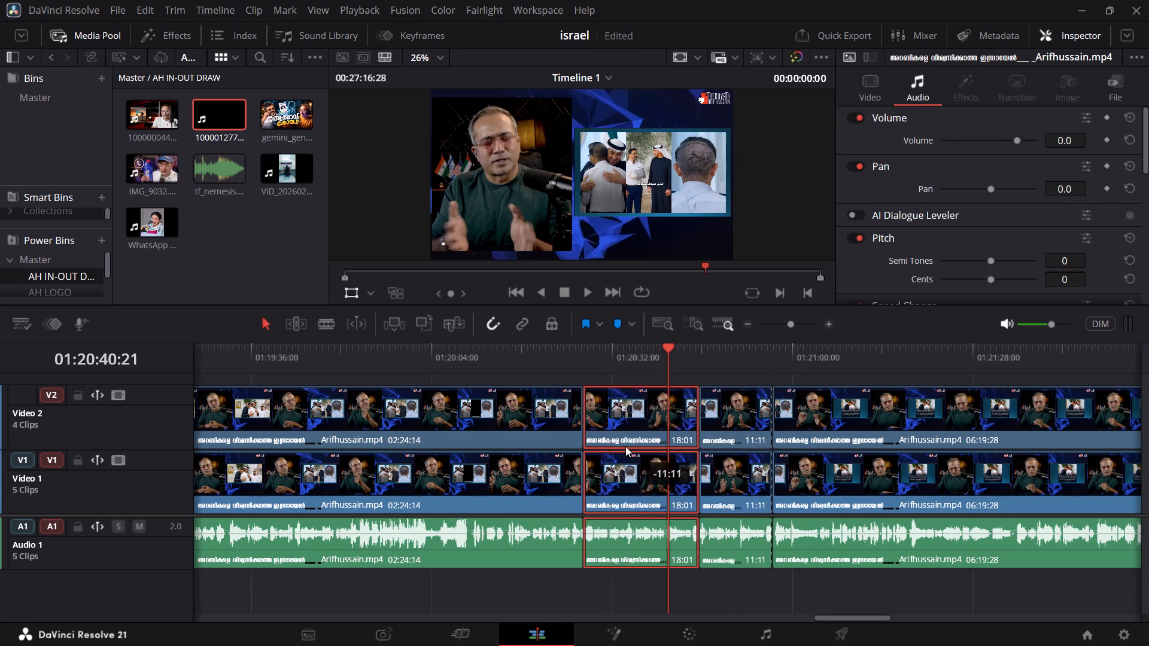
alt+drag(625, 446, 162, 410)
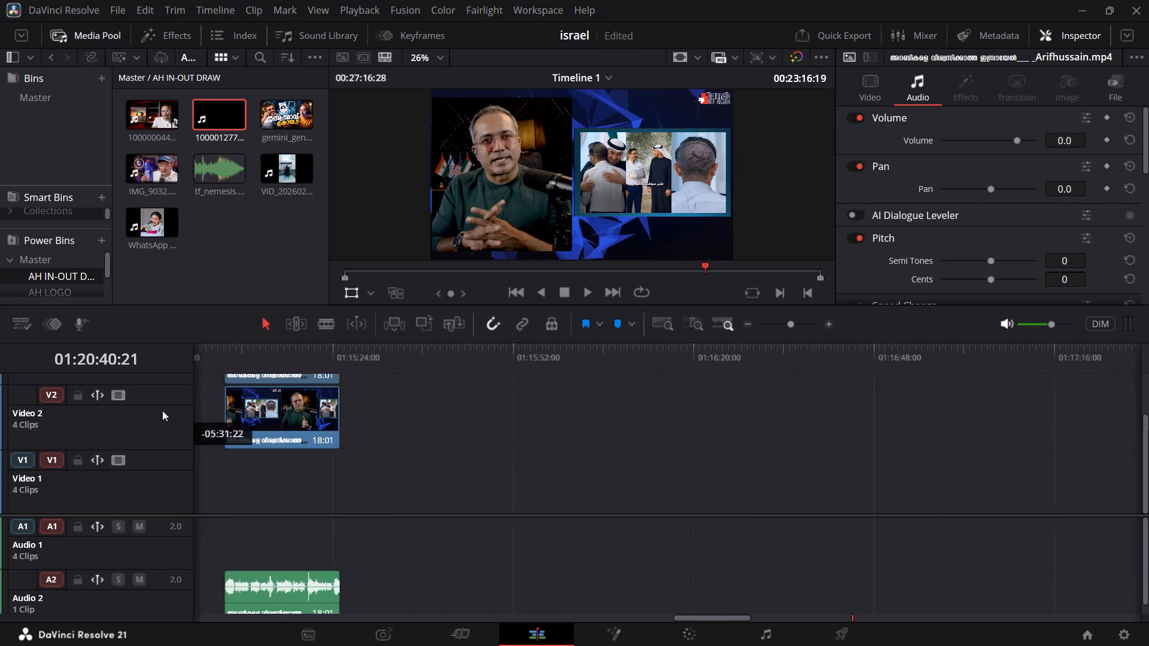
alt+drag(162, 410, 468, 532)
Delete the gaps before and after the duplicated excerpt so it starts the timeline and runs directly into the intro clip.
click(300, 477)
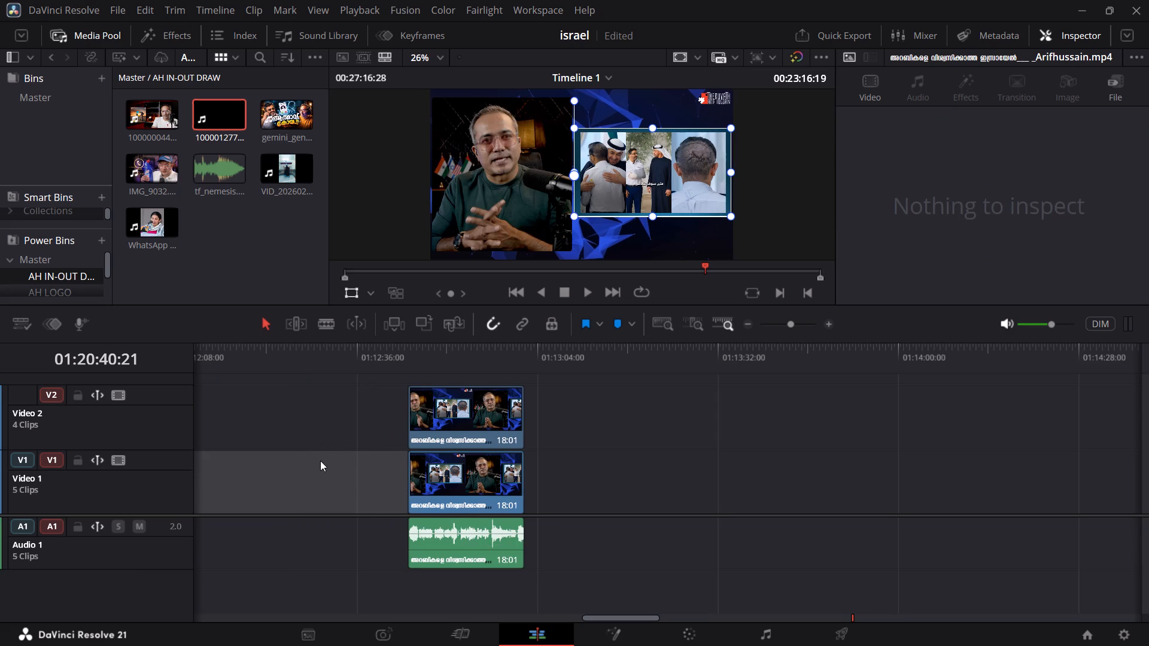
key(BackSpace)
triple_click(516, 287)
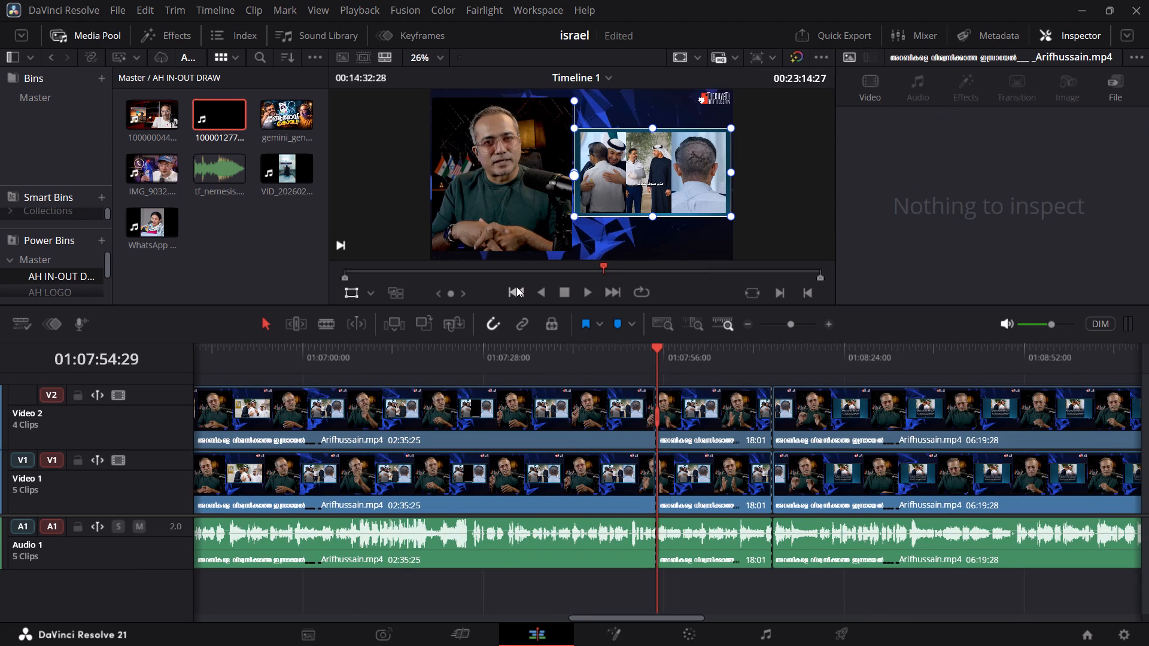
click(516, 287)
click(508, 478)
key(BackSpace)
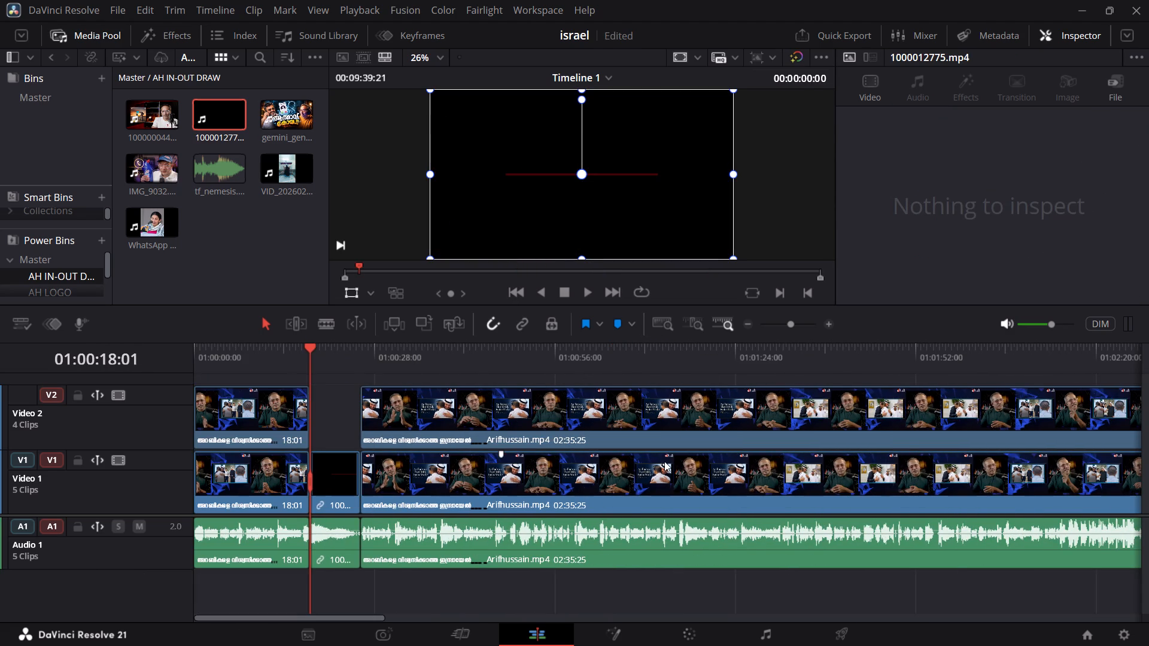
Play the intro clip, then review the main footage from just before the original excerpt's first cut.
key(space)
double_click(609, 288)
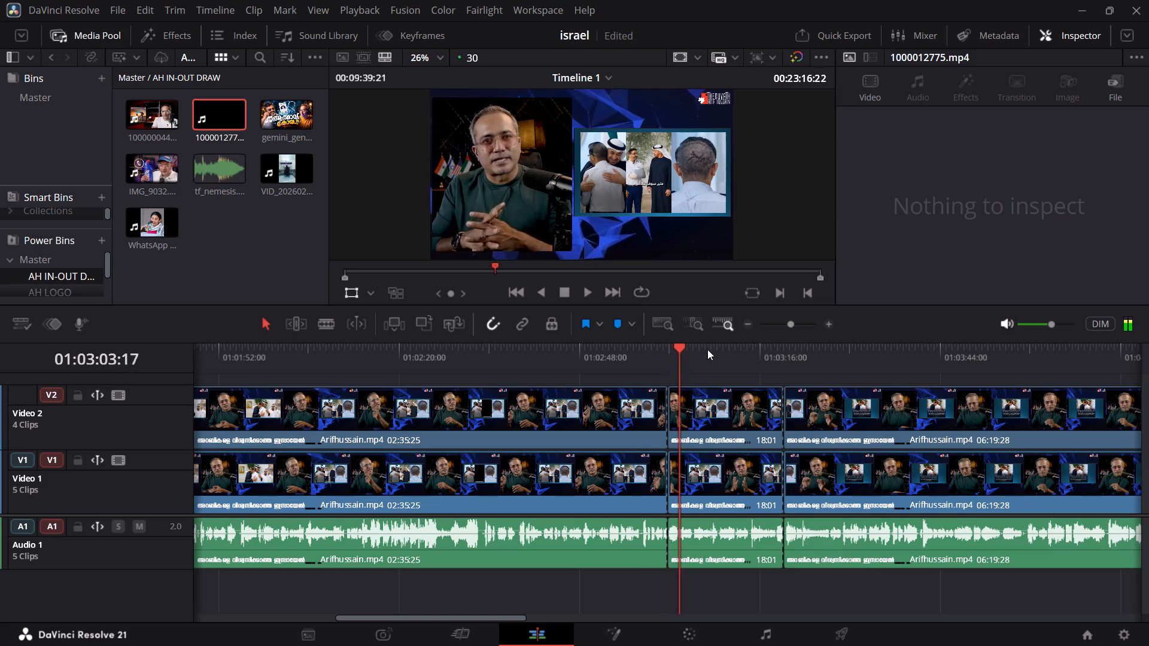
click(642, 348)
key(space)
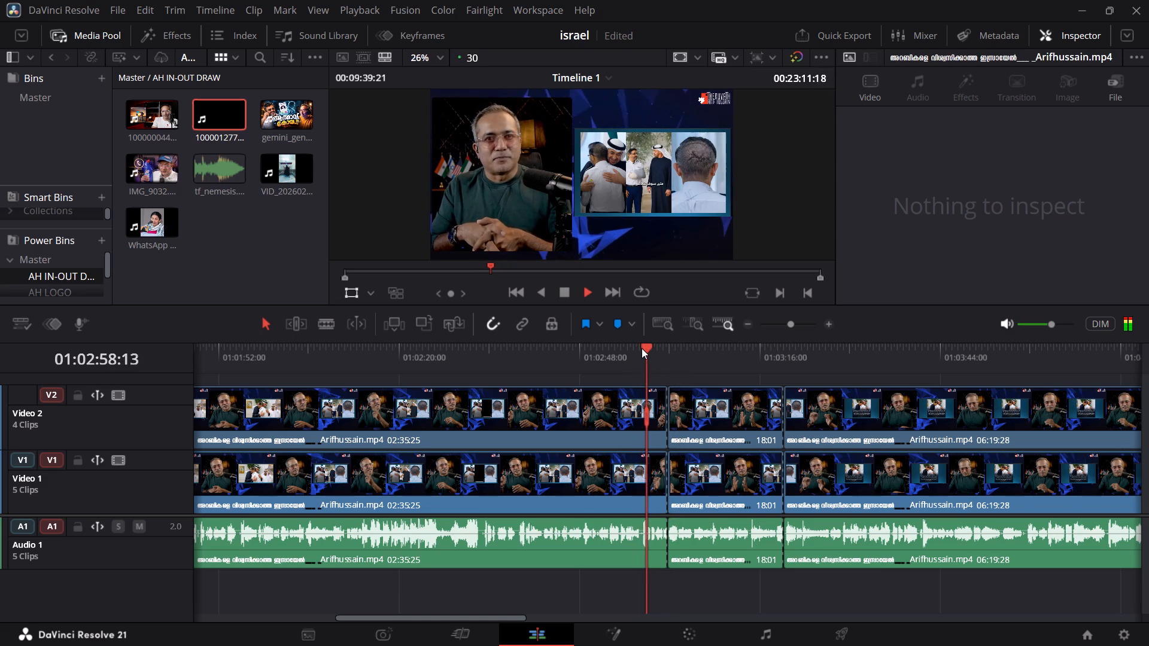
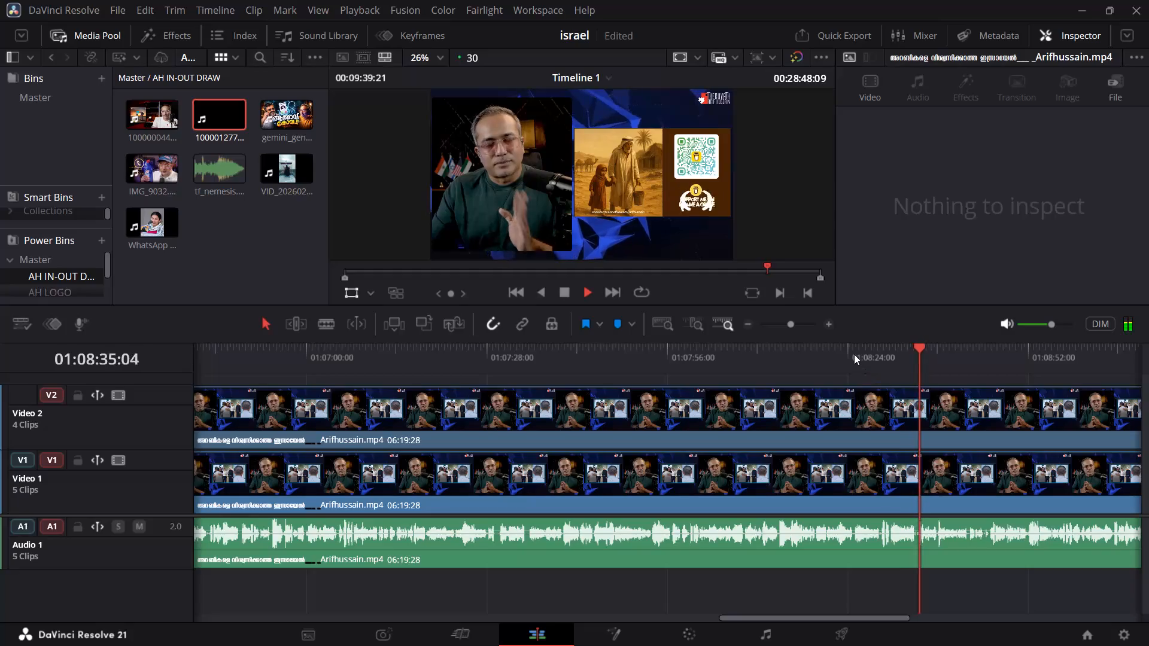
Locate the speech pause by playback, split the main footage on all tracks at about 01:08:25:01, and play on past the cut.
click(854, 354)
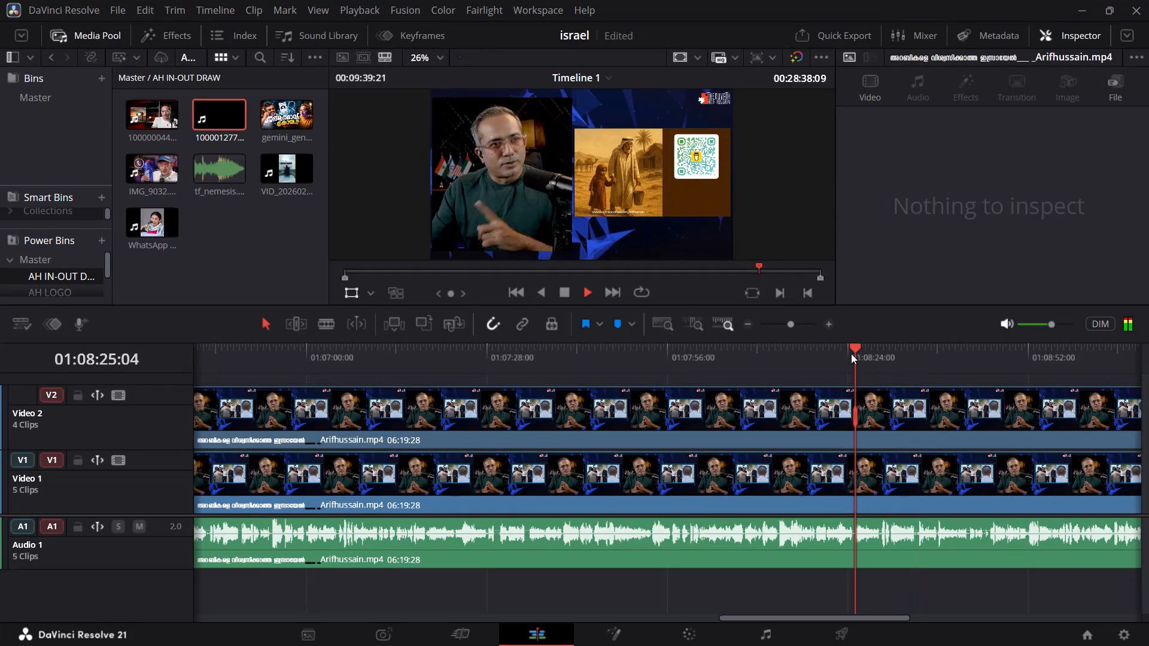
click(808, 358)
click(798, 333)
click(798, 329)
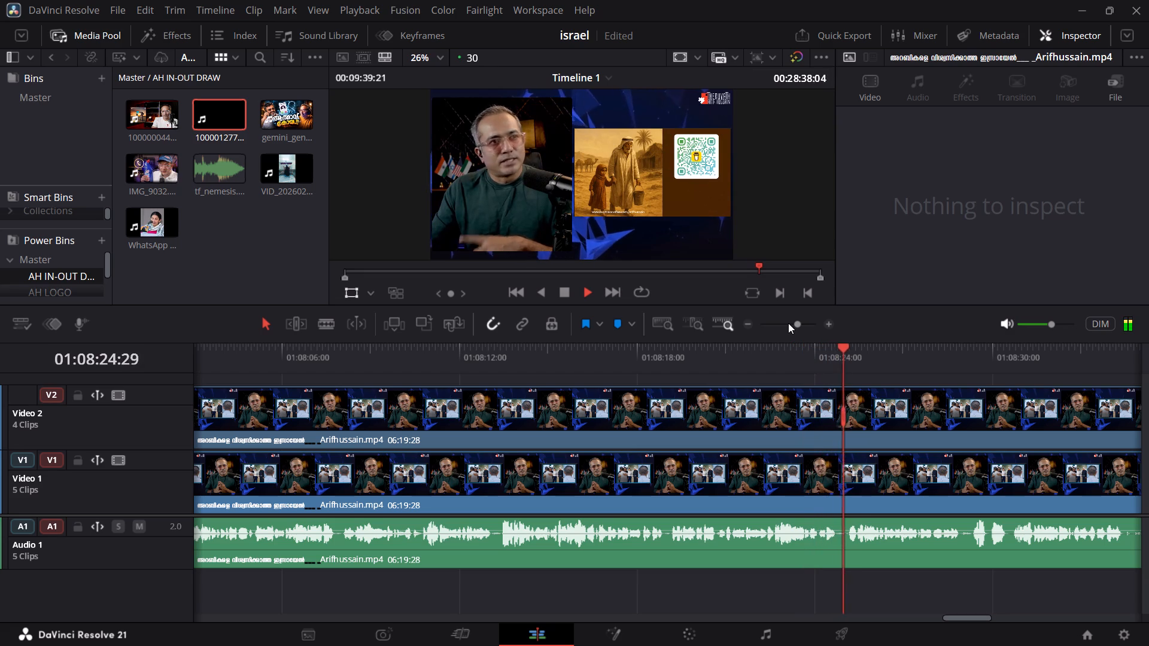
click(797, 350)
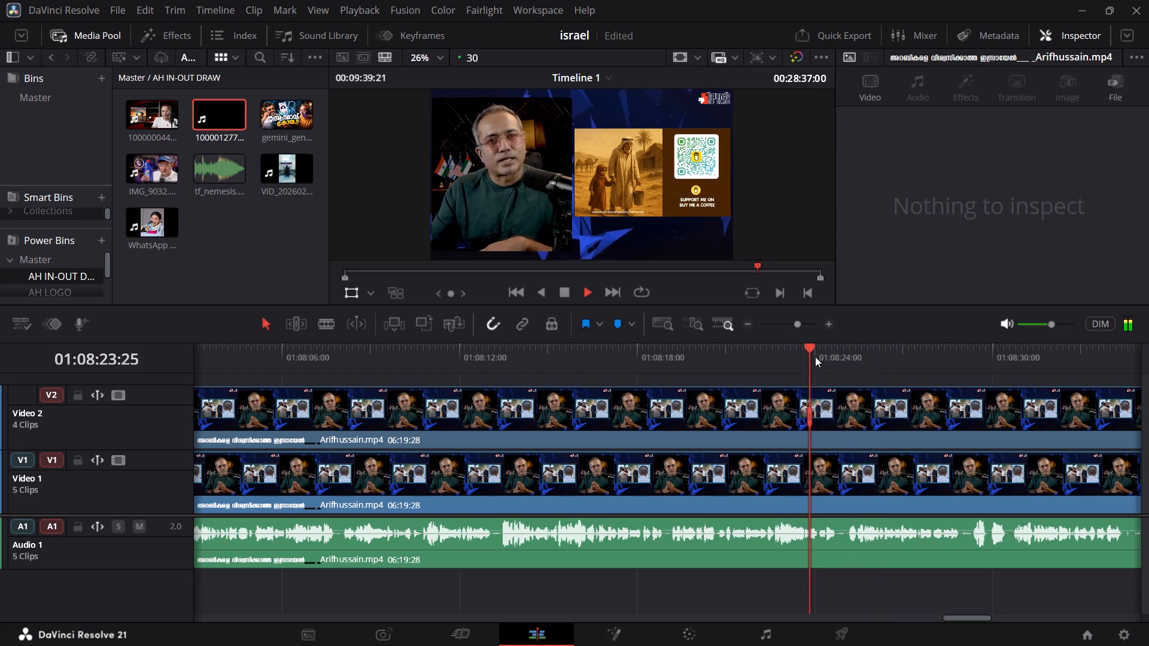
key(space)
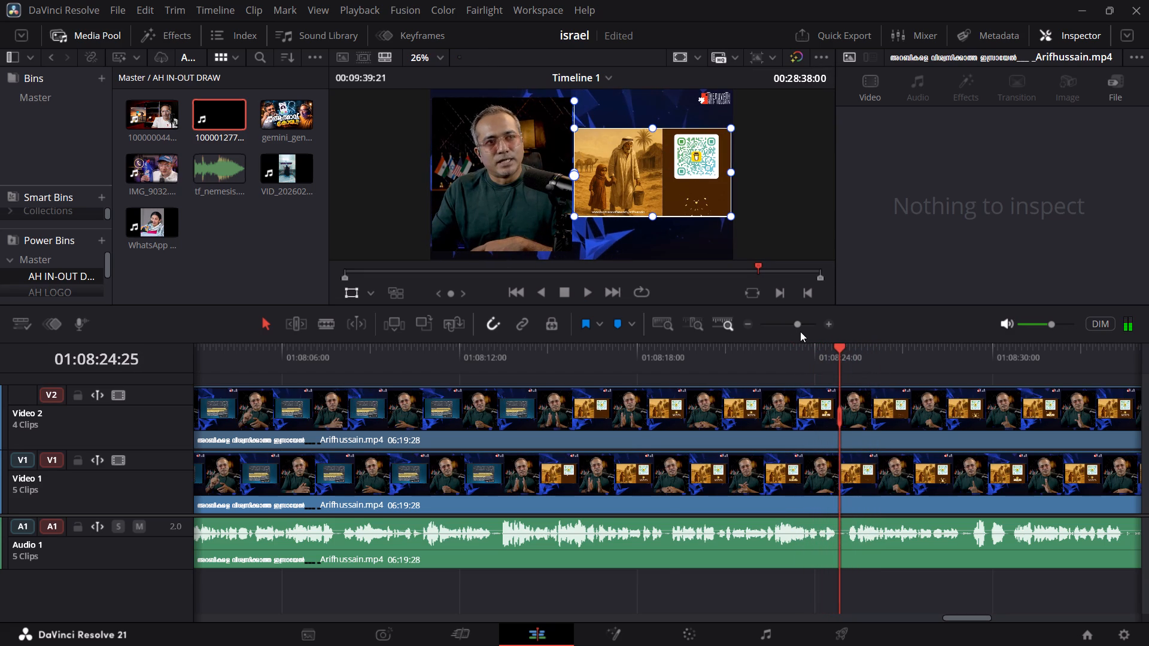
click(802, 330)
drag(669, 347, 669, 348)
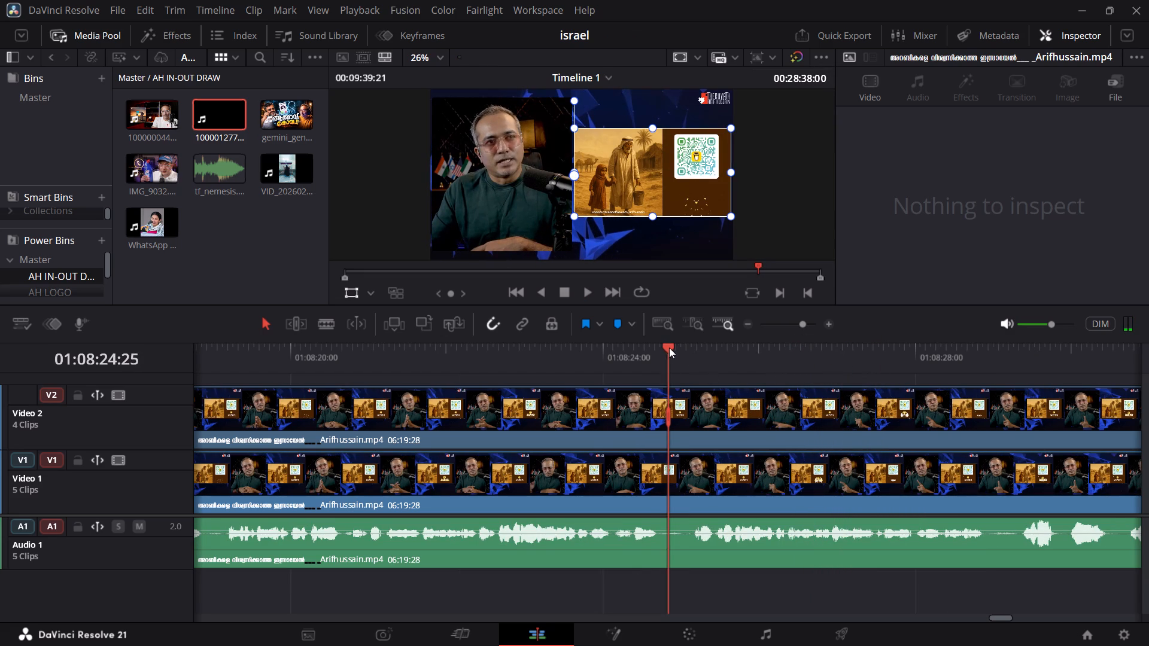
drag(669, 348, 684, 360)
key(ctrl+b)
key(space)
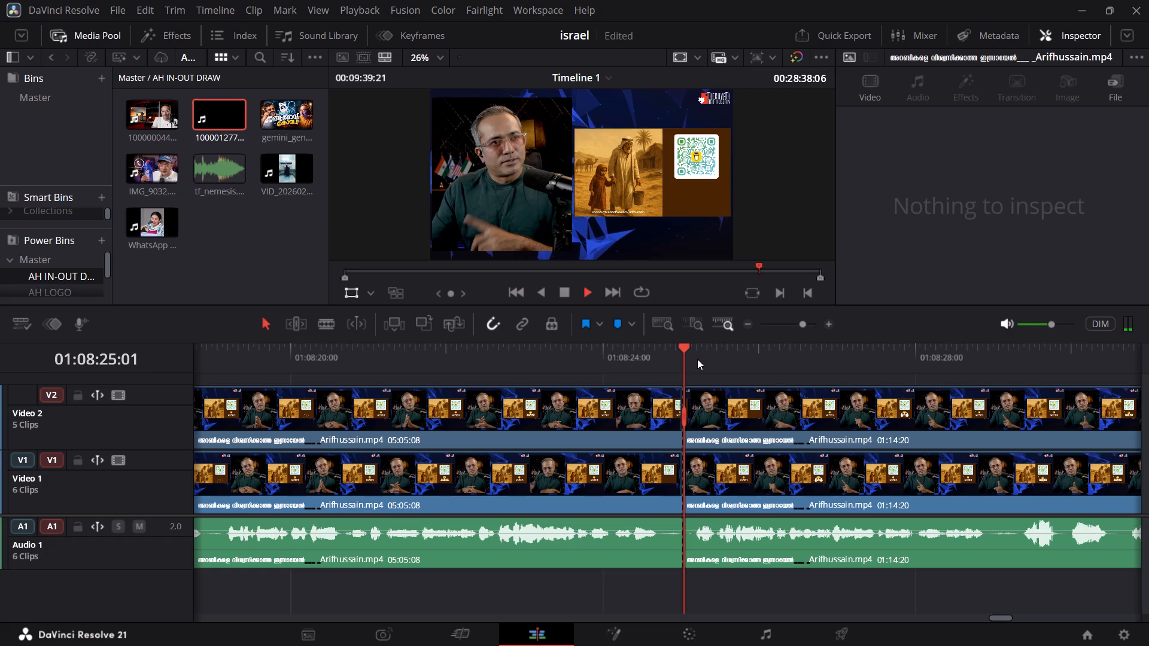
click(794, 324)
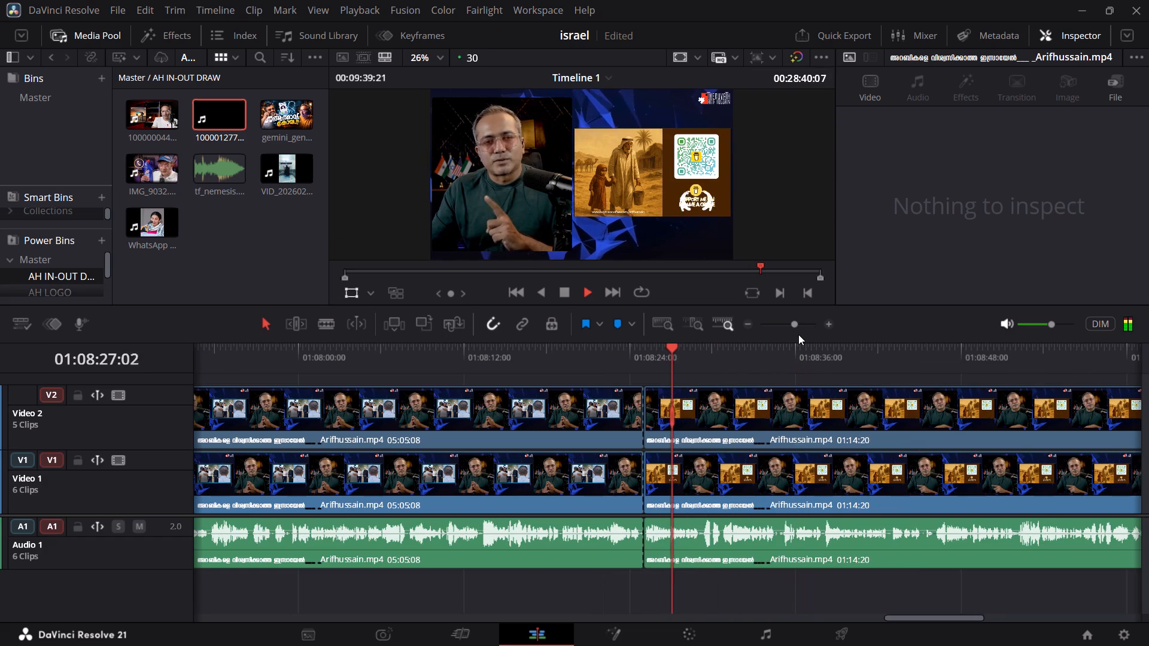
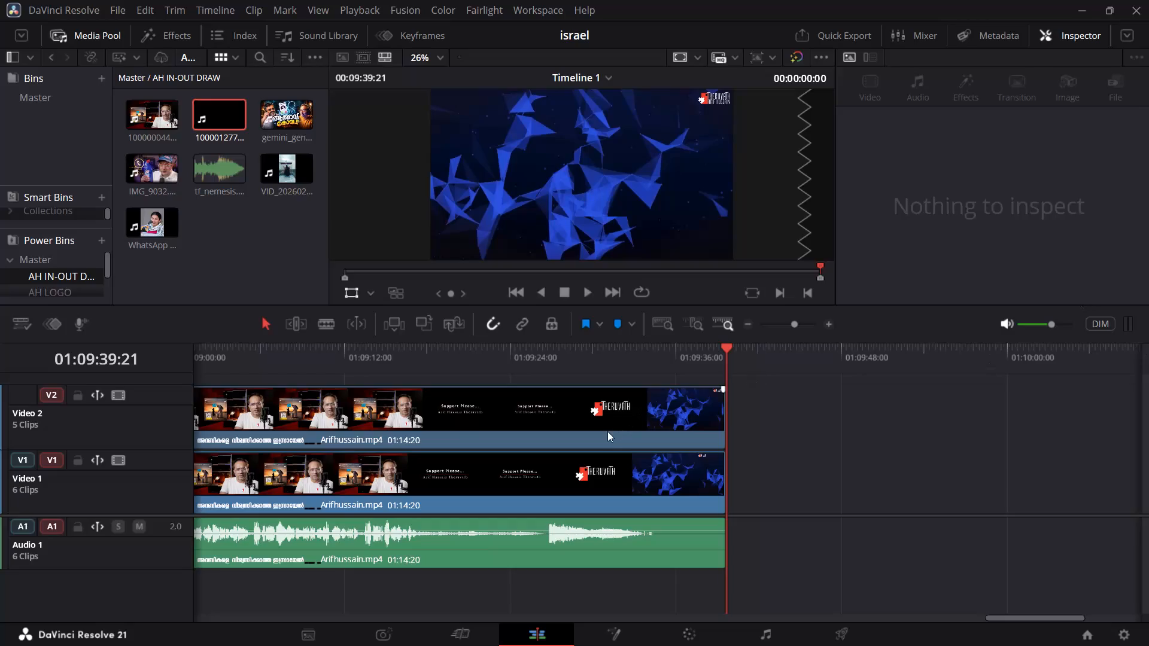
Delete the leftover footage after the 01:08:25:01 cut from both video tracks and the audio track.
click(607, 431)
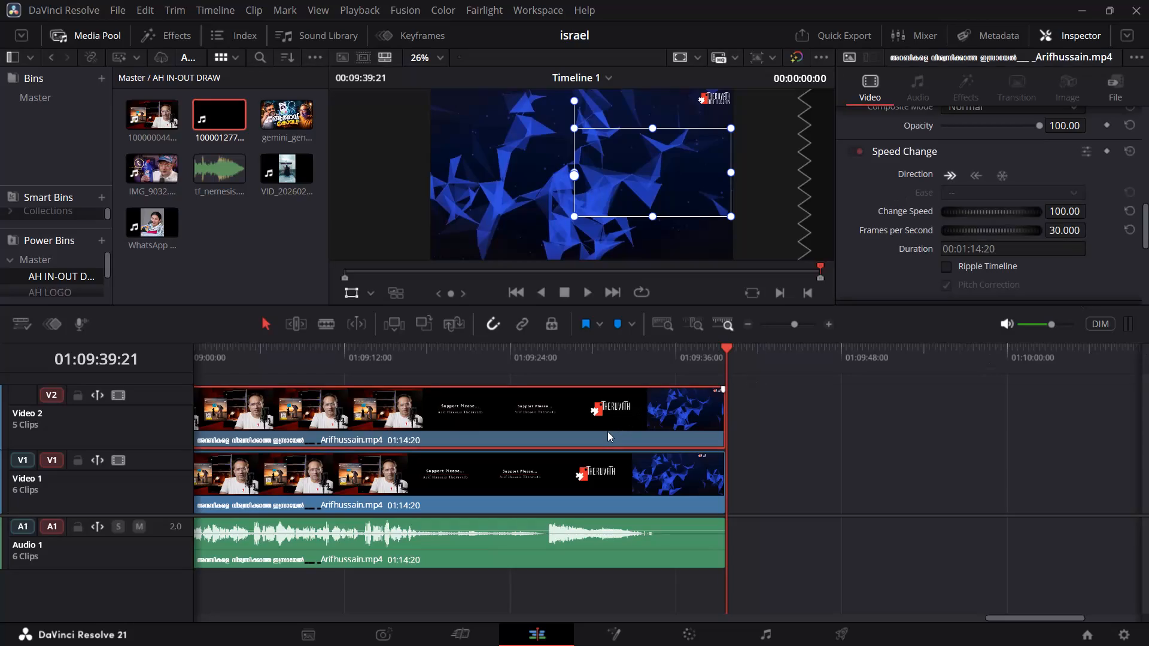
key(Delete)
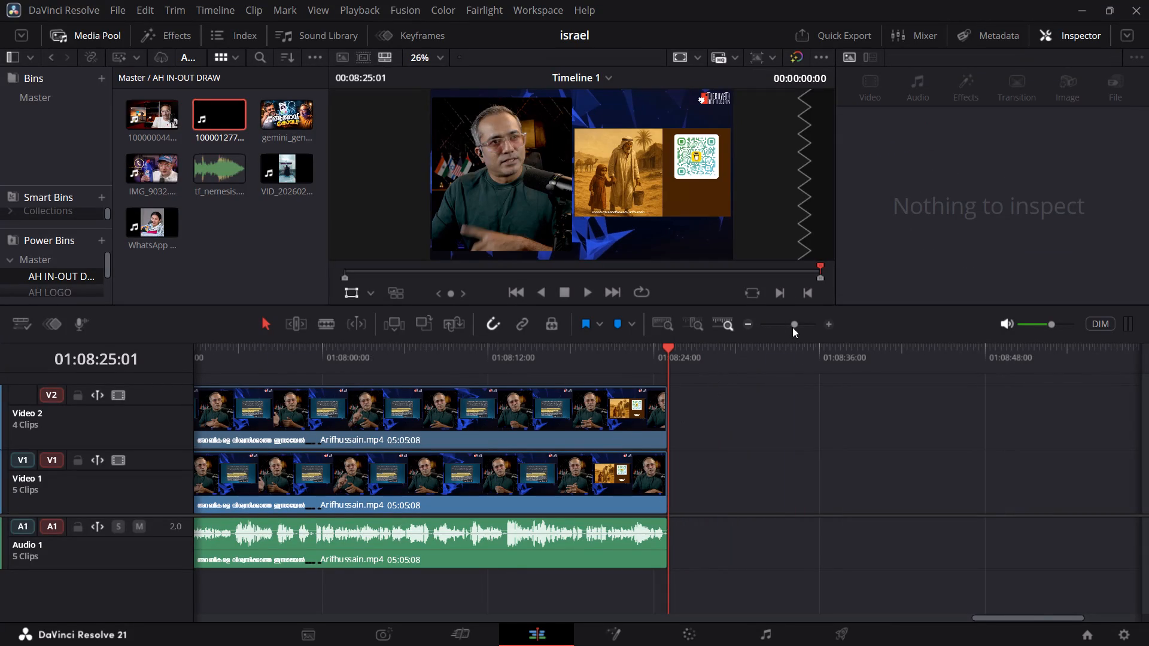
Add the outro clip 1000000443.mp4 after the main footage on Video 1 and Audio 1, and close the gap between them.
click(796, 327)
drag(156, 117, 591, 344)
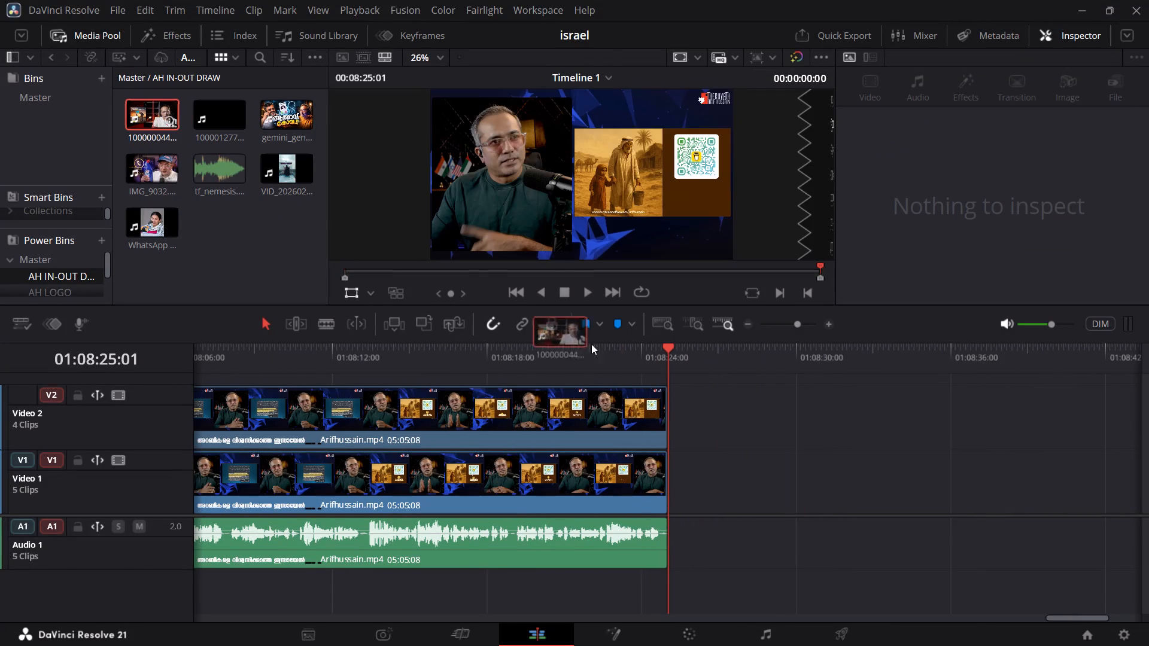
drag(591, 344, 757, 473)
click(735, 477)
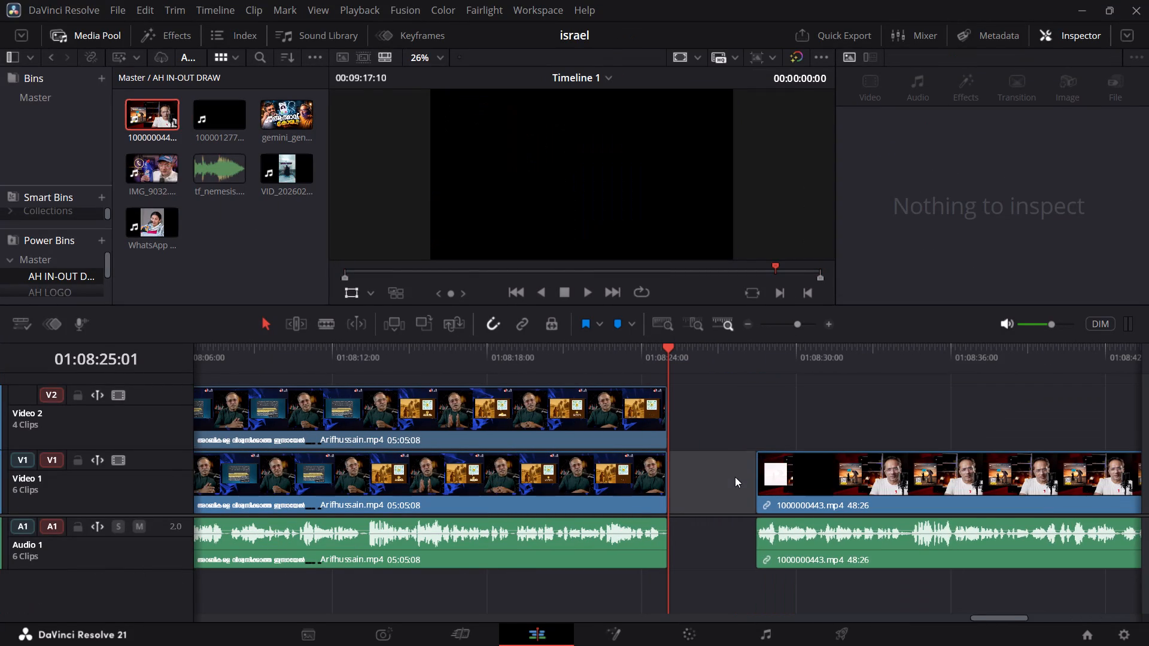
key(BackSpace)
Add a short video fade-in to the start of the outro clip 1000000443.mp4.
click(804, 327)
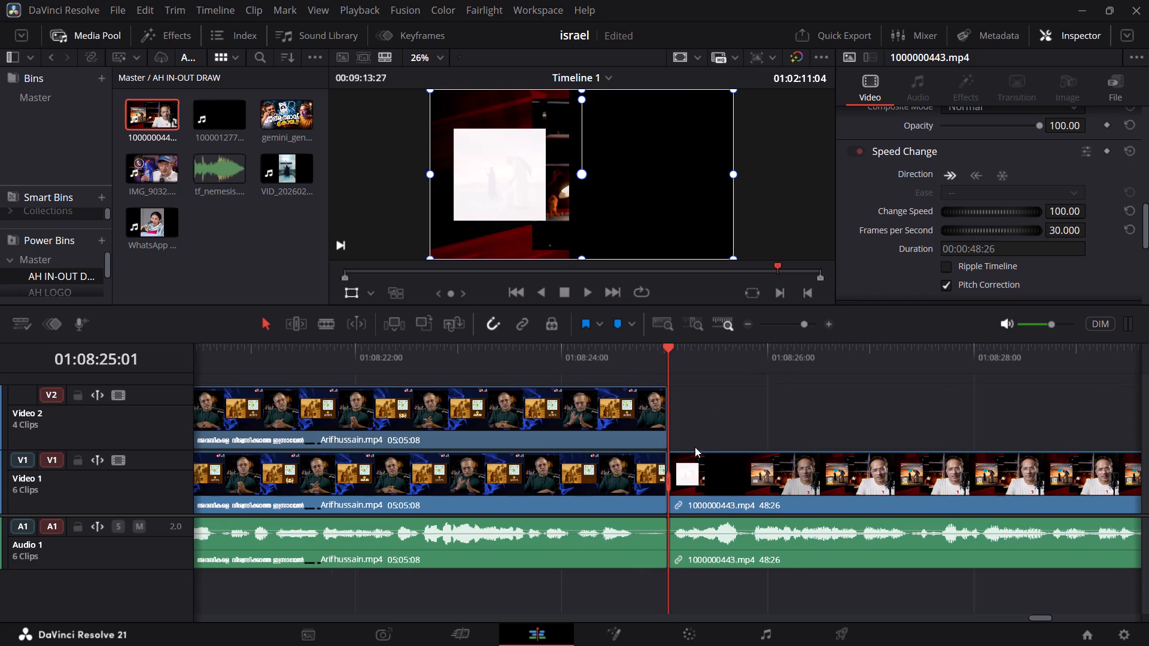
drag(671, 454, 706, 461)
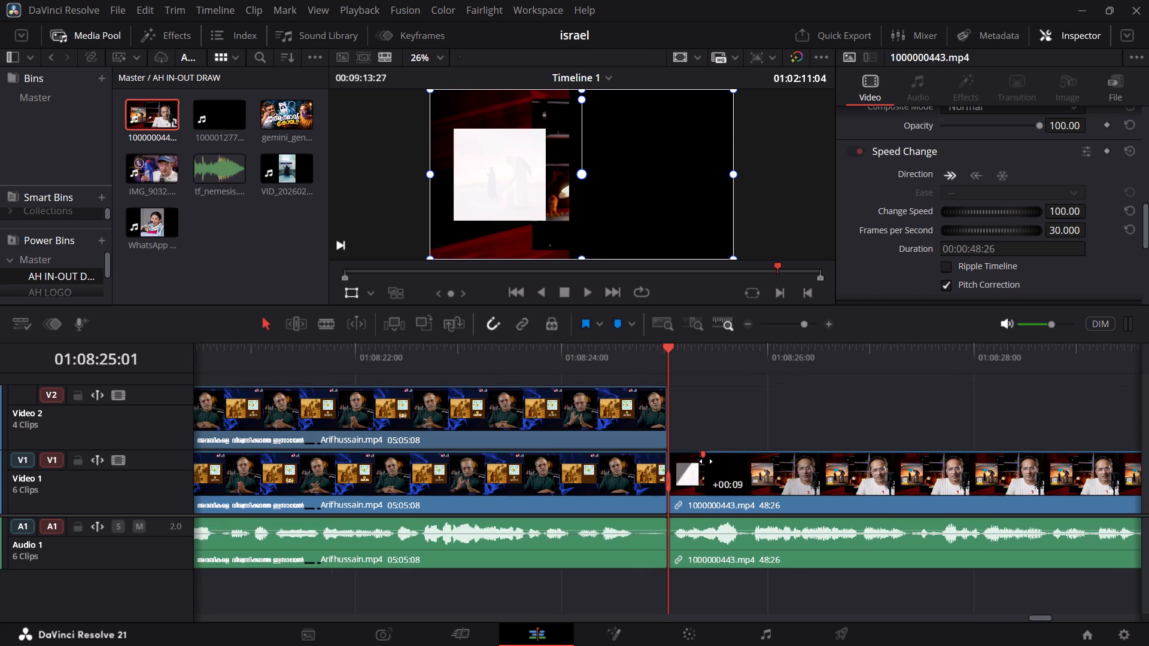
drag(706, 461, 724, 465)
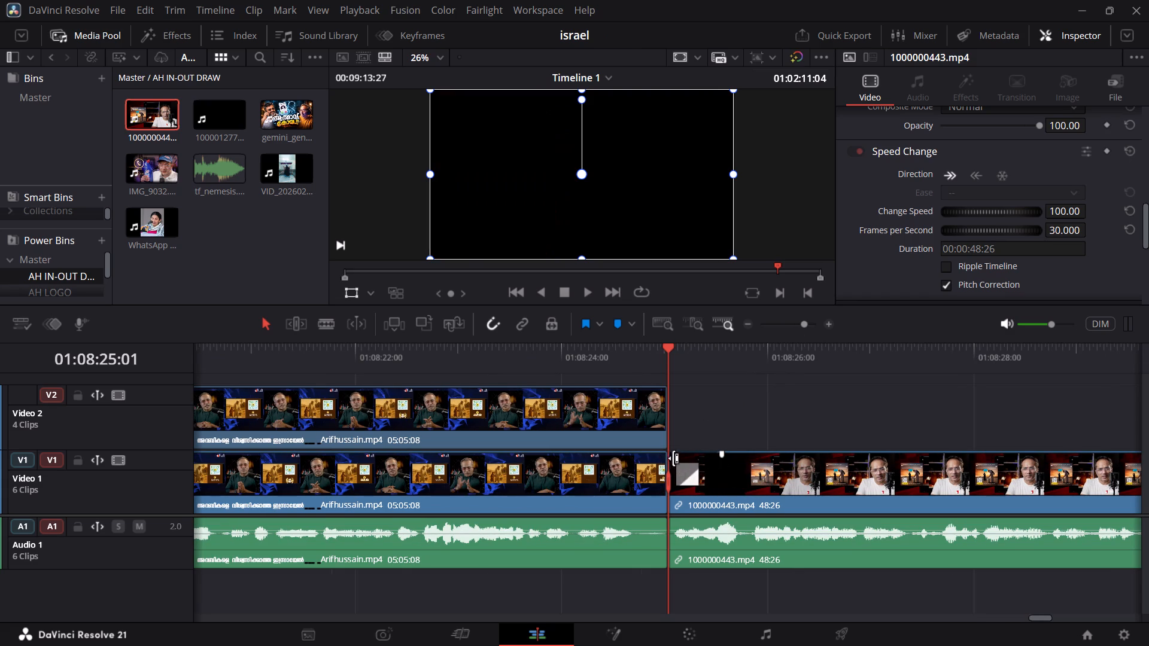
Add short video fade-outs to the end of the main footage on Video 1 and Video 2, and play across the cut.
drag(665, 455, 645, 456)
drag(645, 456, 645, 456)
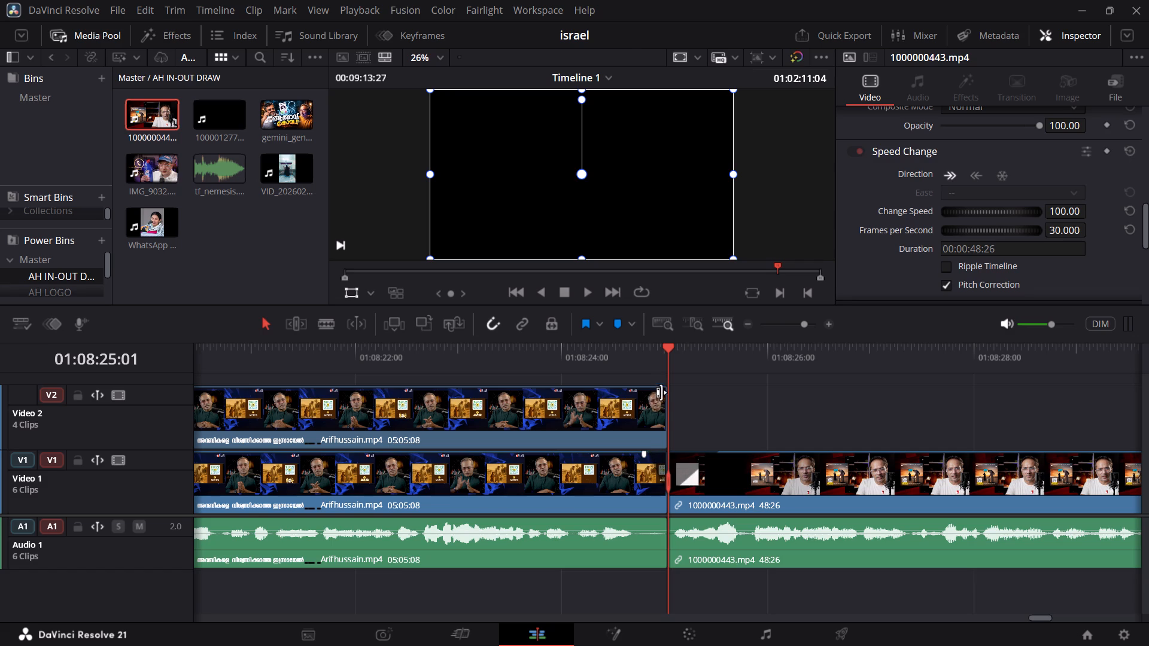
drag(644, 452, 608, 459)
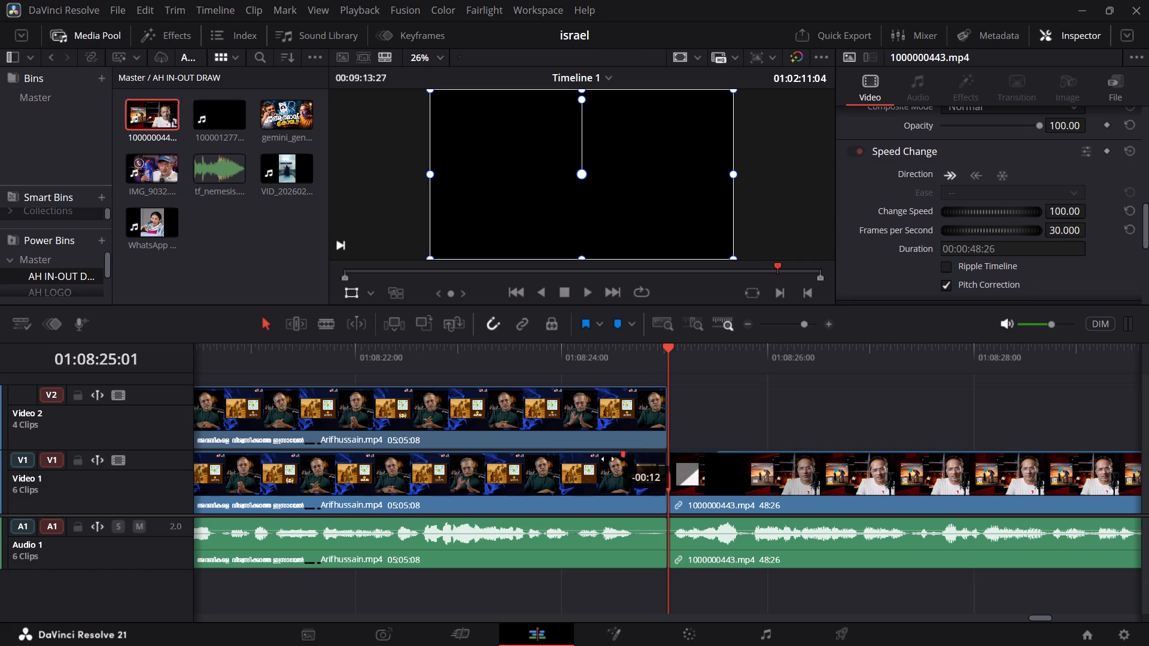
drag(608, 459, 596, 460)
drag(666, 389, 644, 390)
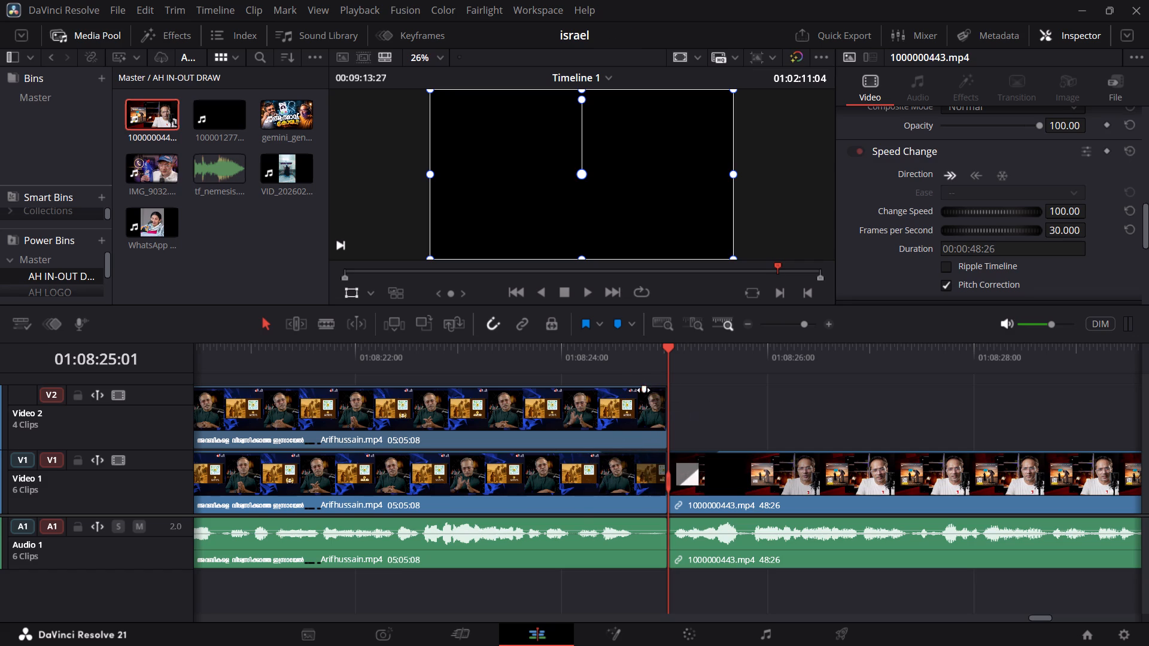
click(583, 354)
key(space)
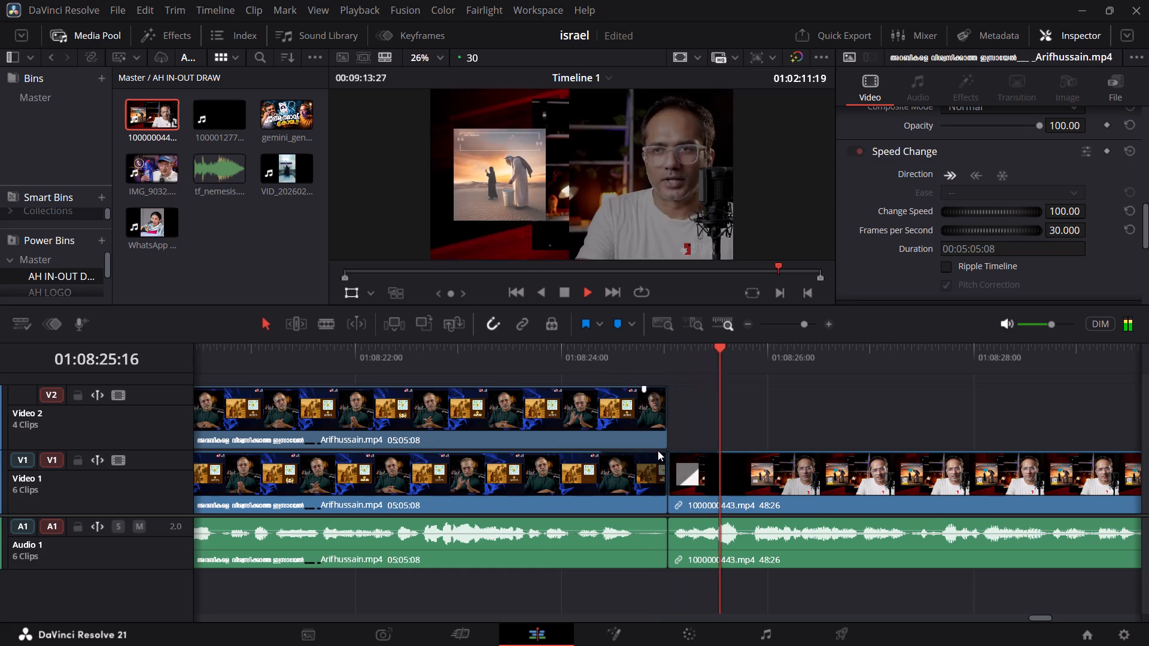
key(space)
Add an audio fade-out of about 11 frames to the end of the main footage and play across the transition.
drag(667, 519, 635, 520)
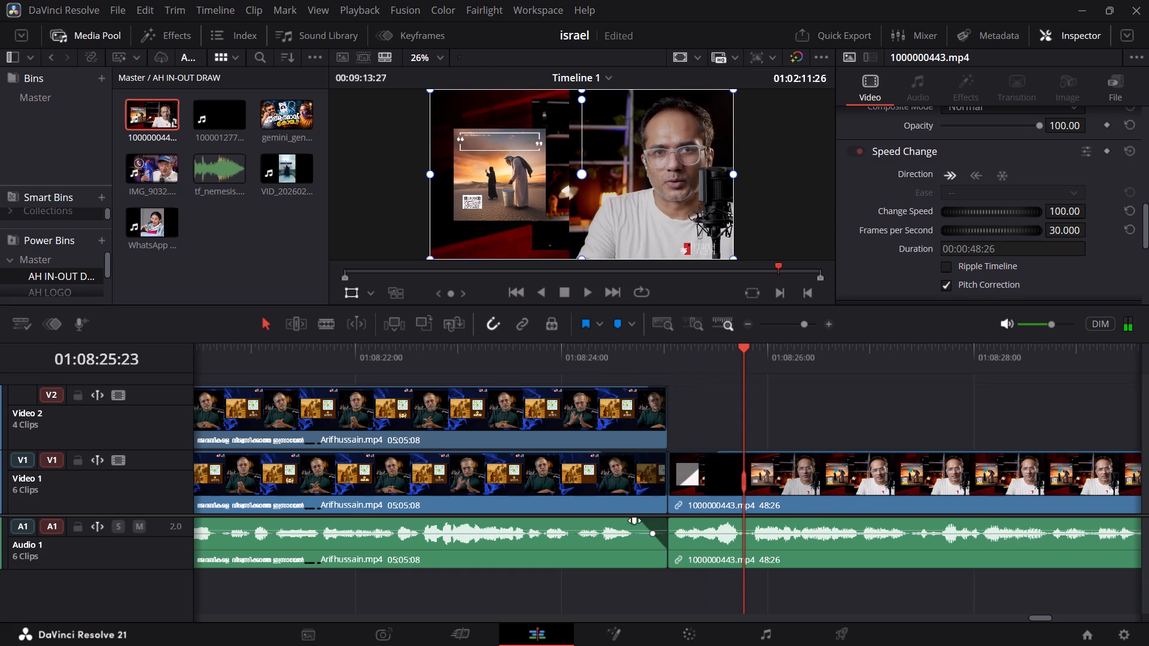
click(567, 365)
key(space)
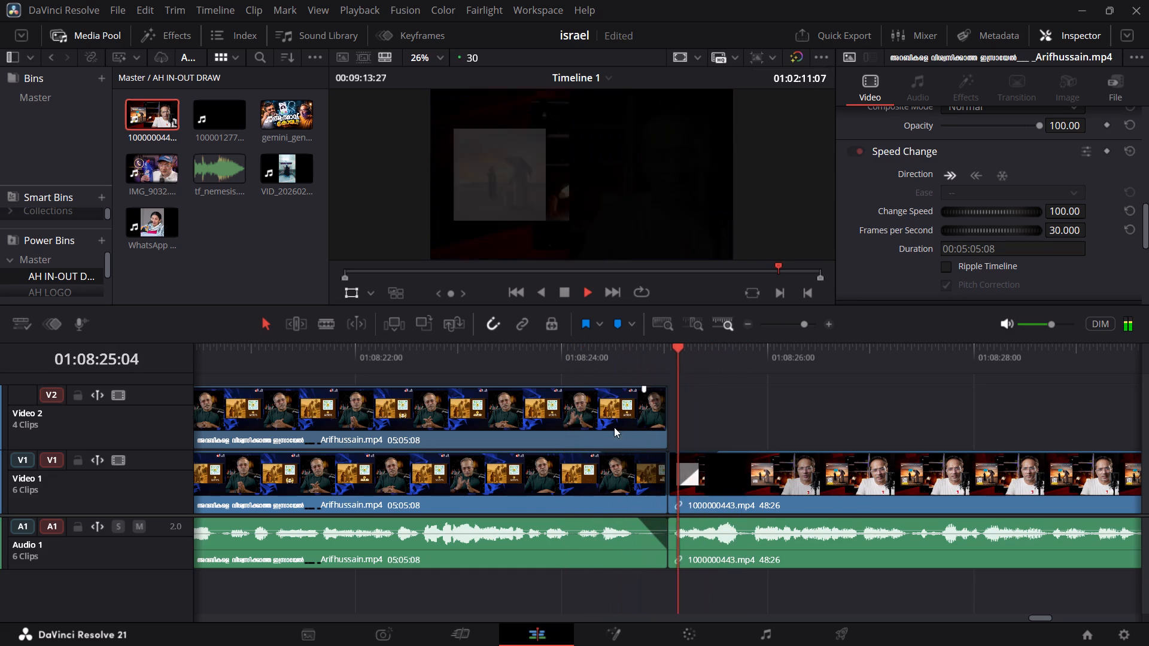
key(space)
drag(635, 521, 627, 521)
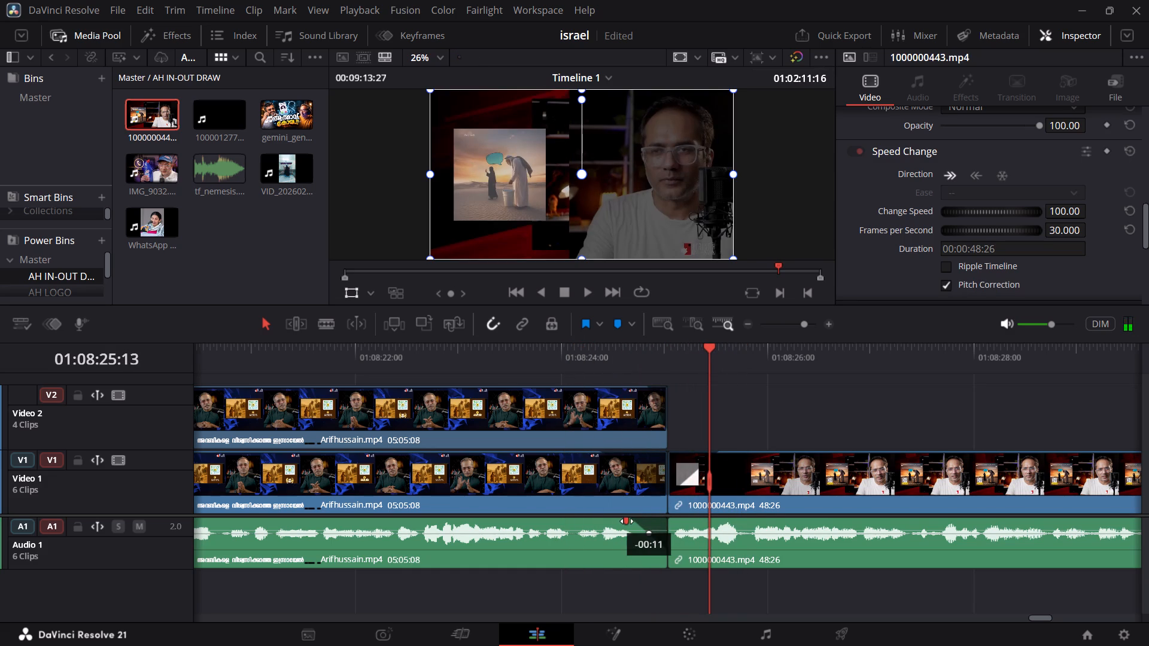
drag(627, 521, 624, 521)
click(563, 370)
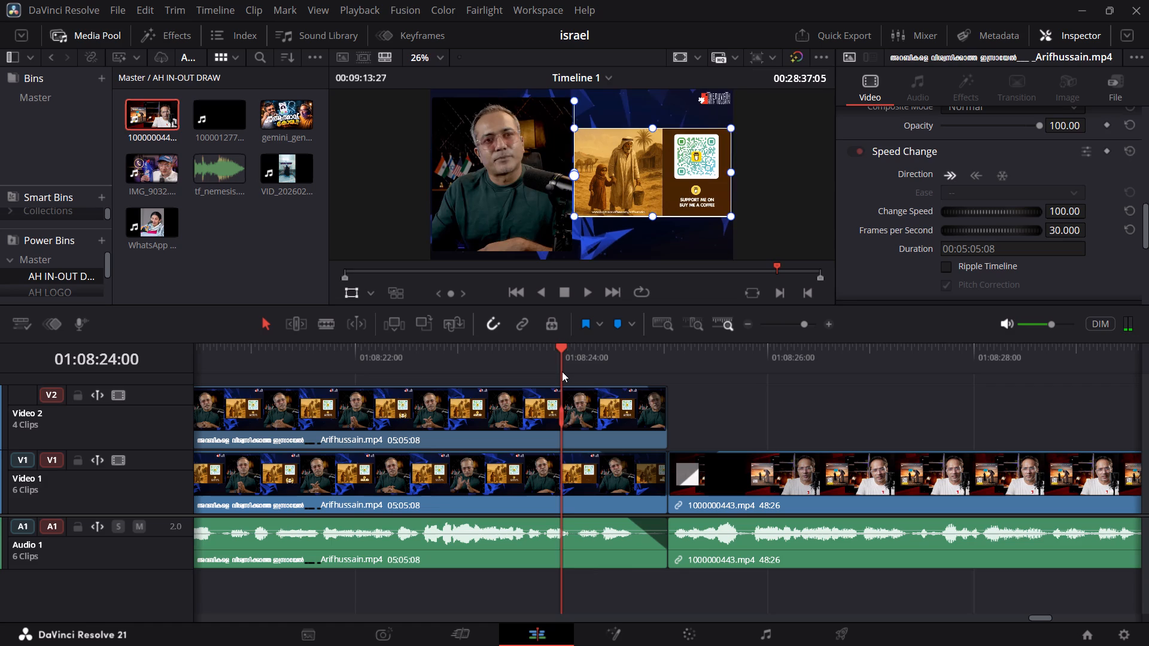
key(space)
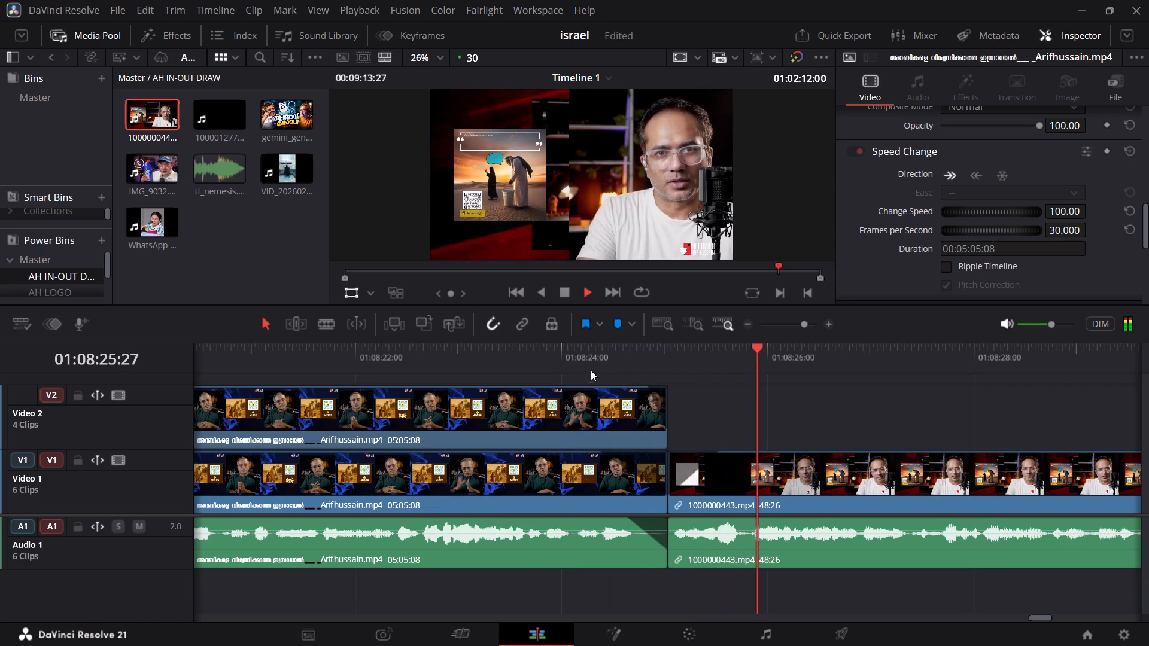
key(space)
Add video fade-ins where the main footage starts after the intro, about 18 frames on Video 1 and 6 frames on Video 2.
triple_click(519, 291)
click(519, 291)
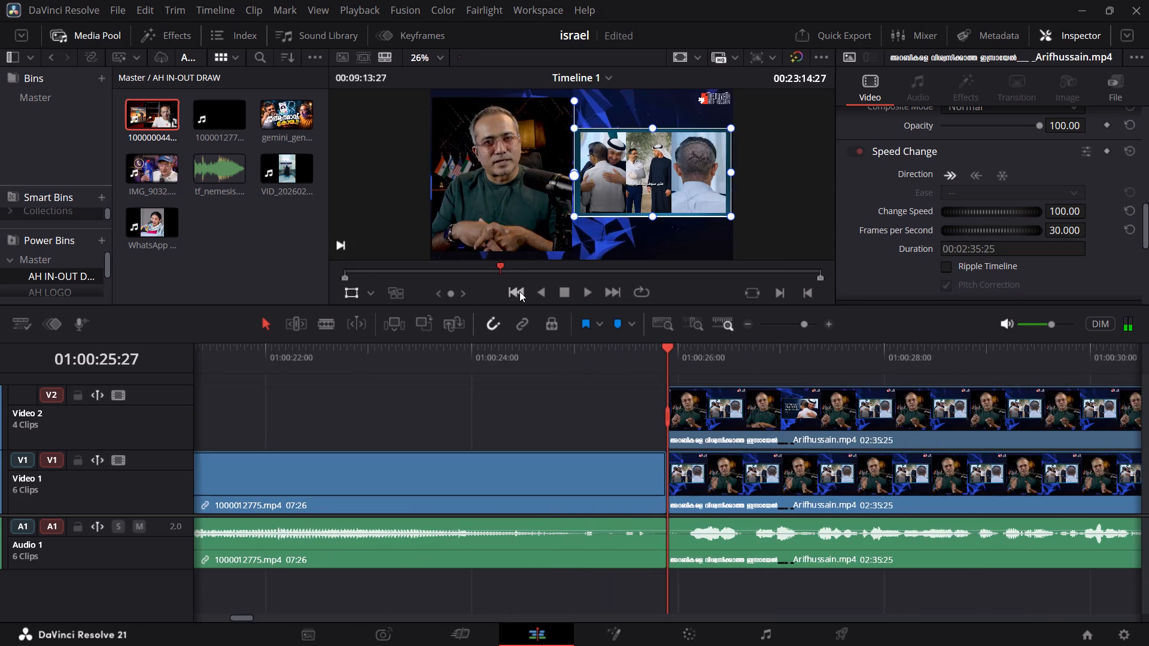
key(space)
key(space)
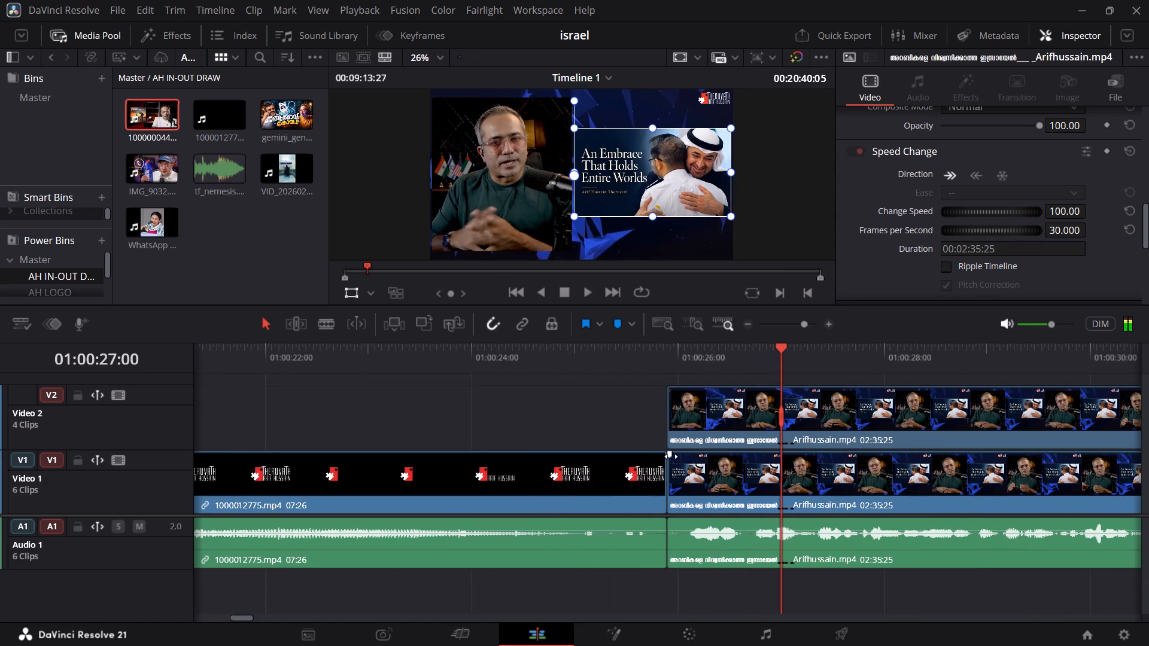
drag(670, 456, 713, 465)
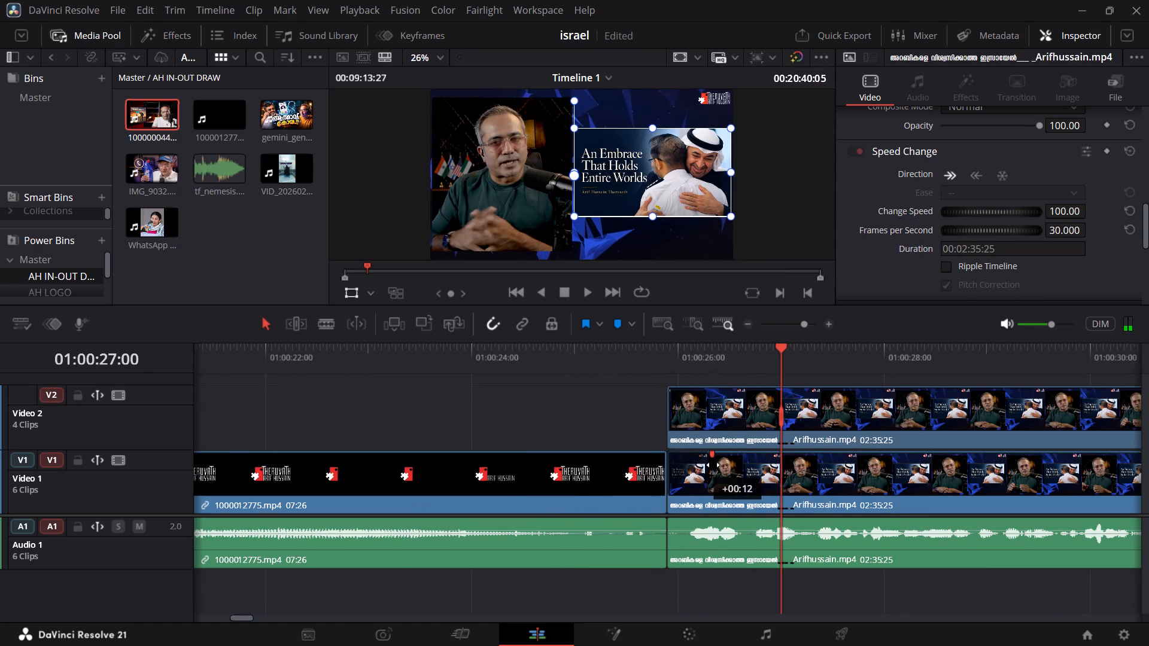
drag(713, 465, 735, 468)
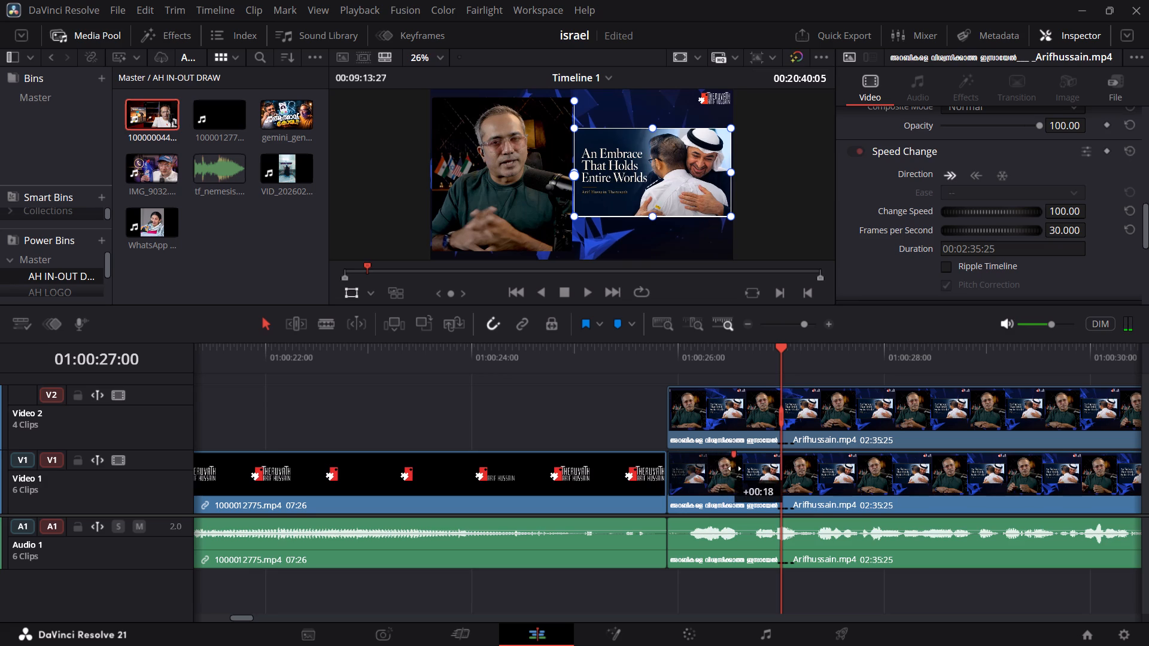
drag(735, 468, 740, 470)
drag(669, 390, 694, 397)
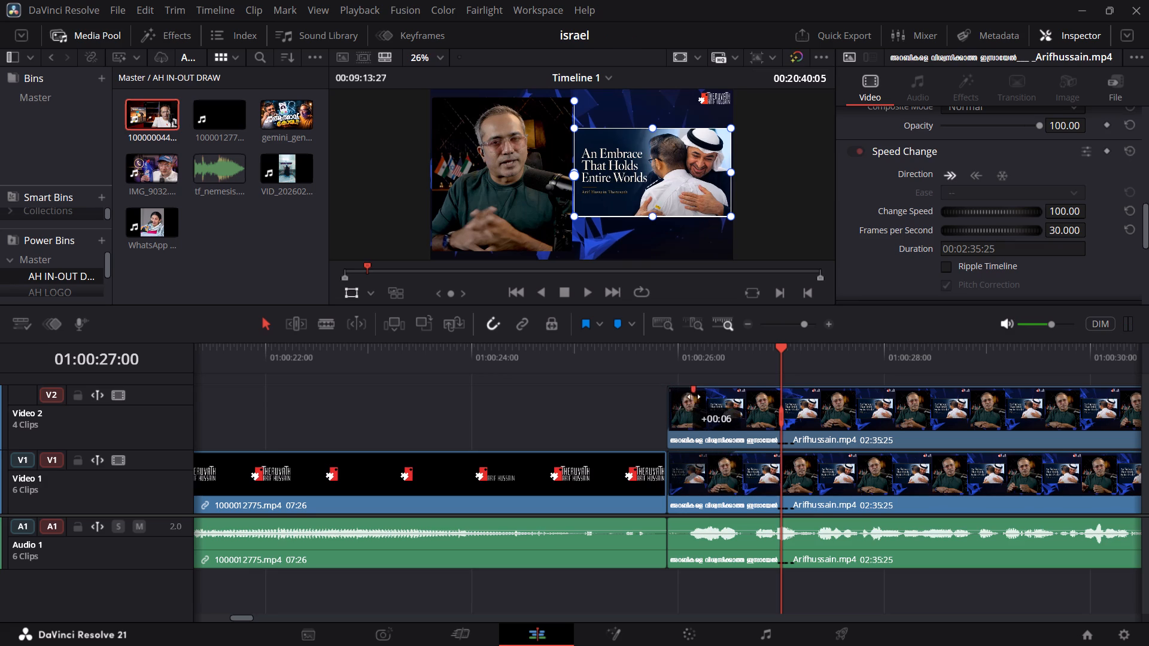
drag(694, 397, 693, 400)
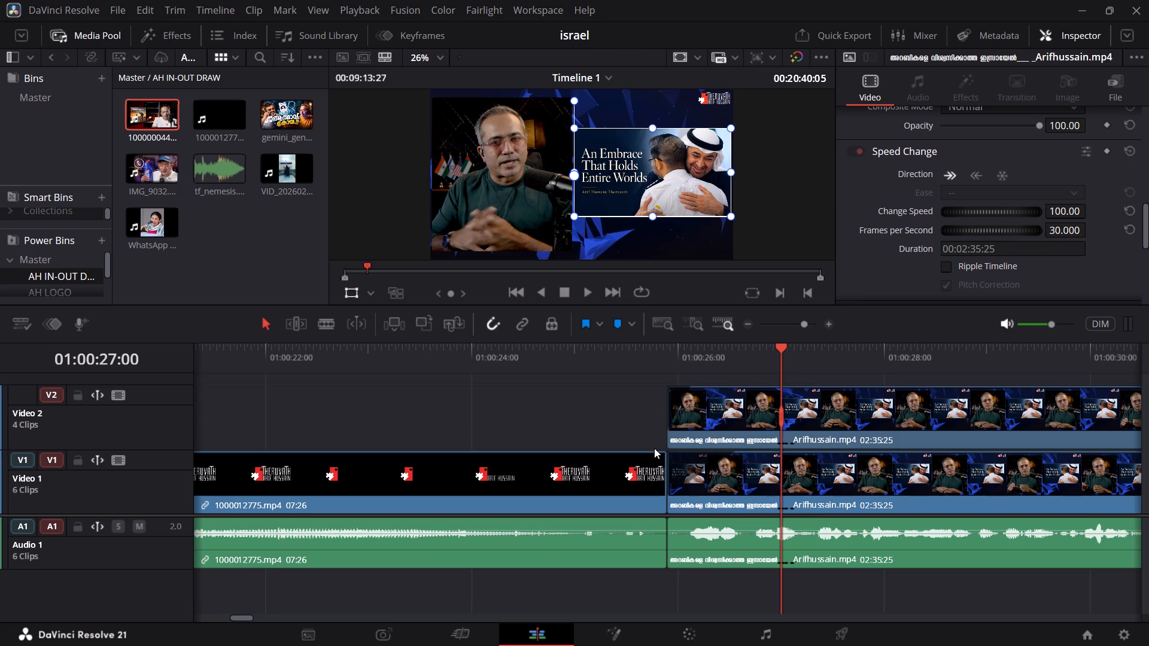
Add a short video fade-out to the end of the intro clip 1000012775.mp4, and play the end and start of the intro.
click(665, 450)
drag(665, 454, 655, 453)
drag(655, 453, 647, 451)
click(620, 371)
key(space)
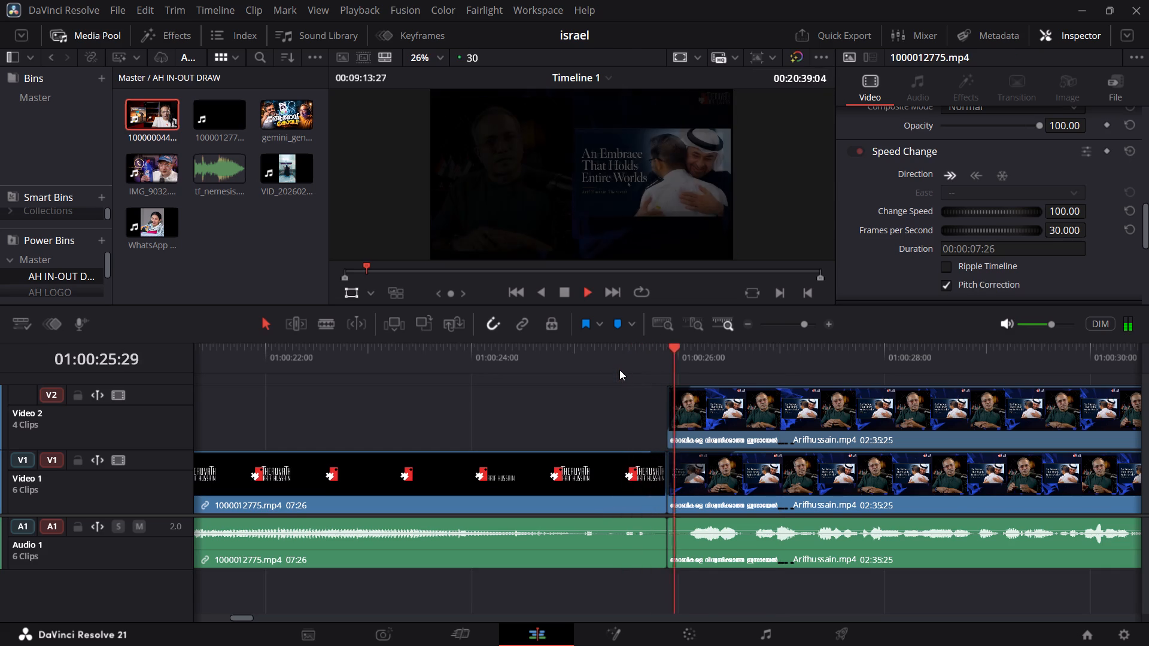
key(space)
double_click(518, 295)
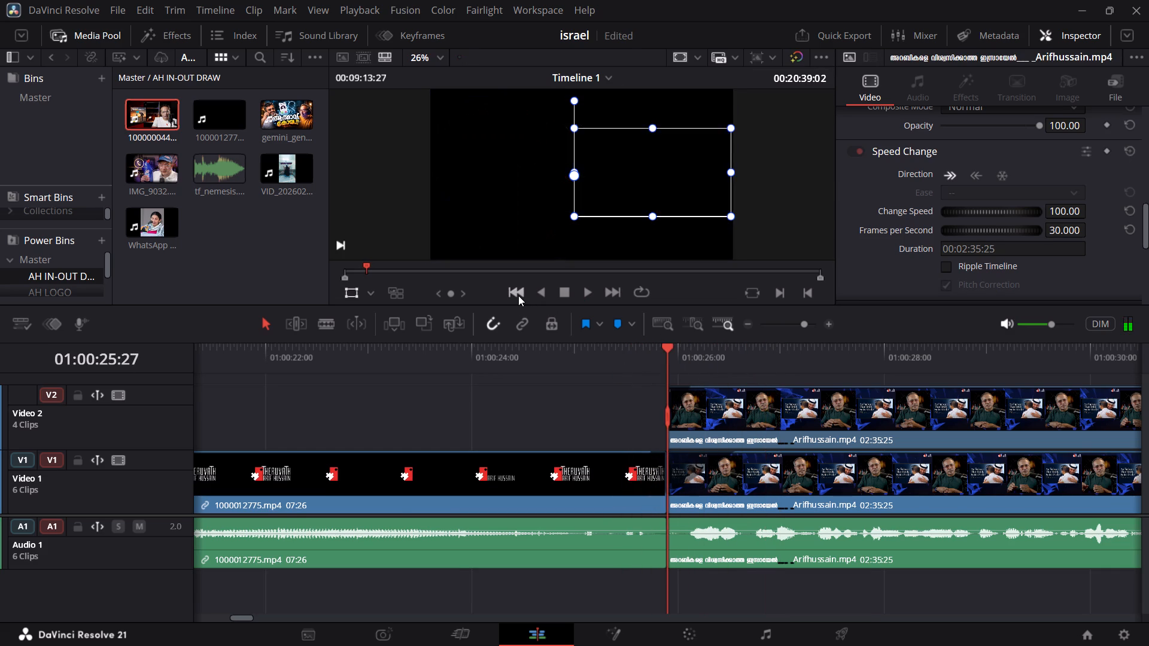
key(space)
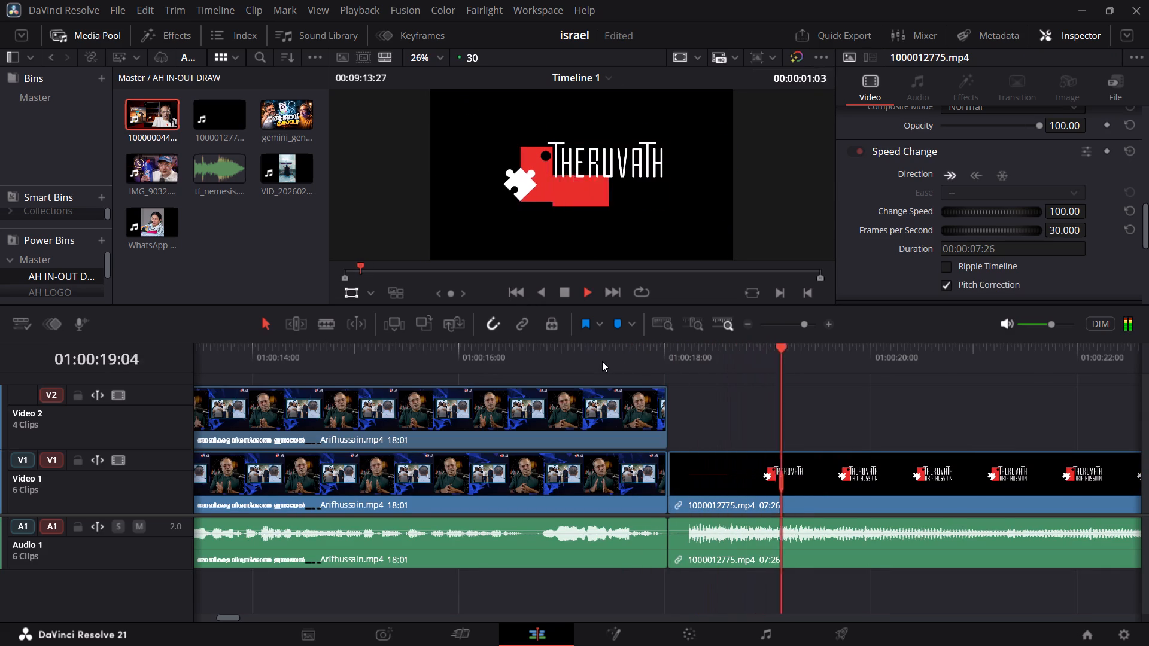
key(space)
Open the teaser excerpt on the Color page and set the saturation of its Video 2 clip to 25.
click(505, 404)
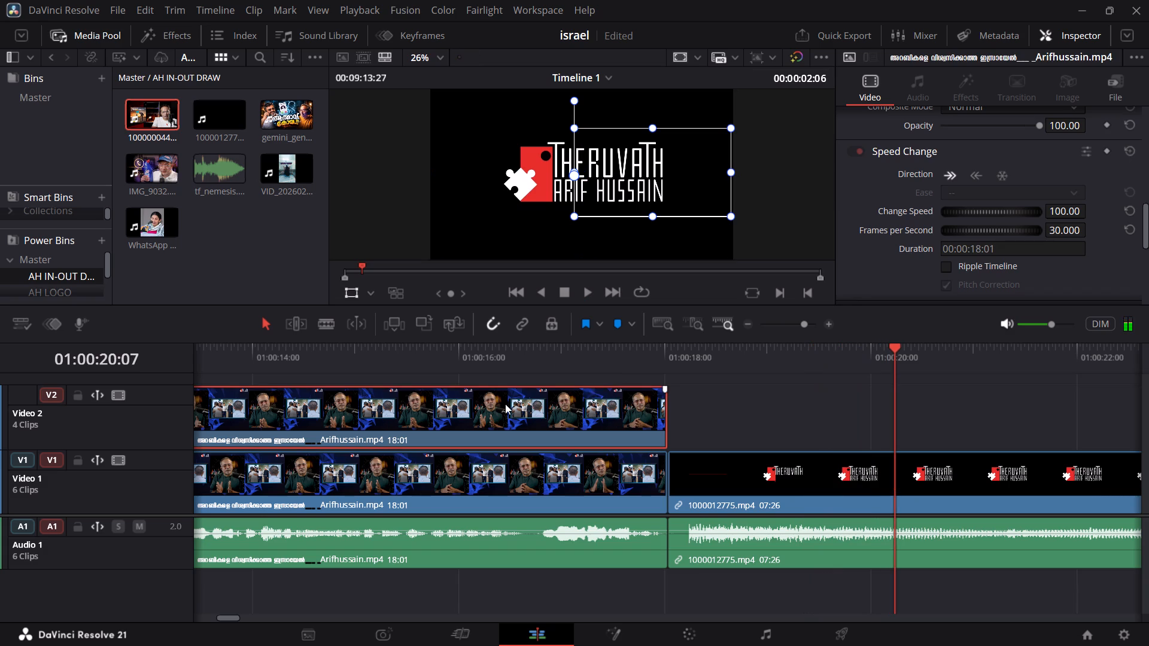
click(673, 635)
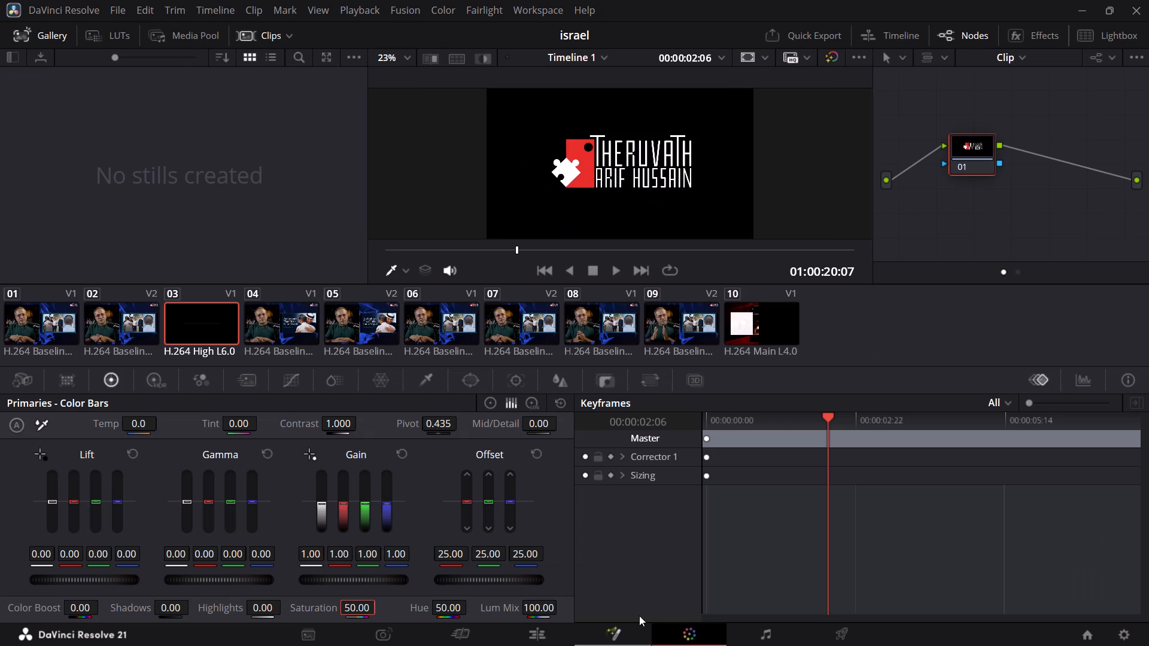
click(127, 337)
double_click(364, 611)
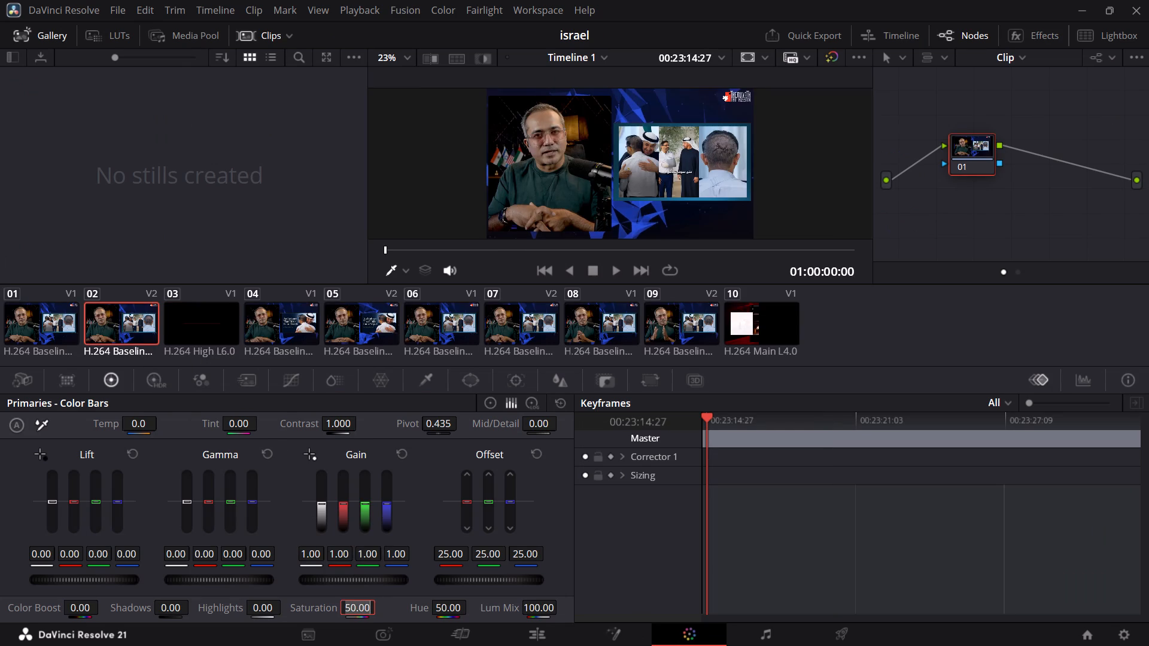
text(25)
Set the saturation of the teaser's Video 1 clip to 25.
click(43, 316)
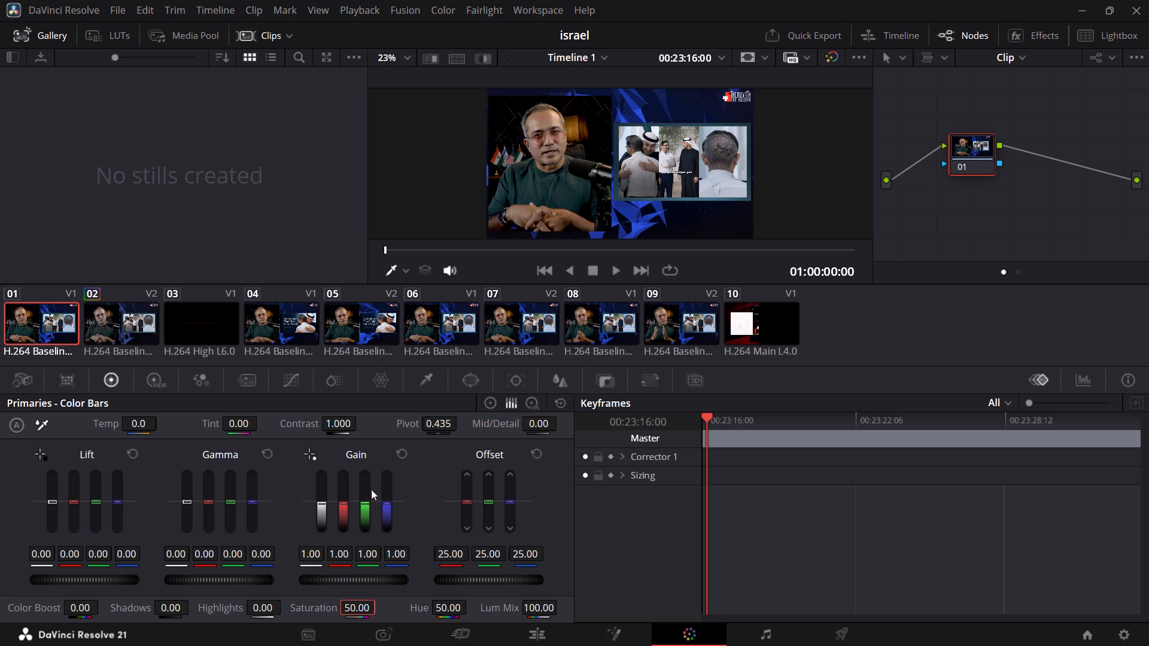
double_click(357, 612)
key(2)
key(5)
Back on the Edit page, add short video fade-outs to the end of the teaser's Video 2 and Video 1 clips, and play the join.
click(139, 322)
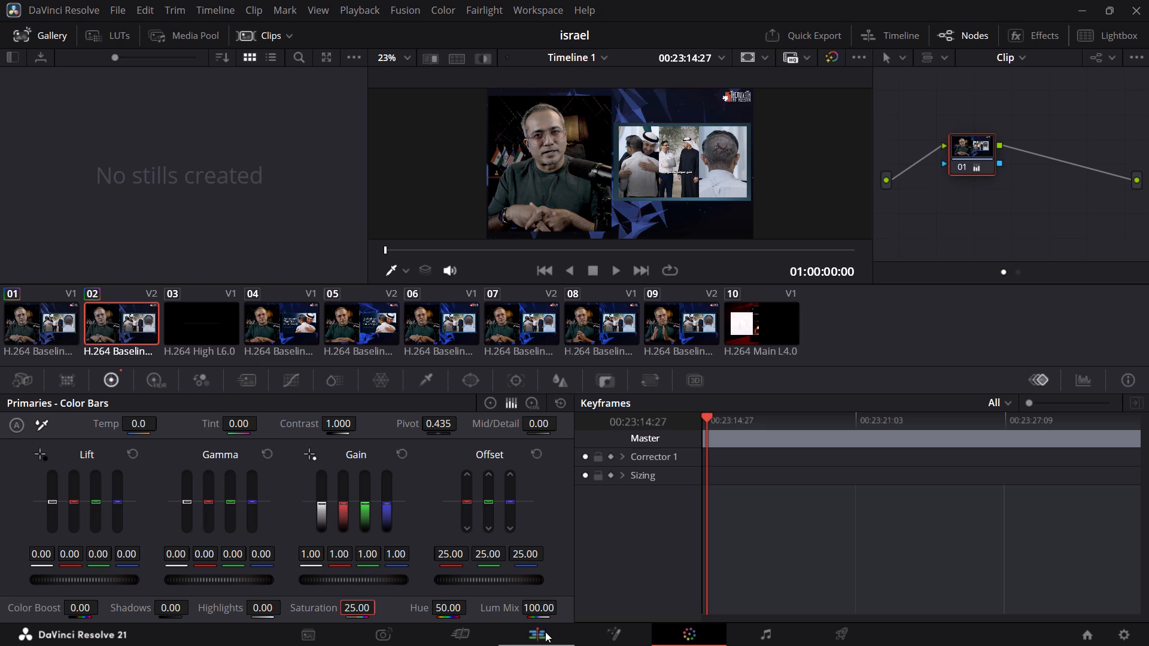
click(545, 634)
key(space)
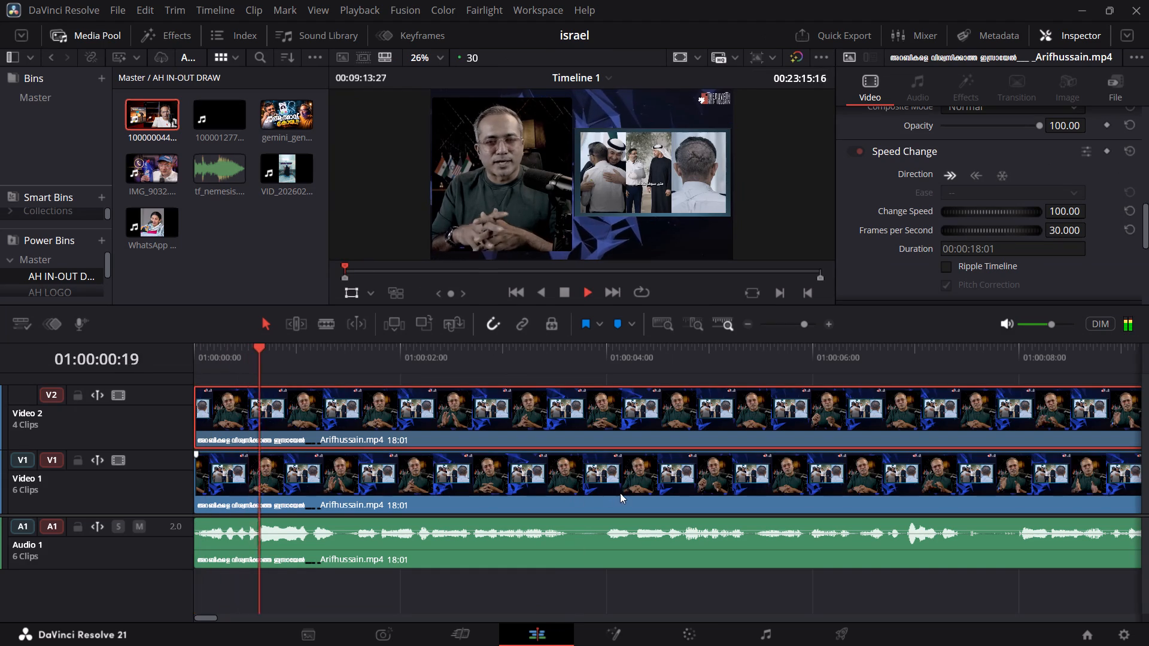
click(795, 321)
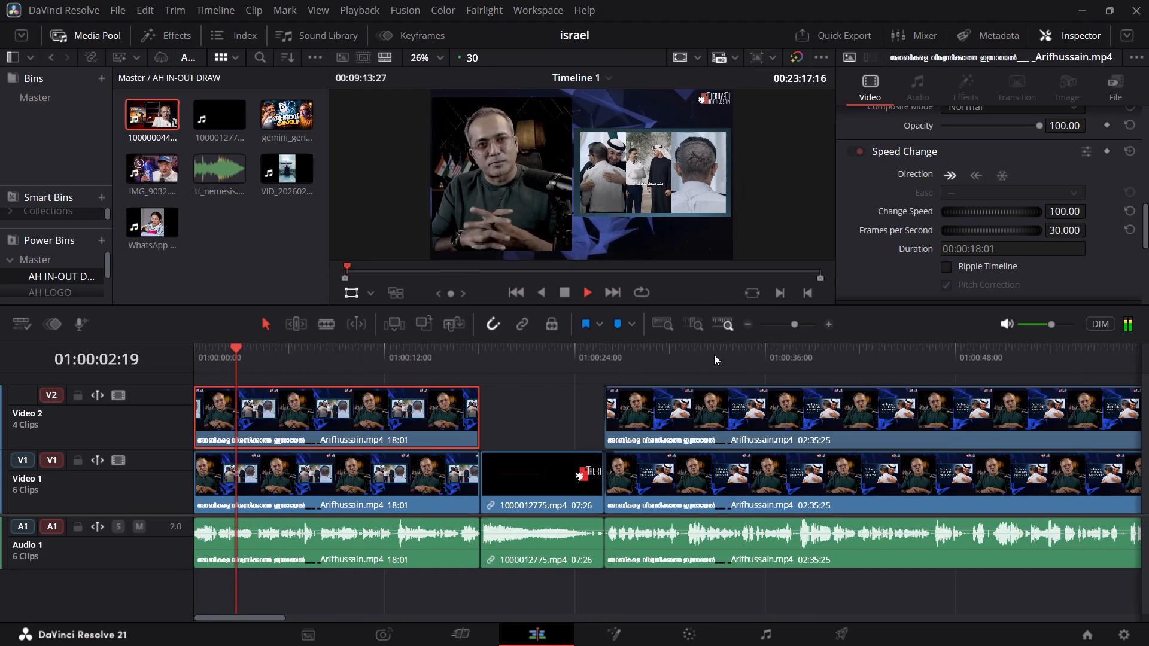
click(456, 368)
click(801, 327)
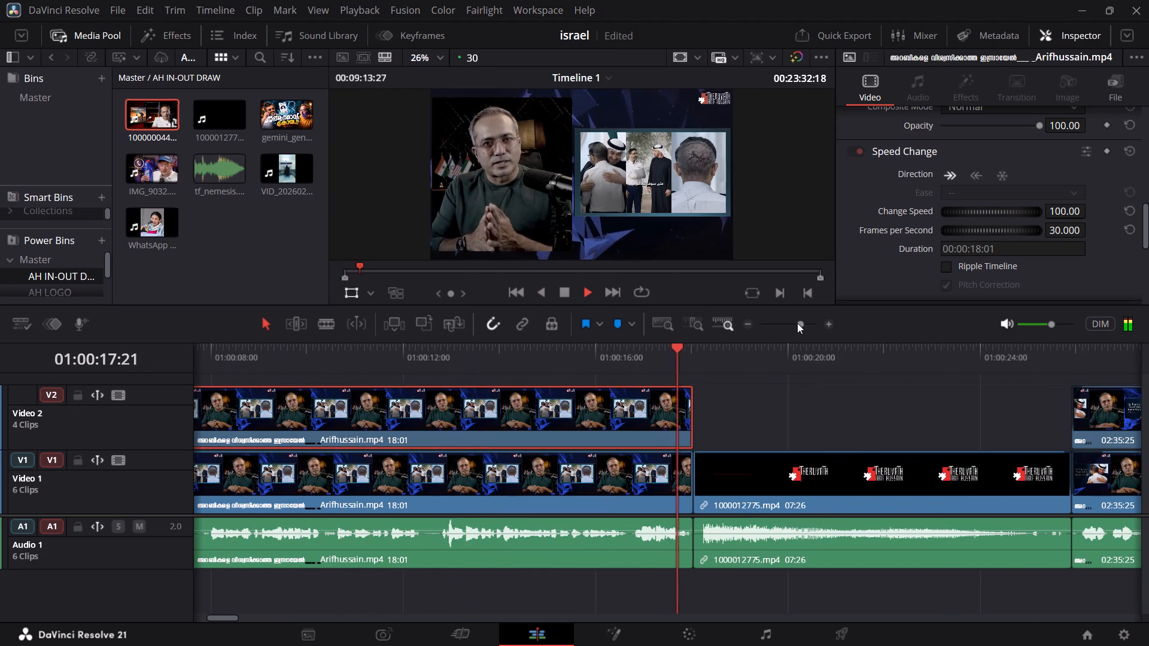
key(space)
drag(691, 390, 685, 391)
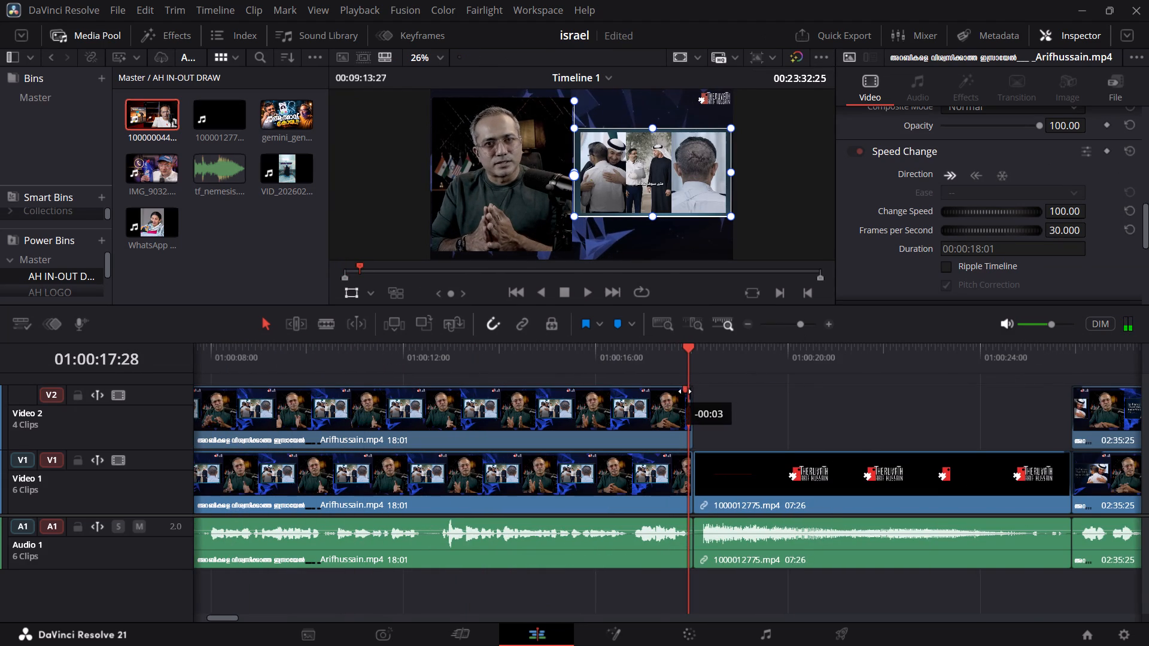
drag(685, 391, 680, 392)
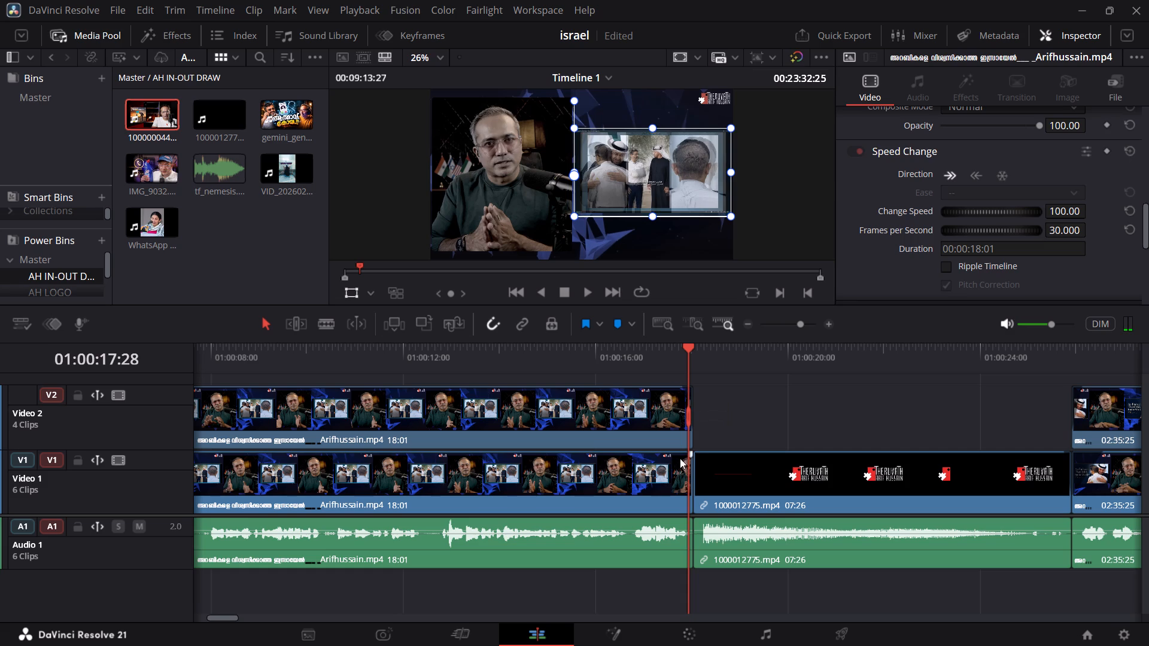
drag(692, 450, 677, 452)
click(650, 348)
key(space)
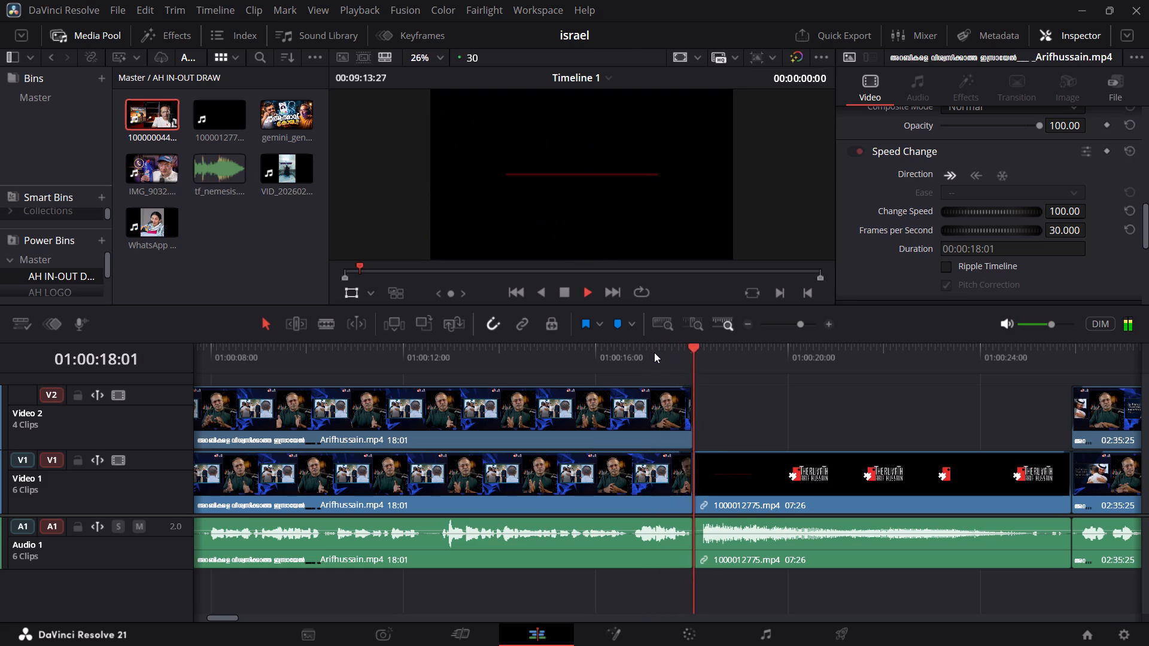
key(space)
Lengthen the fade-out on the teaser's Video 1 clip to slightly over 11 frames and play the transition into the intro.
drag(677, 455, 673, 456)
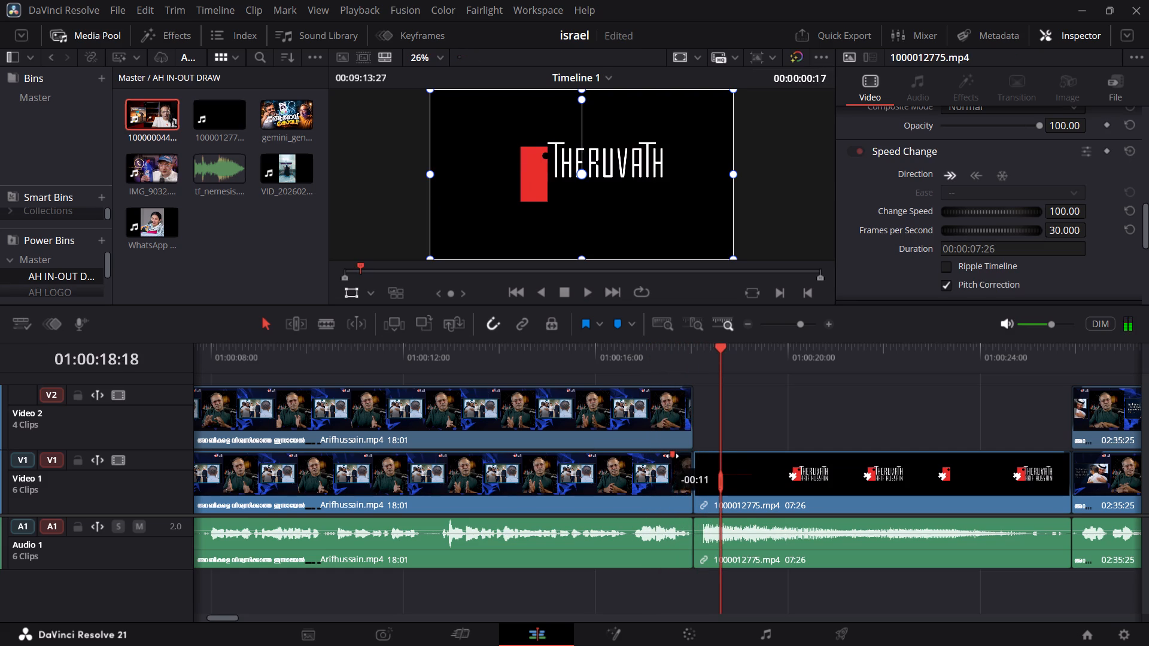
drag(673, 456, 669, 457)
click(636, 352)
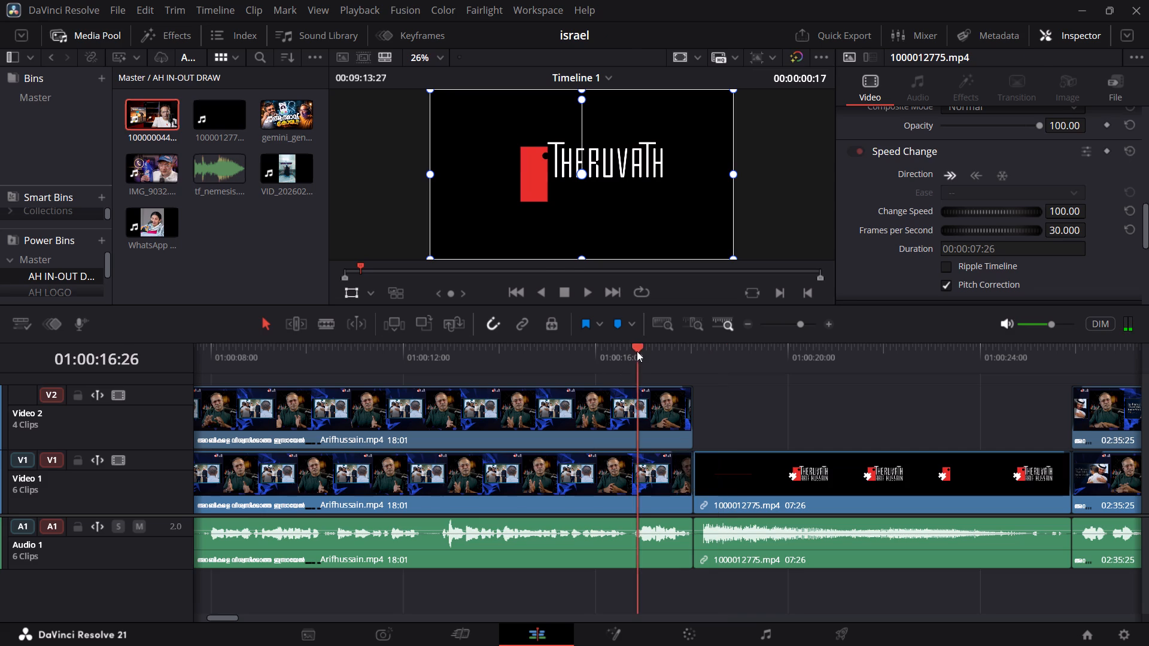
key(space)
key(space)
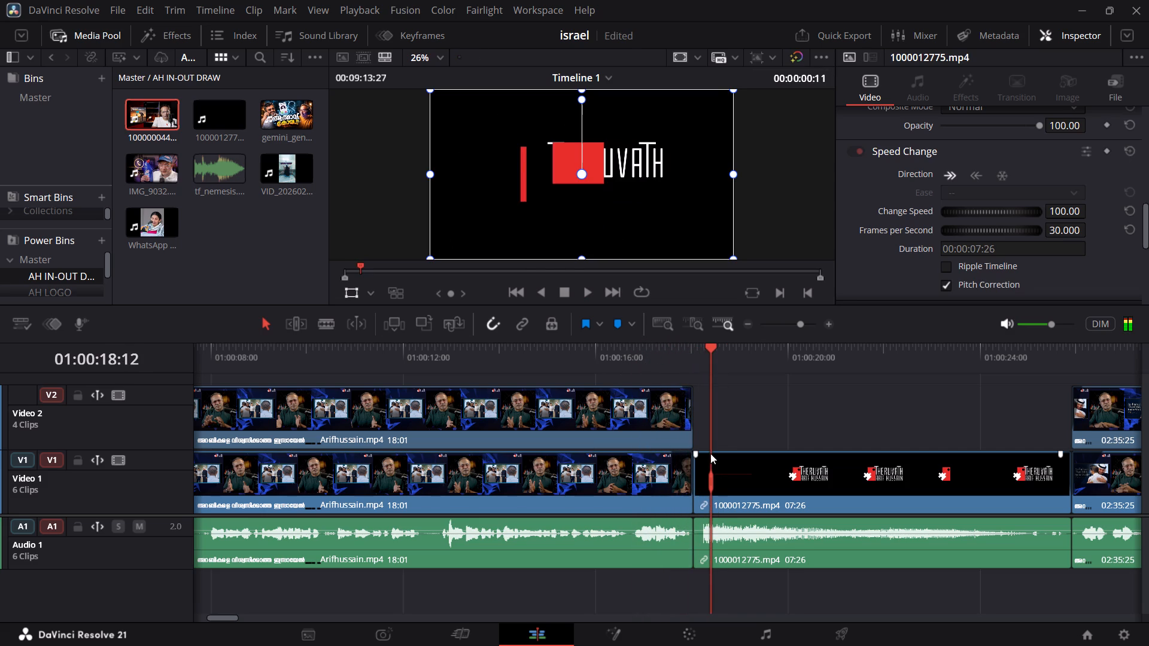
Add a short video fade-in to the start of the intro clip 1000012775.mp4 and play from the teaser's end into it.
drag(697, 452, 709, 451)
click(673, 339)
click(662, 358)
key(space)
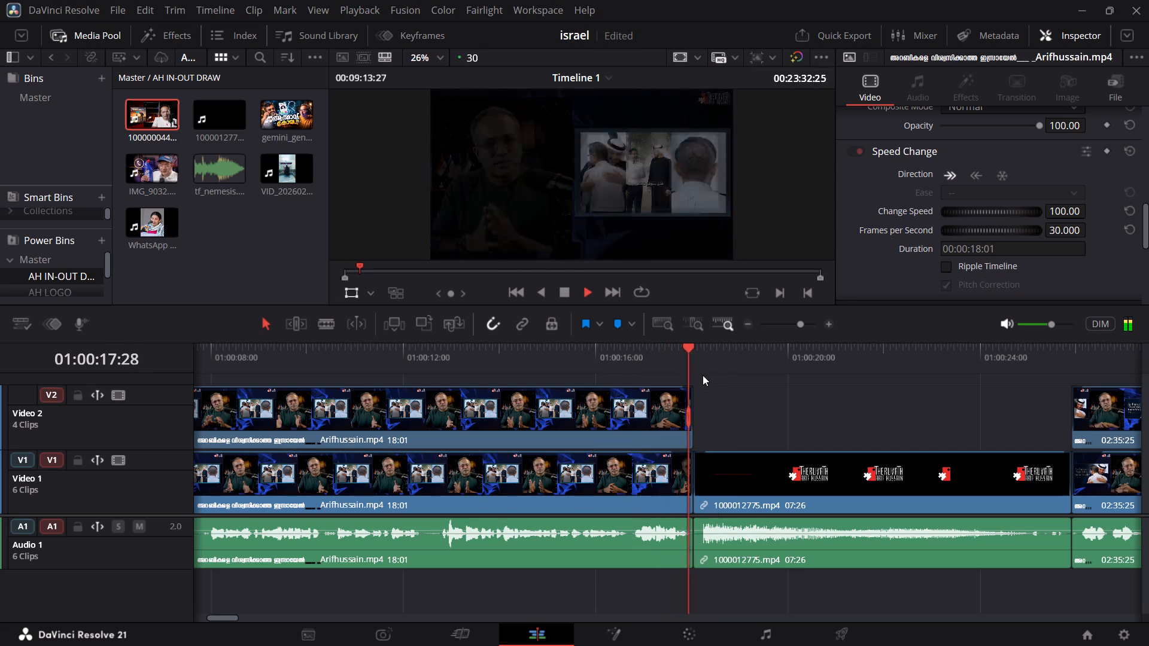
Play the join from the intro into the main footage and the join from the main footage into the outro to check them.
click(1051, 369)
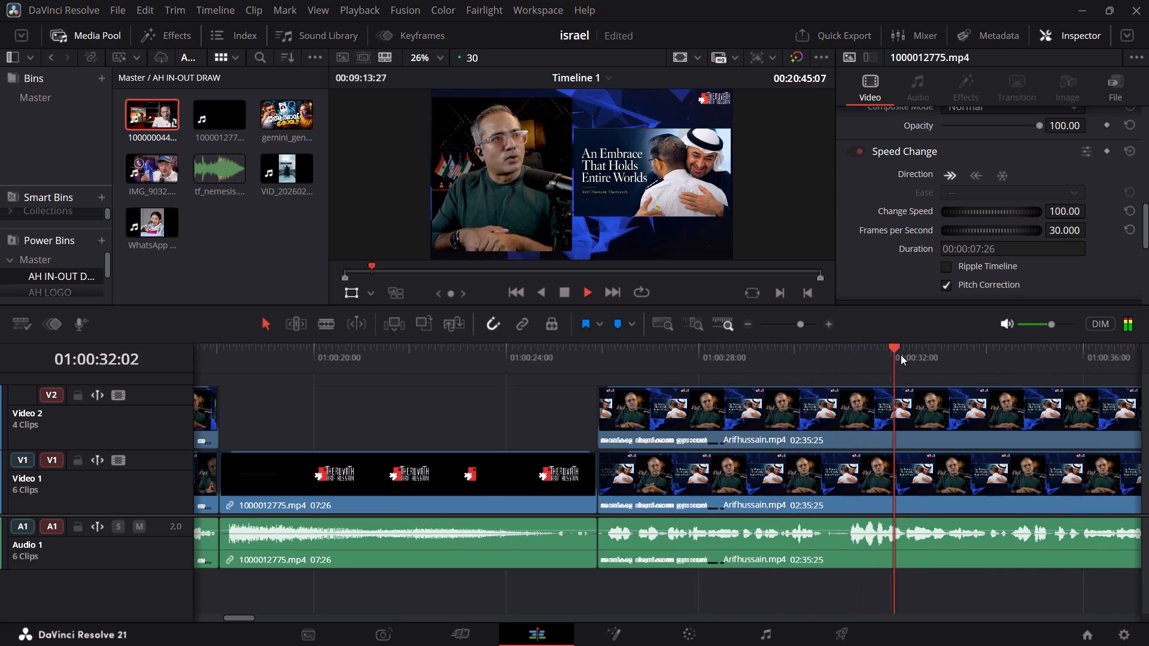
click(570, 358)
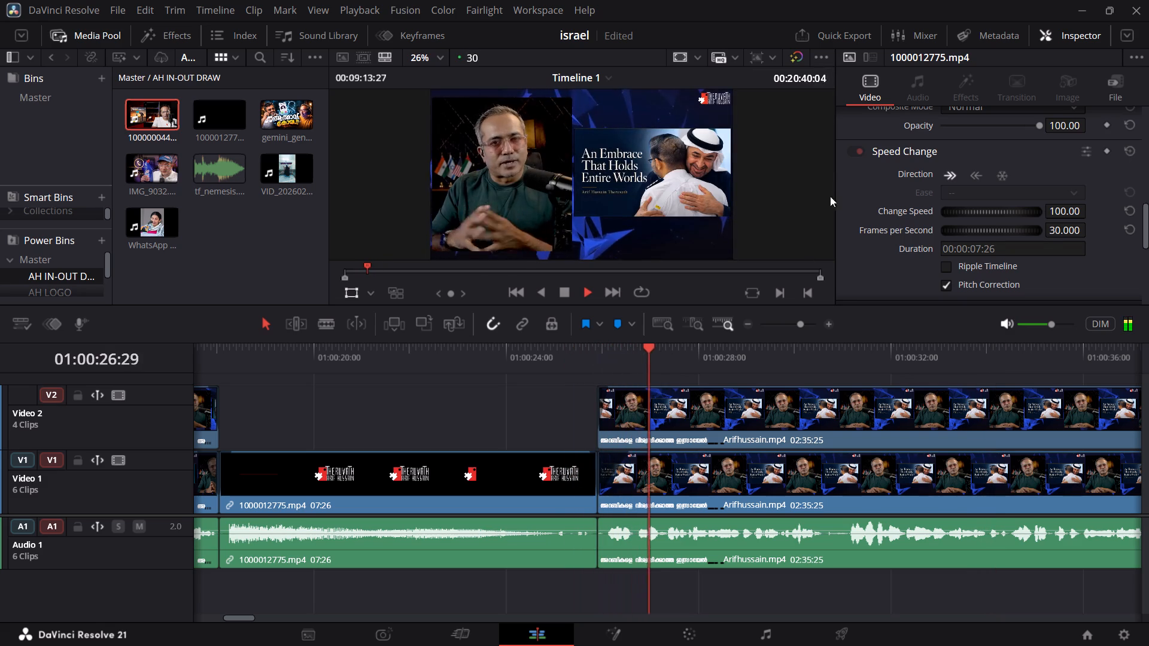
click(797, 322)
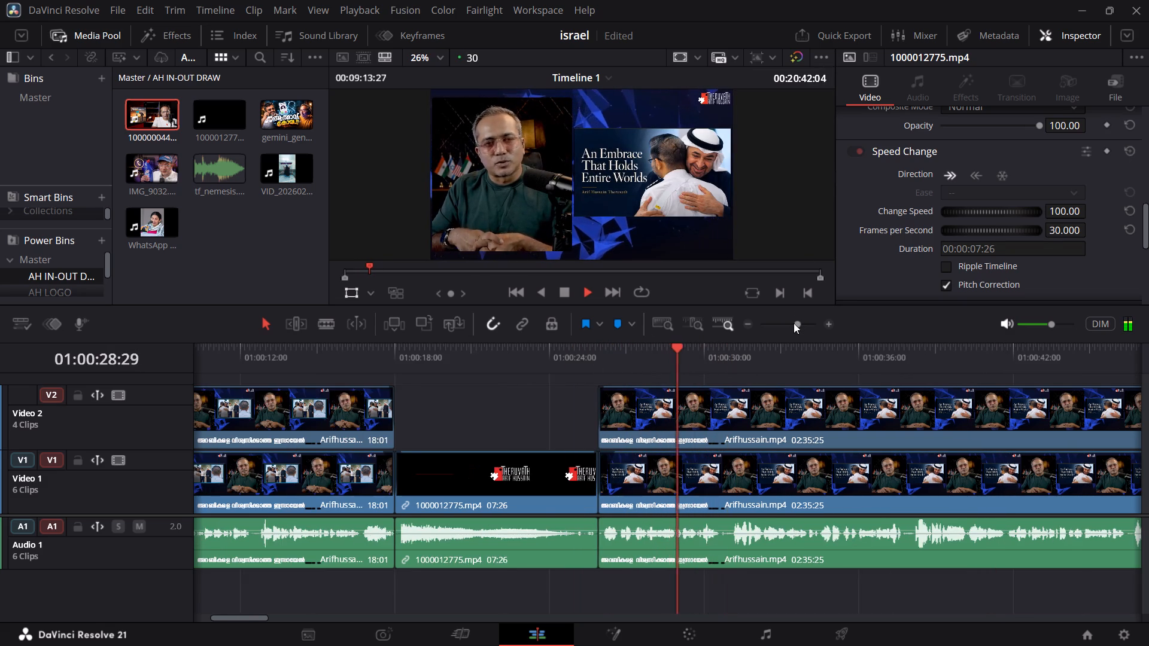
click(793, 324)
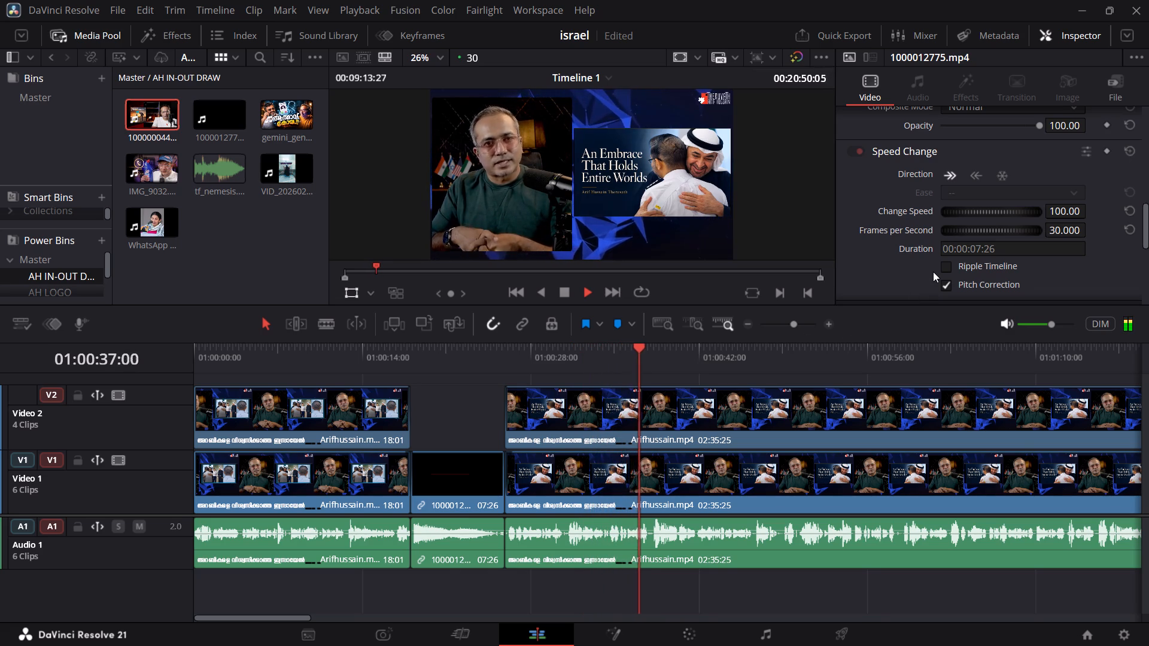
key(space)
key(space)
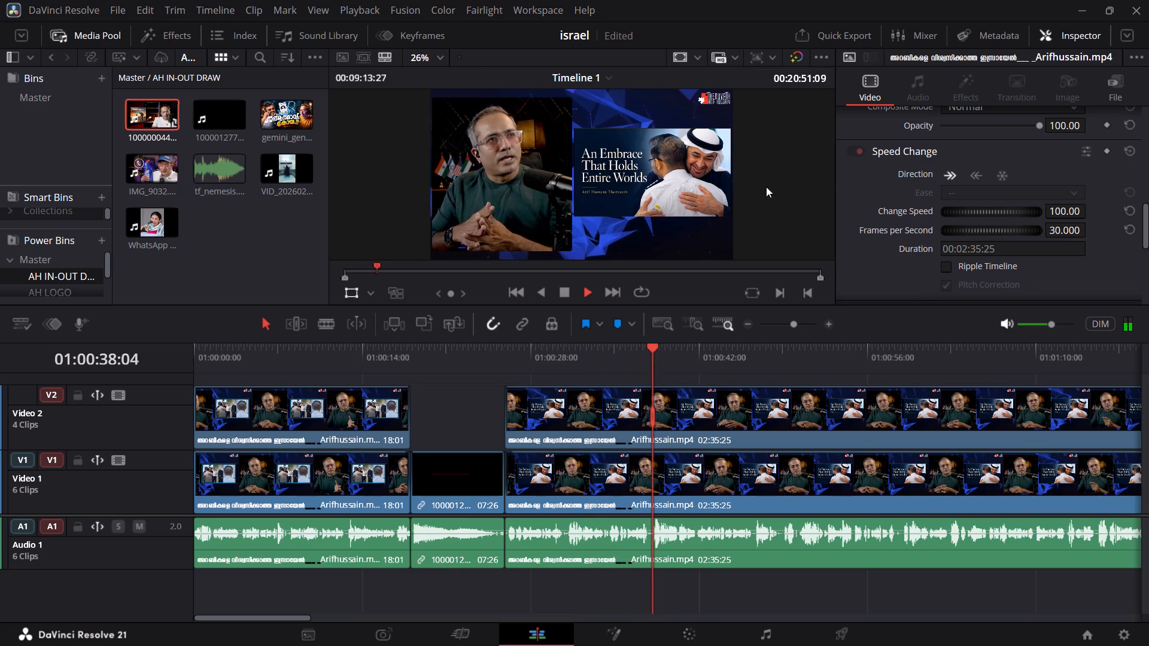
click(616, 295)
click(619, 290)
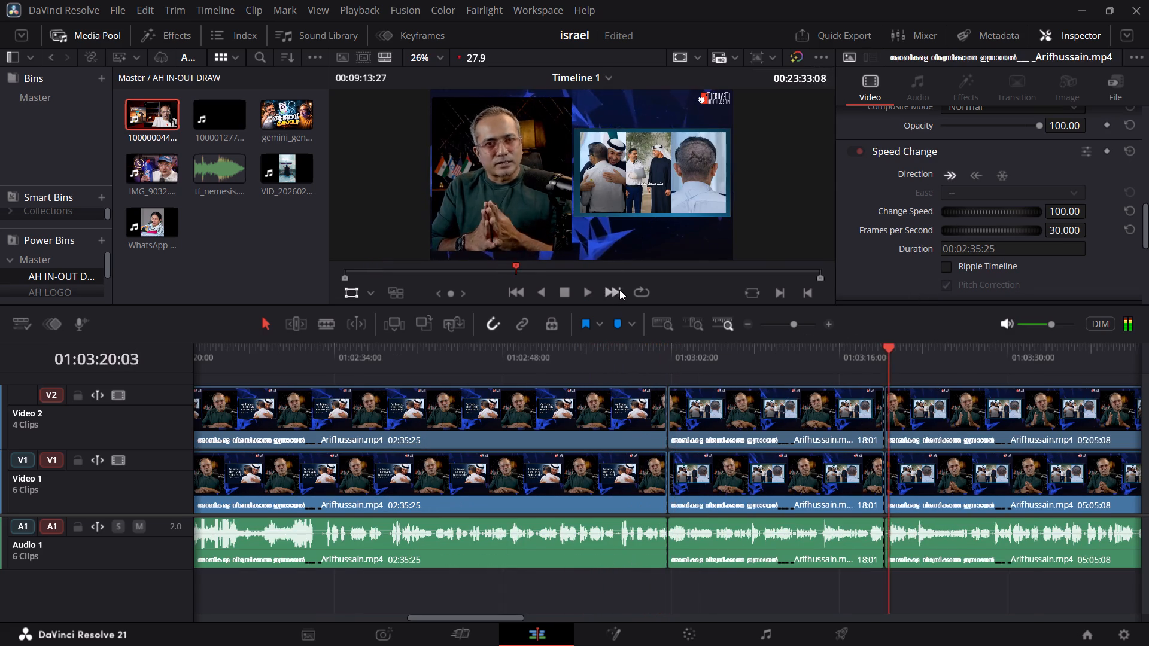
click(619, 290)
click(651, 348)
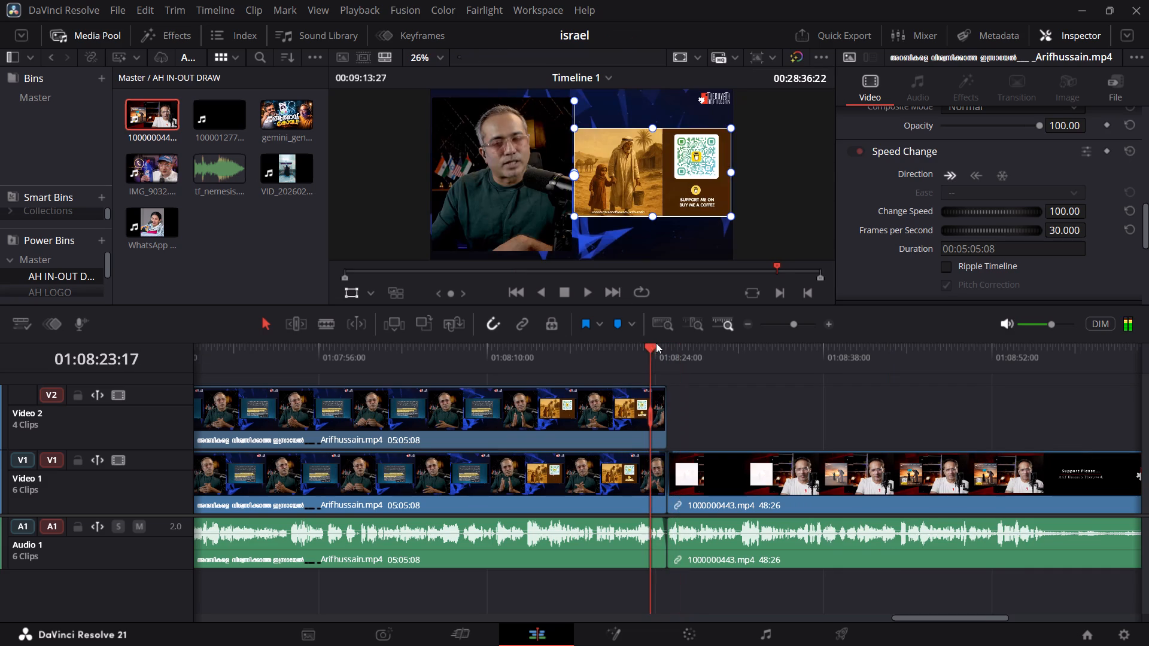
key(space)
key(space)
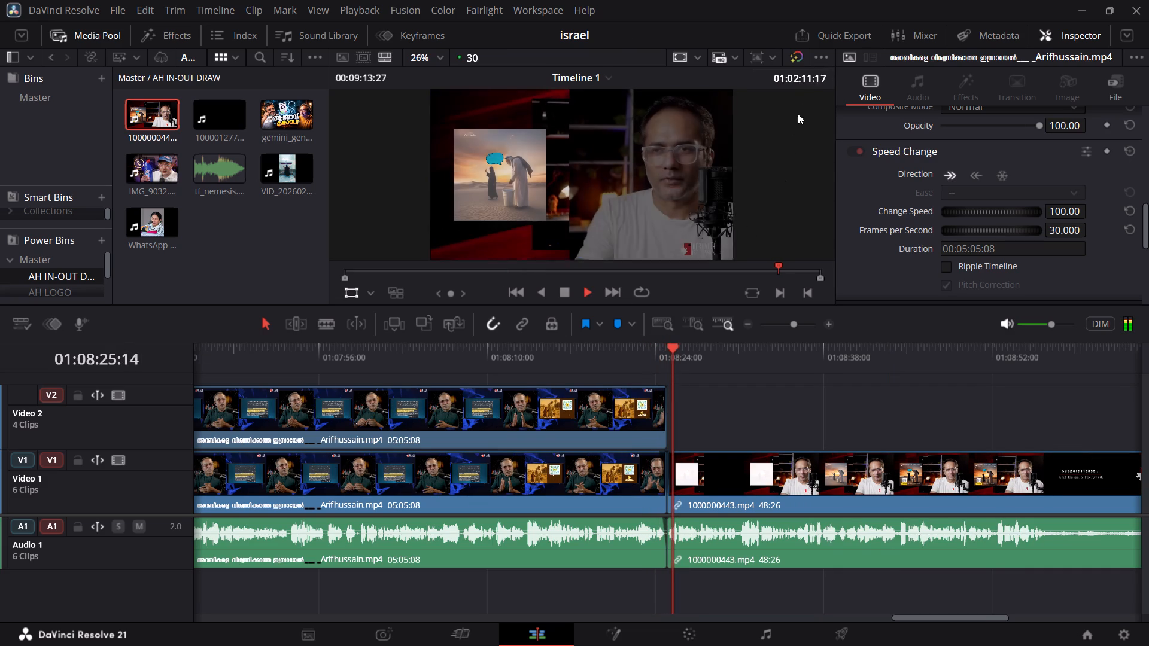
Quick-export the timeline with the YouTube preset into the TG BAN folder under the file name EMBRACE TAHT HOLDS.
click(844, 8)
click(841, 30)
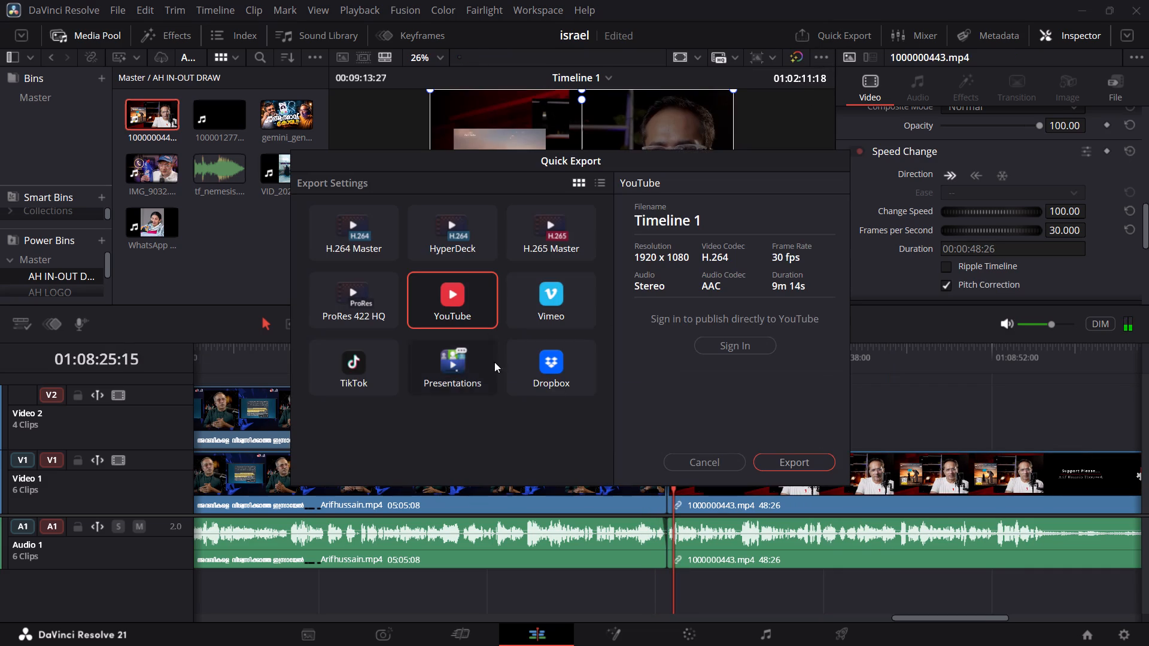
click(776, 461)
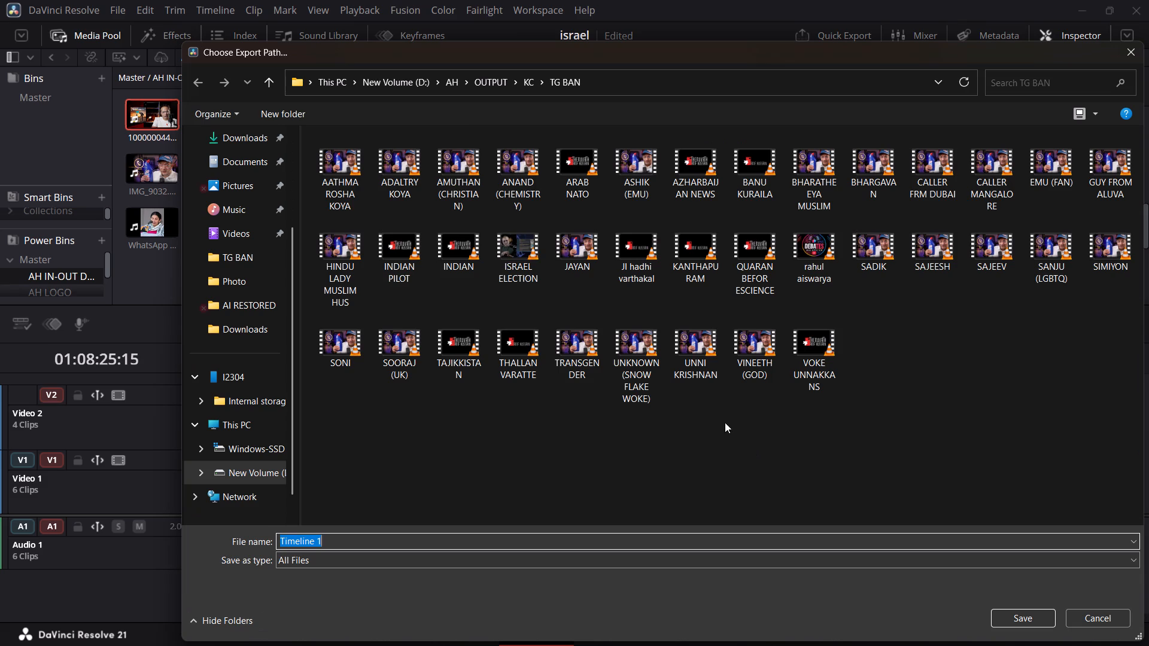
click(250, 247)
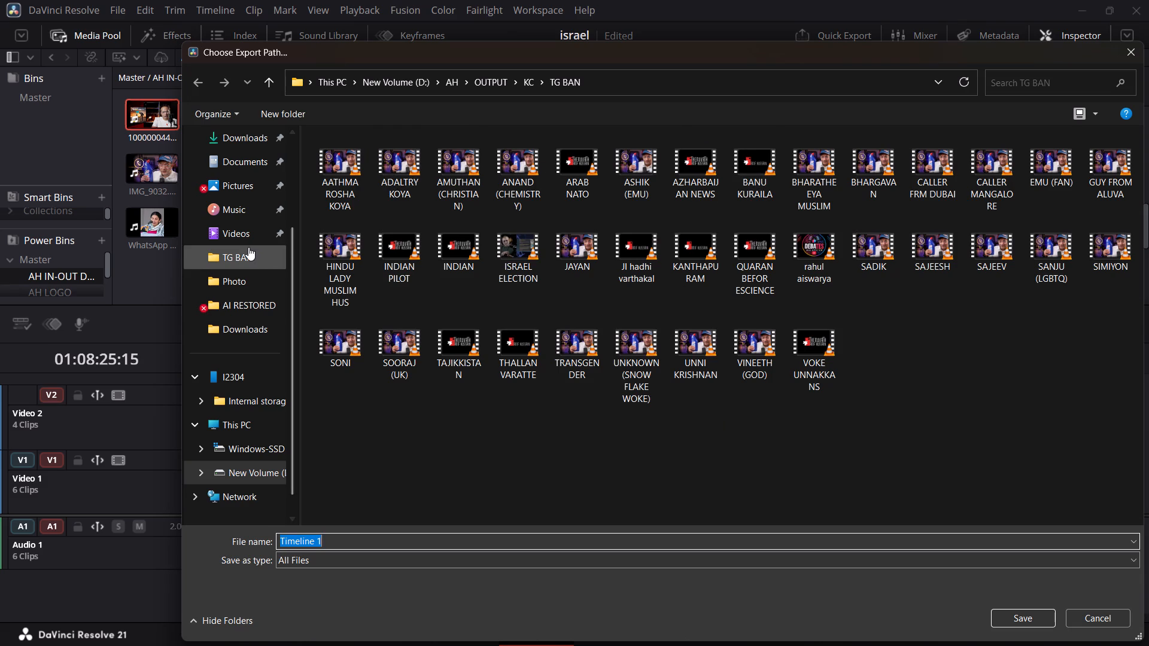
click(328, 545)
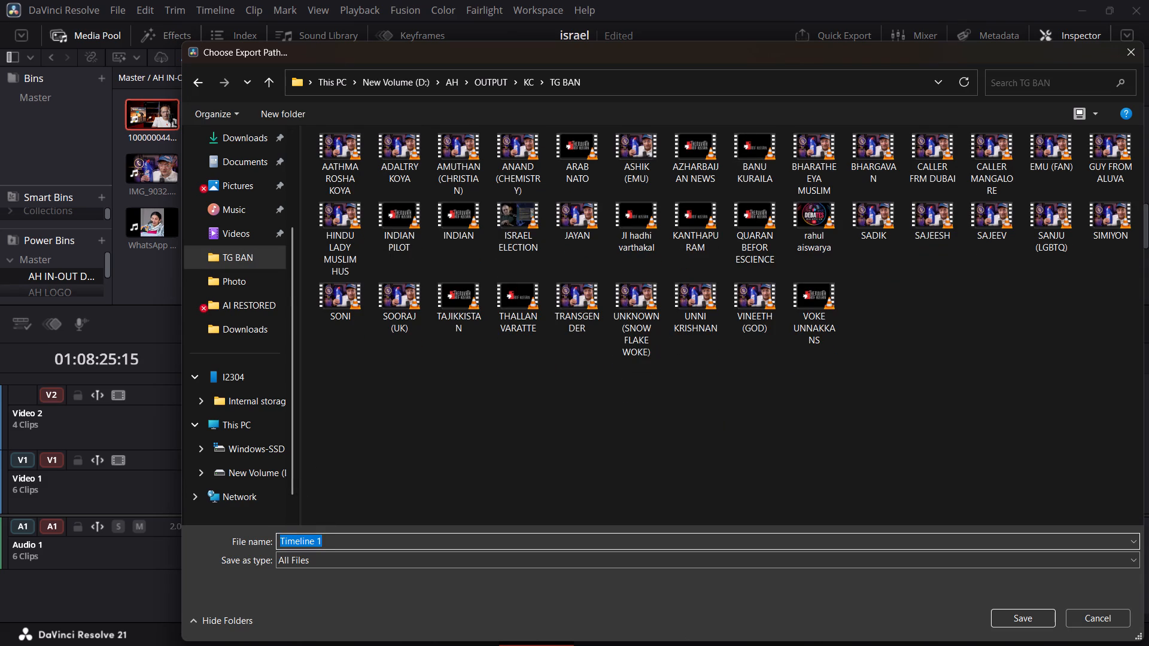
text(EMBRACE)
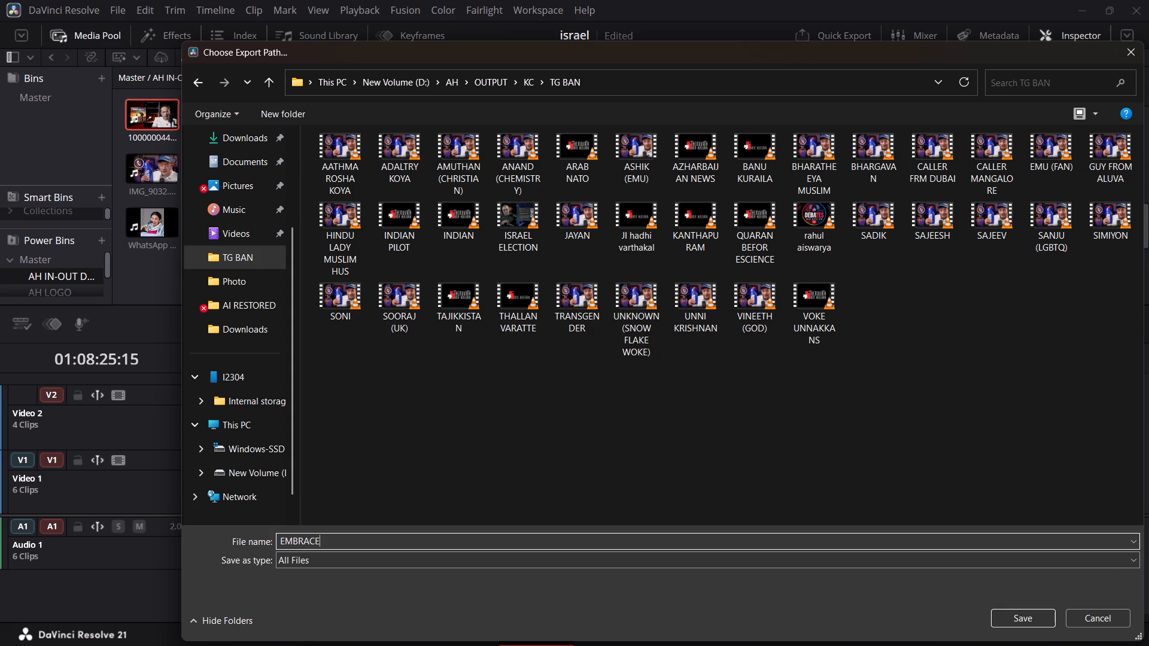
key(space)
text(TAHT HOLDS)
key(Return)
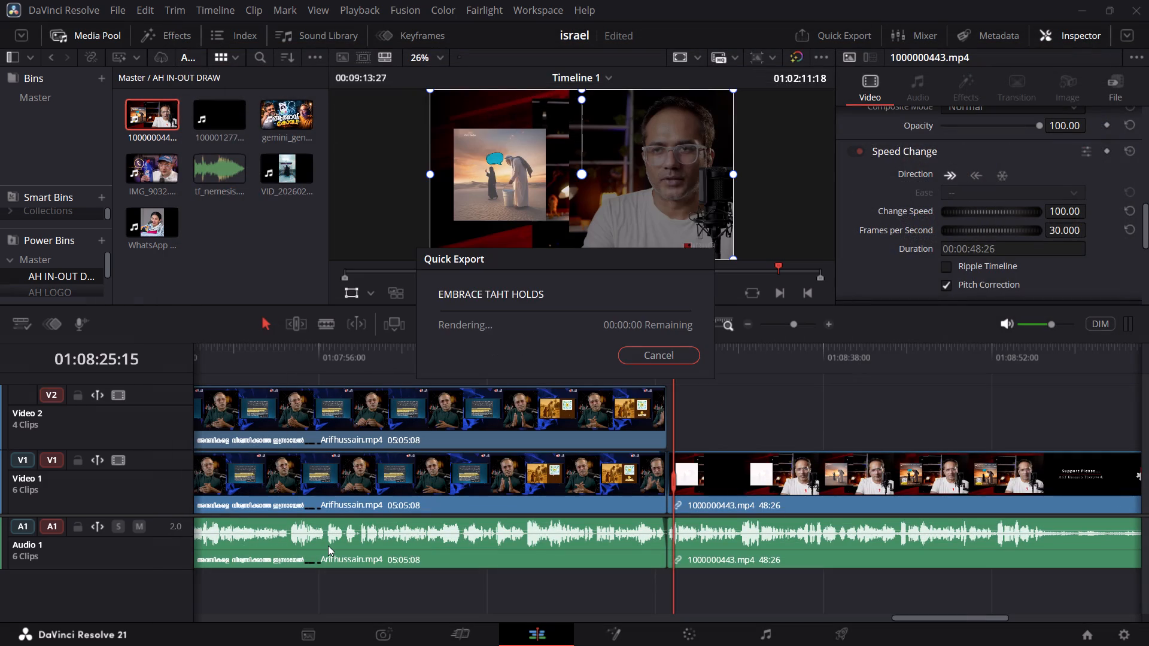